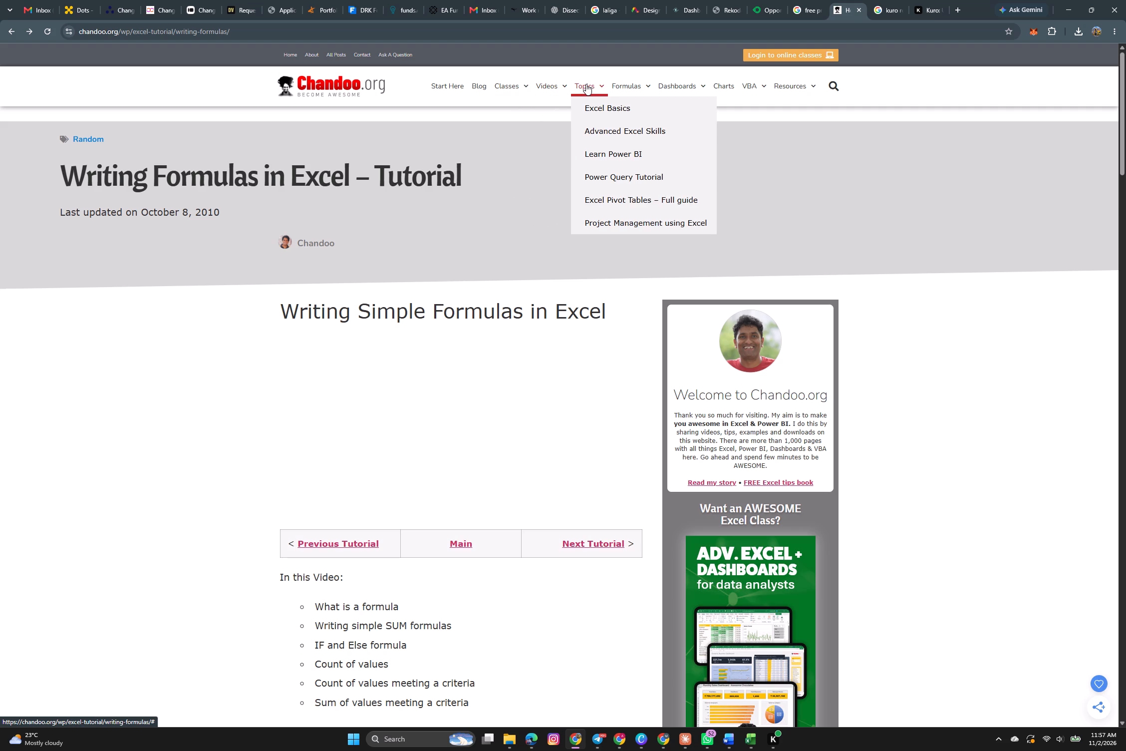
# Look through the Writing Formulas in Excel tutorial page for lesson content, practice material and related links.
pyautogui.scroll(-5, 491, 378)
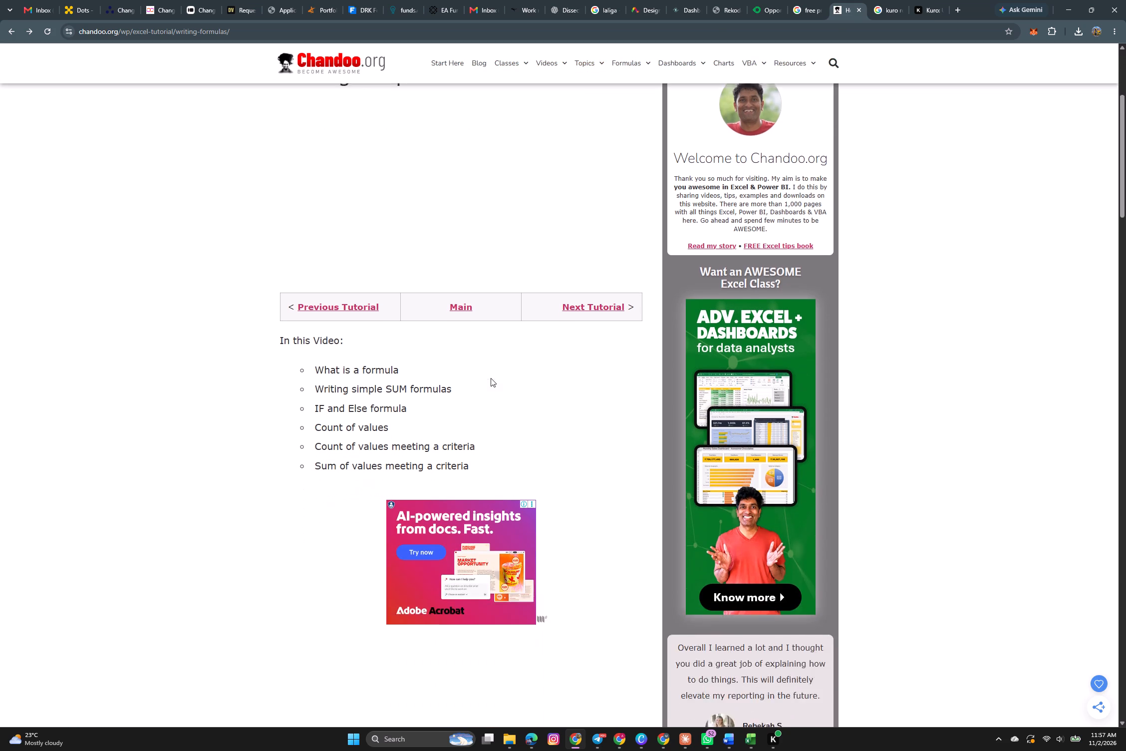
pyautogui.scroll(-11, 491, 378)
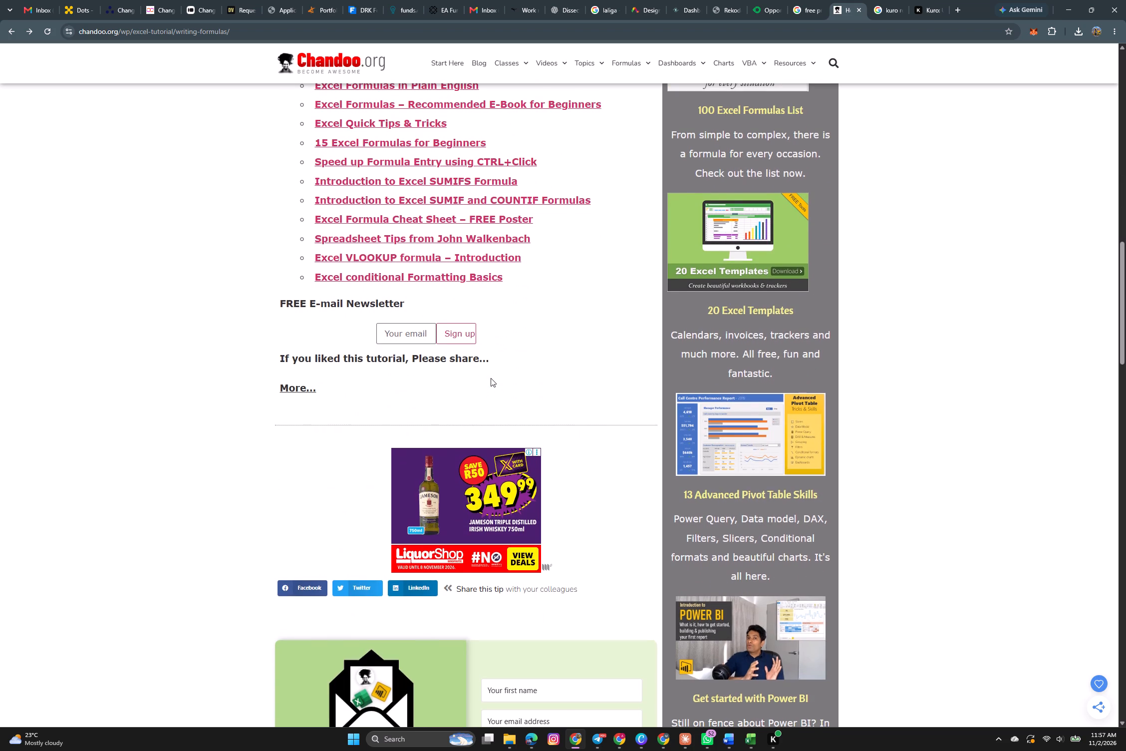
pyautogui.scroll(5, 491, 378)
pyautogui.scroll(-1, 491, 378)
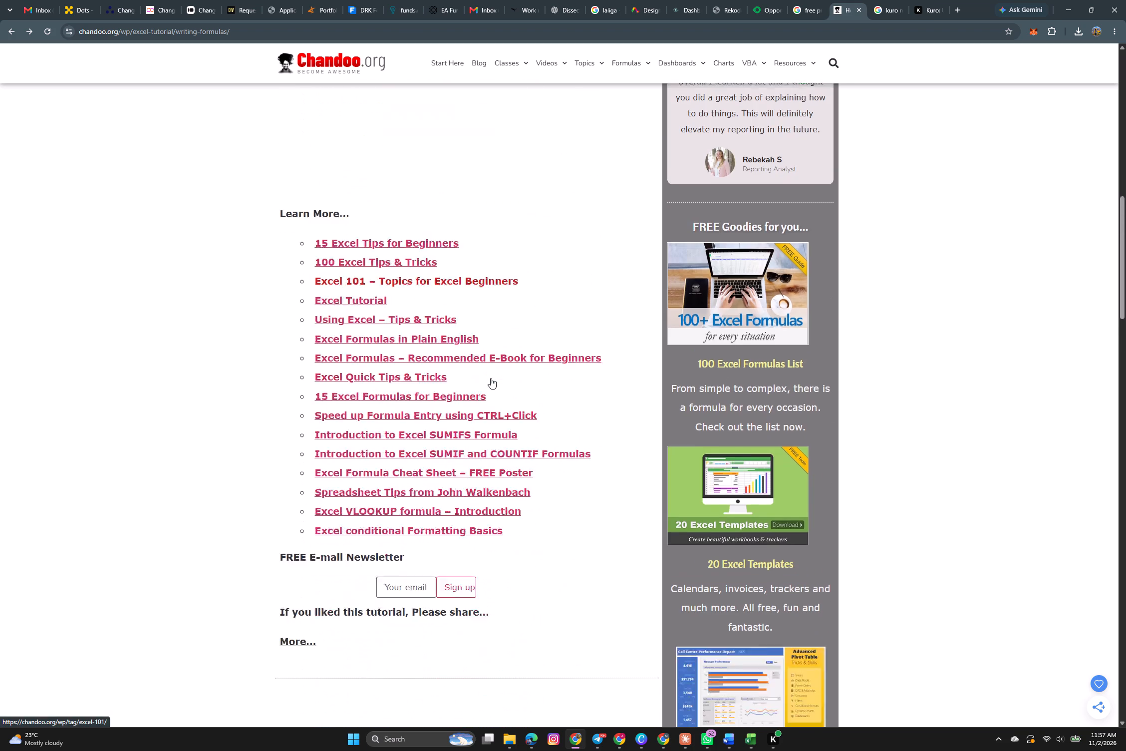
pyautogui.scroll(-15, 491, 378)
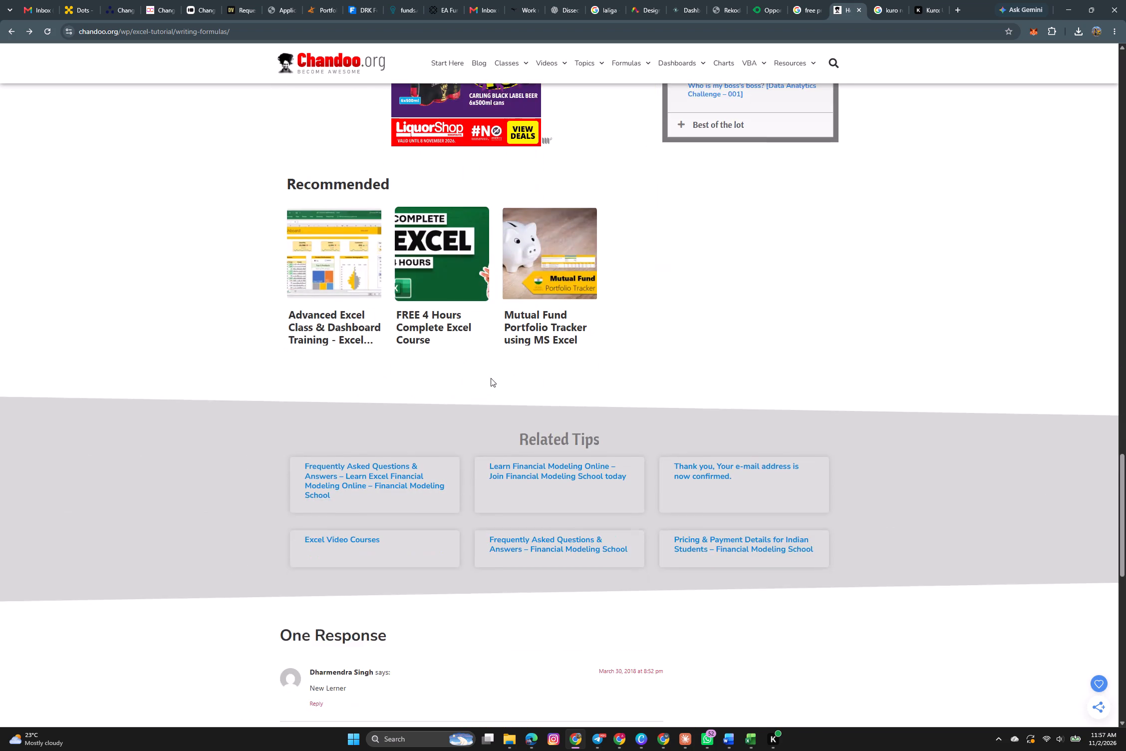
pyautogui.scroll(-3, 491, 378)
pyautogui.scroll(9, 491, 378)
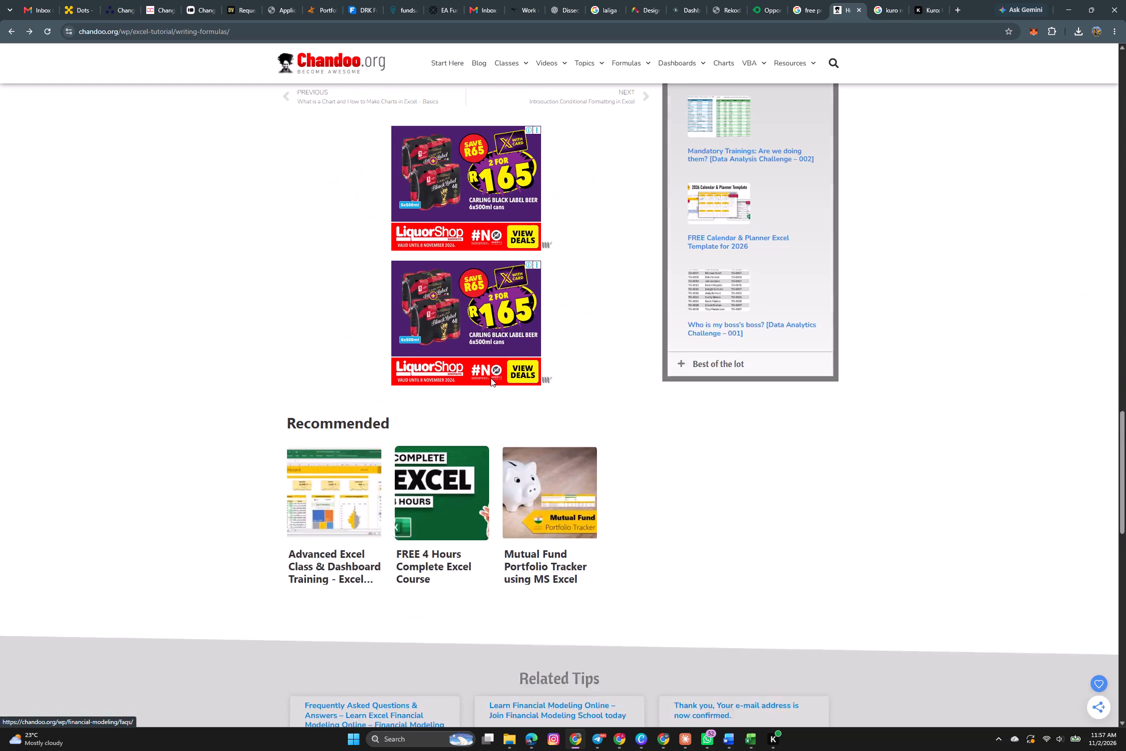
pyautogui.scroll(13, 491, 378)
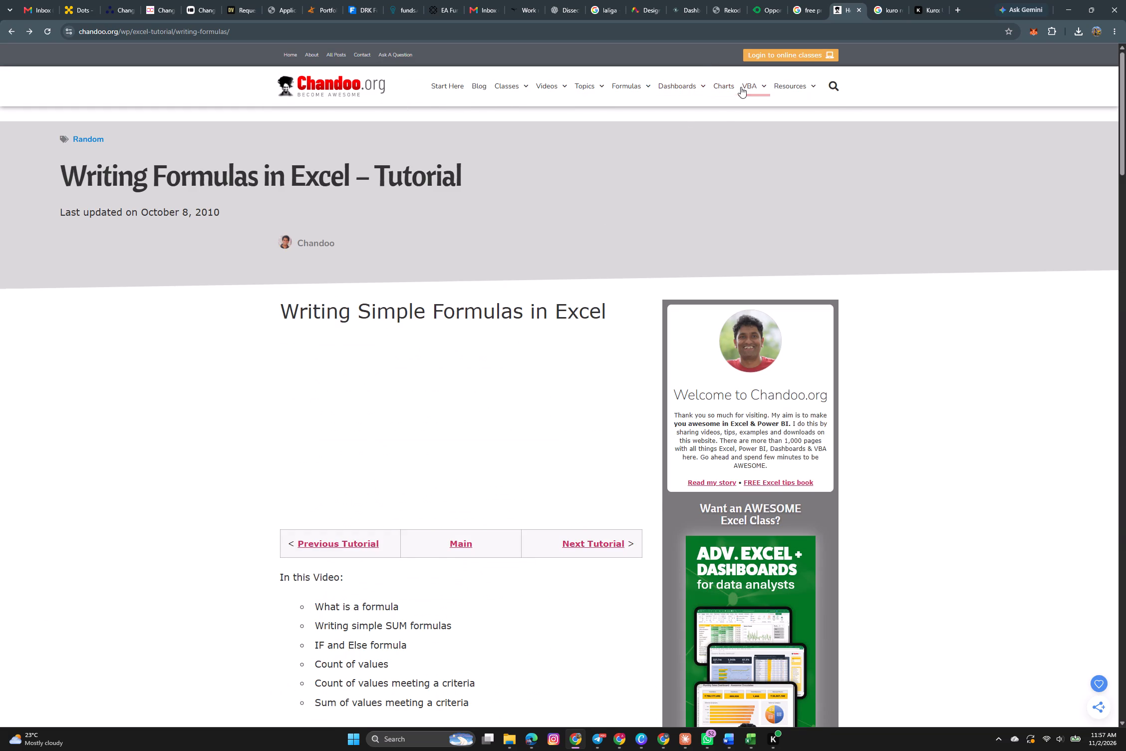
# Open Chandoo's Charts category and look over its first articles.
pyautogui.click(728, 84)
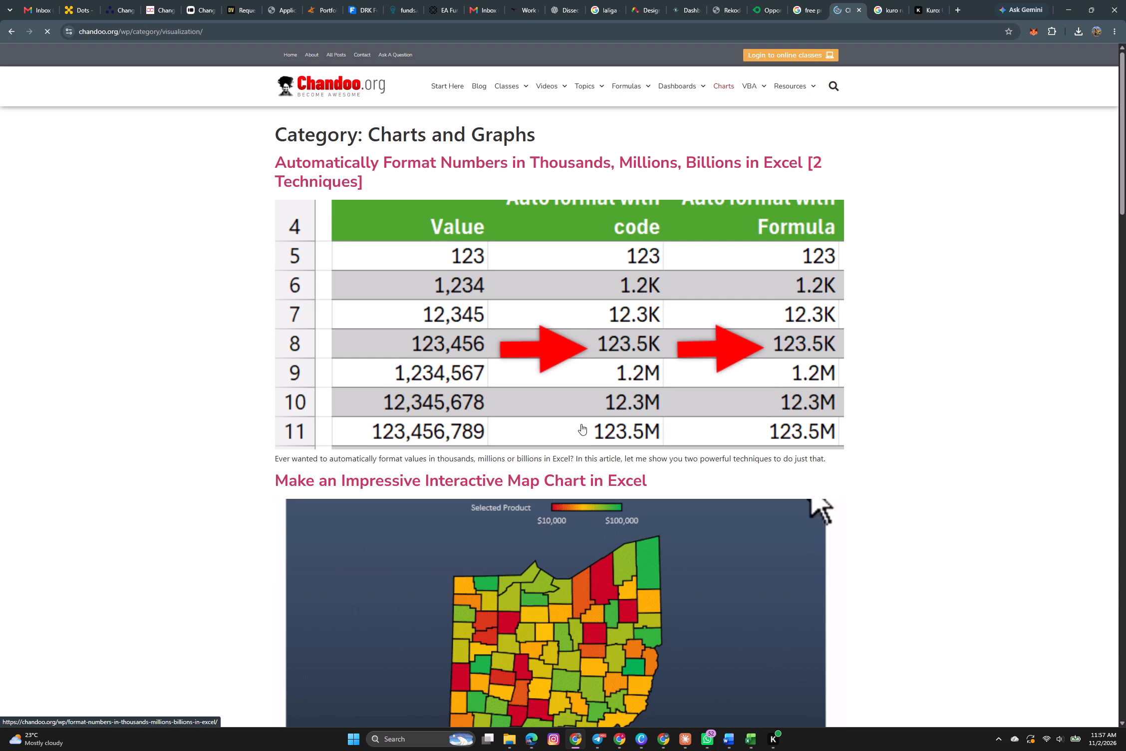
pyautogui.hscroll(2, 544, 532)
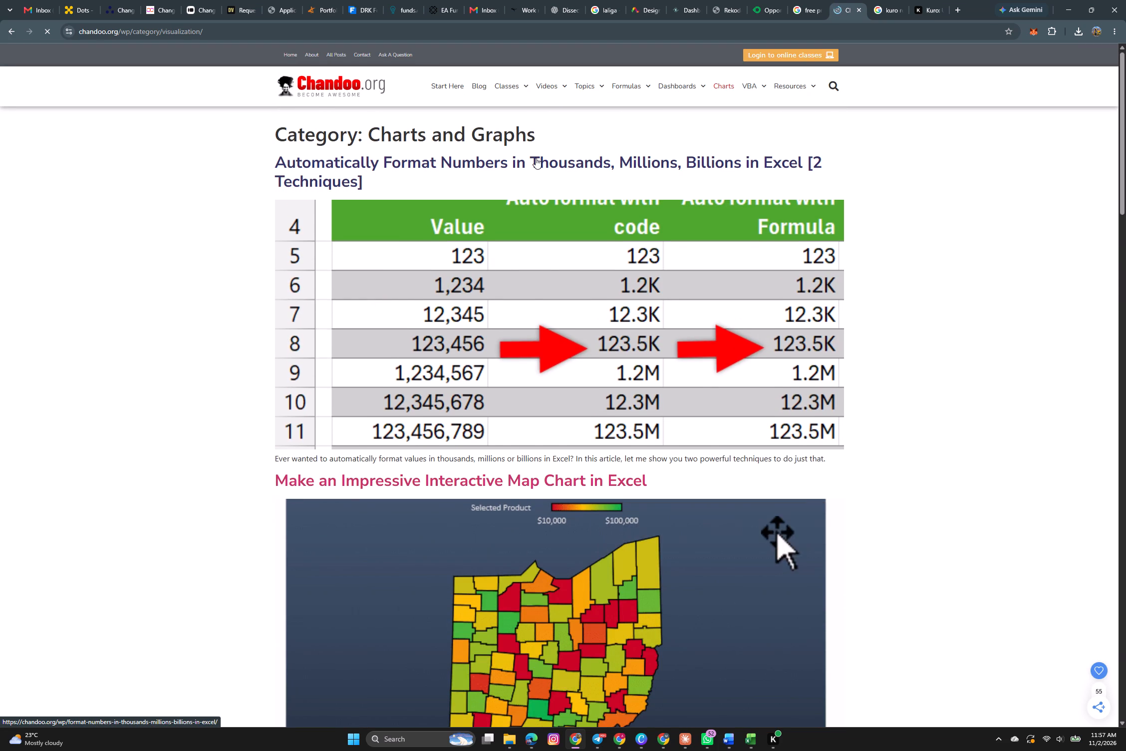
pyautogui.scroll(-3, 550, 272)
pyautogui.scroll(4, 550, 272)
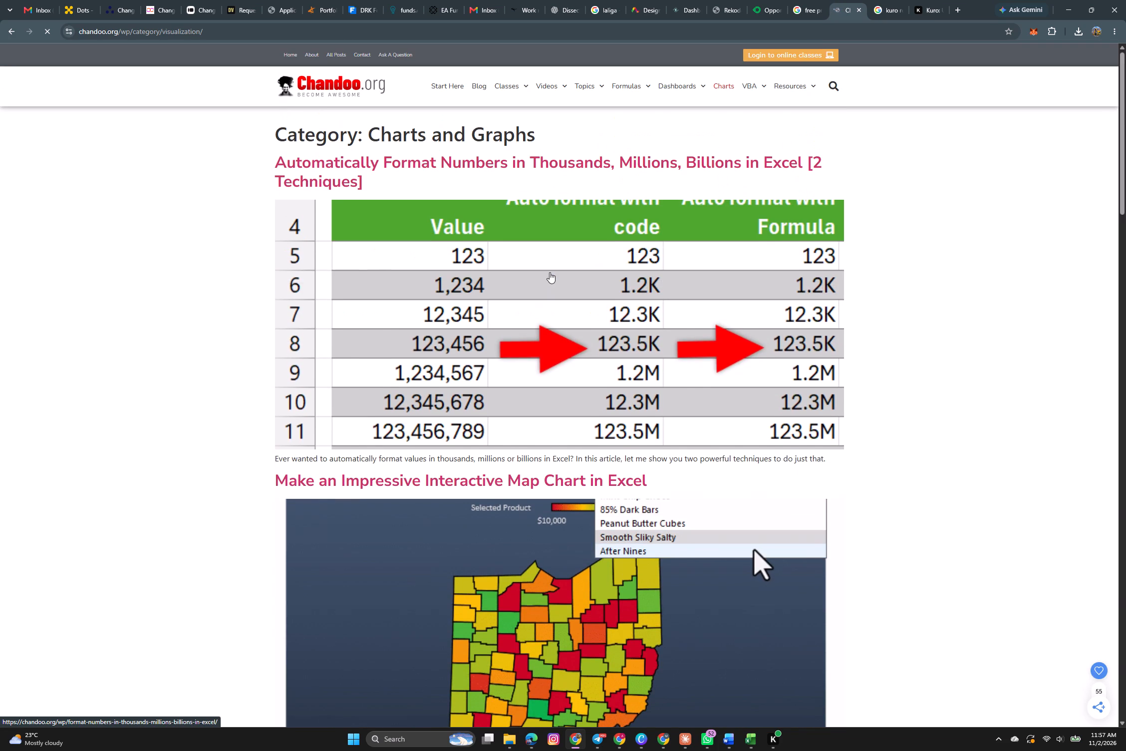
pyautogui.scroll(1, 550, 272)
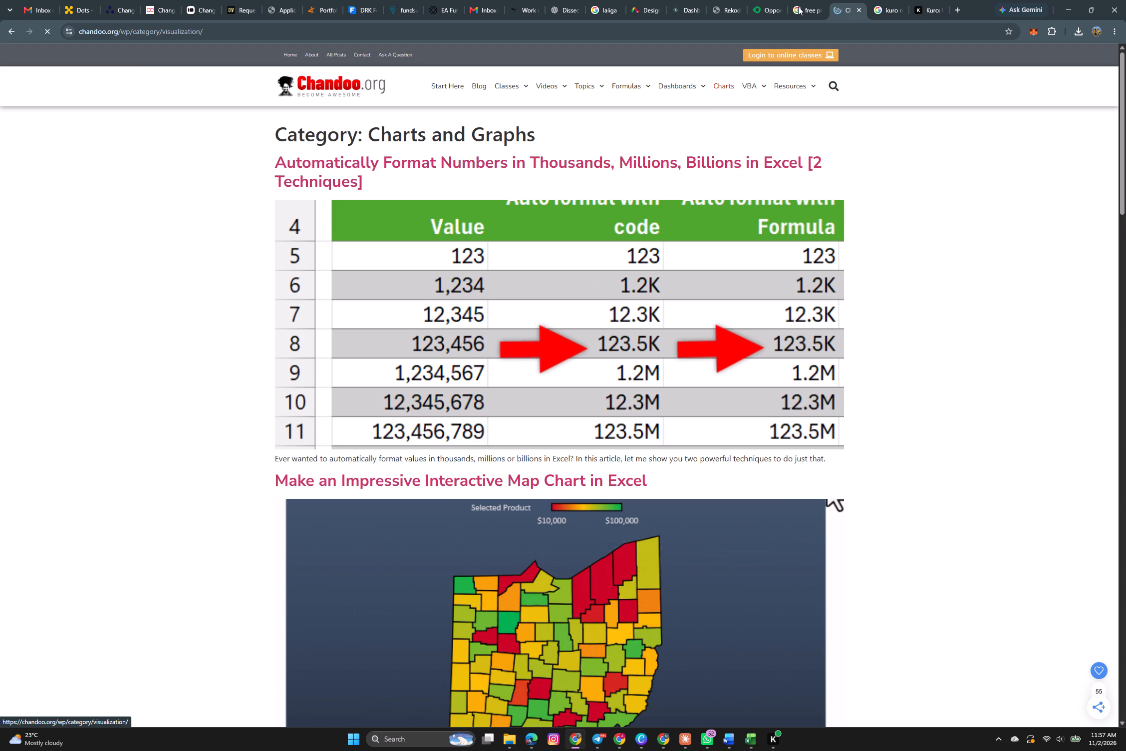
# Return to the Google AI chat about free practical Excel courses.
pyautogui.click(798, 6)
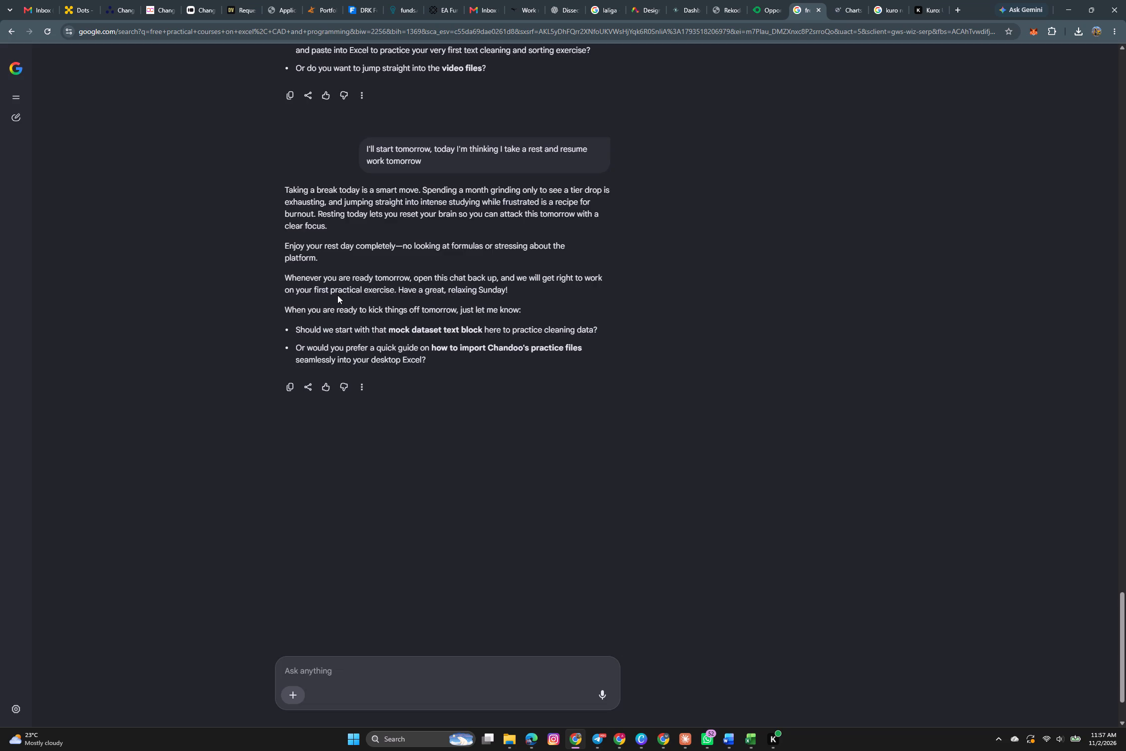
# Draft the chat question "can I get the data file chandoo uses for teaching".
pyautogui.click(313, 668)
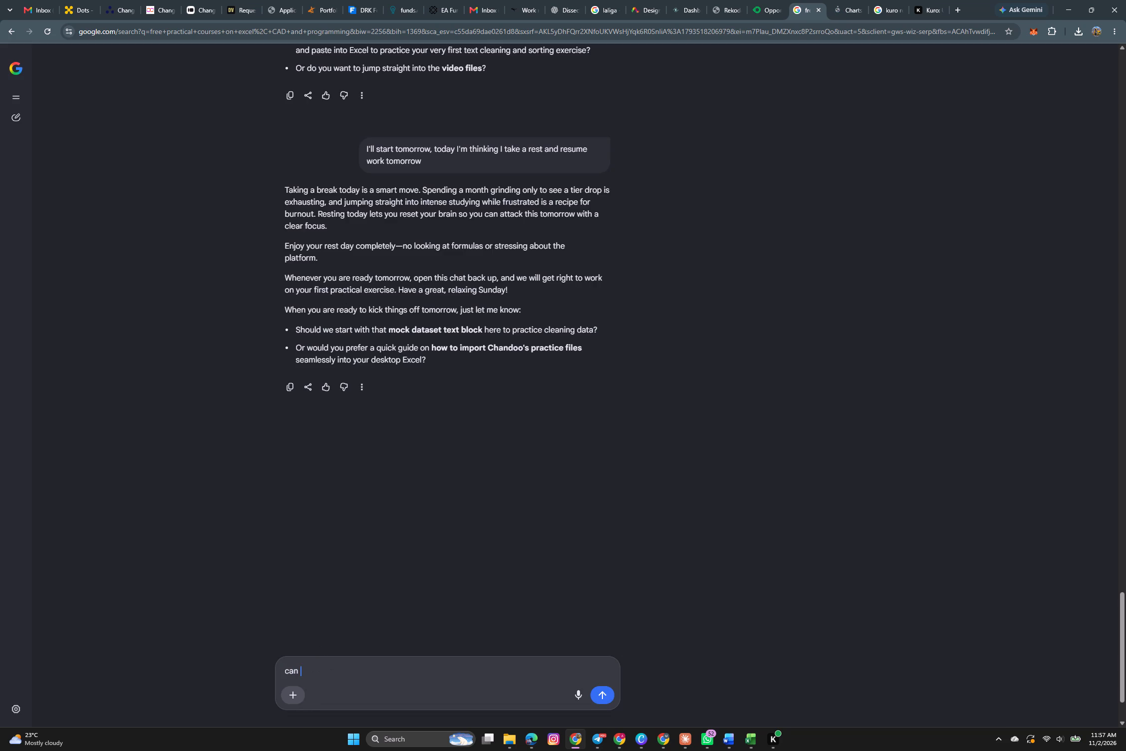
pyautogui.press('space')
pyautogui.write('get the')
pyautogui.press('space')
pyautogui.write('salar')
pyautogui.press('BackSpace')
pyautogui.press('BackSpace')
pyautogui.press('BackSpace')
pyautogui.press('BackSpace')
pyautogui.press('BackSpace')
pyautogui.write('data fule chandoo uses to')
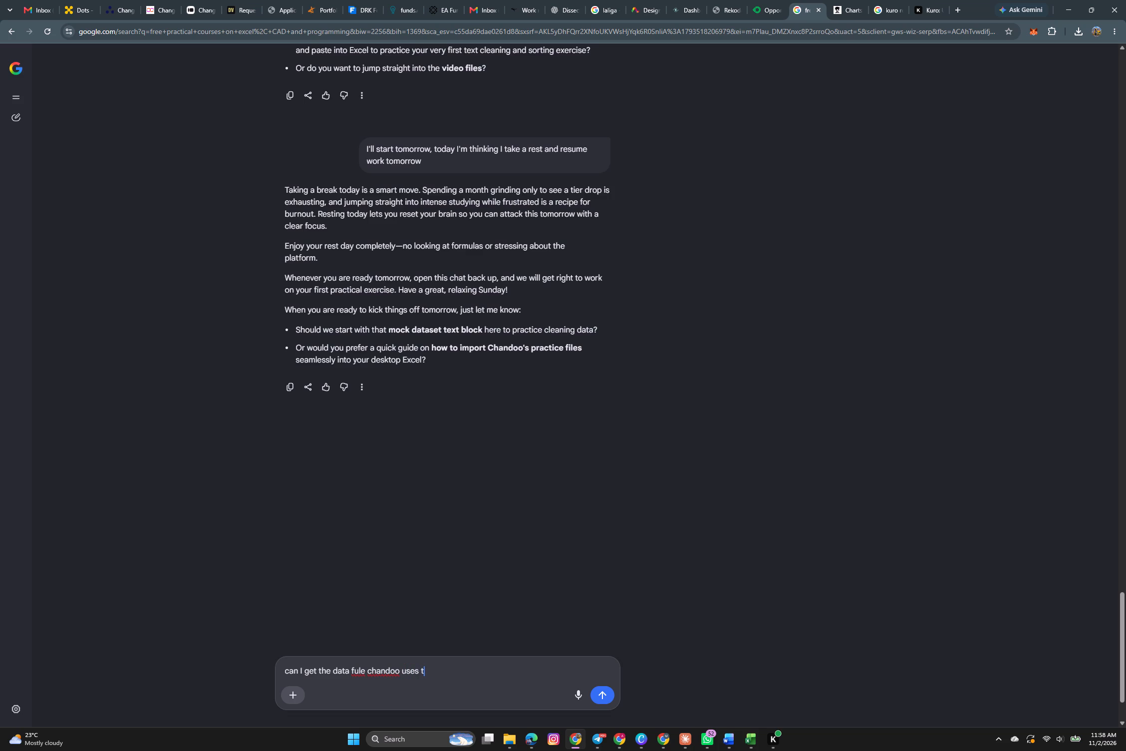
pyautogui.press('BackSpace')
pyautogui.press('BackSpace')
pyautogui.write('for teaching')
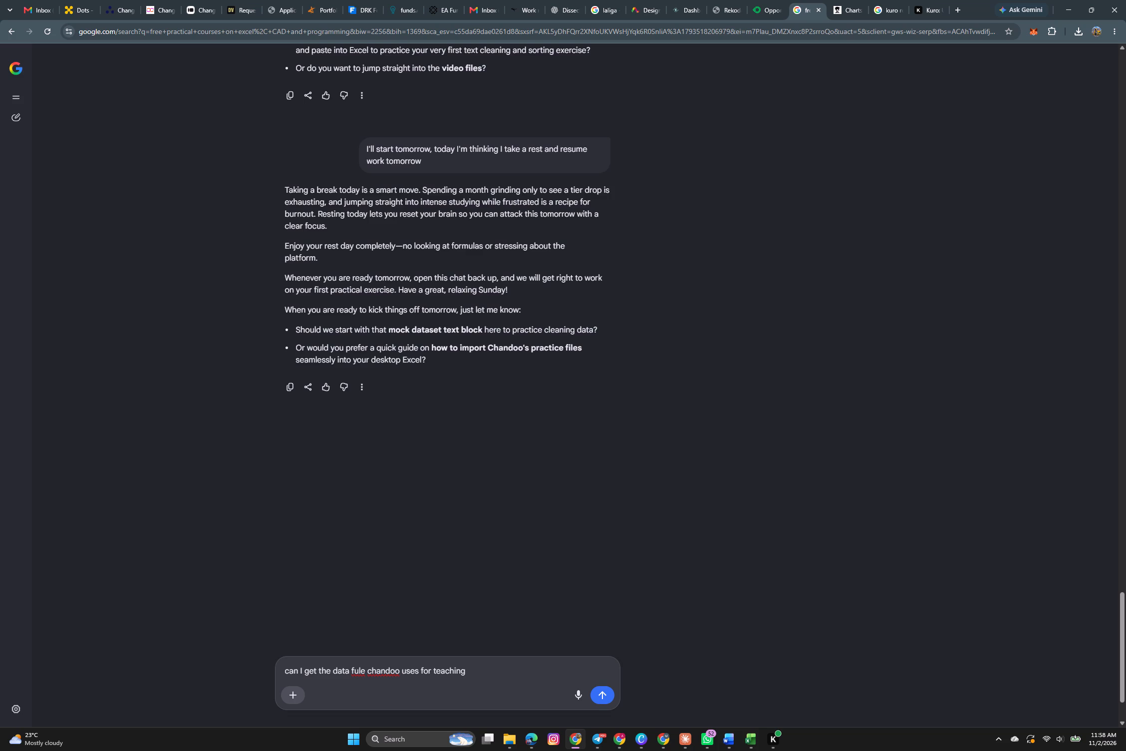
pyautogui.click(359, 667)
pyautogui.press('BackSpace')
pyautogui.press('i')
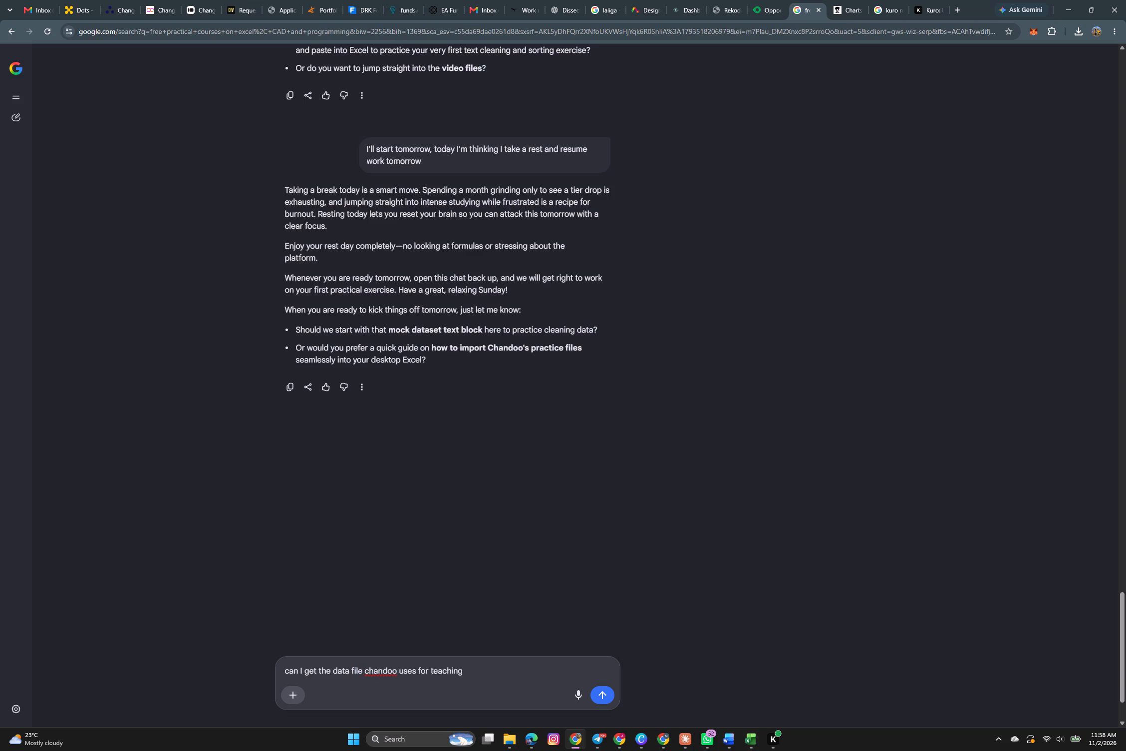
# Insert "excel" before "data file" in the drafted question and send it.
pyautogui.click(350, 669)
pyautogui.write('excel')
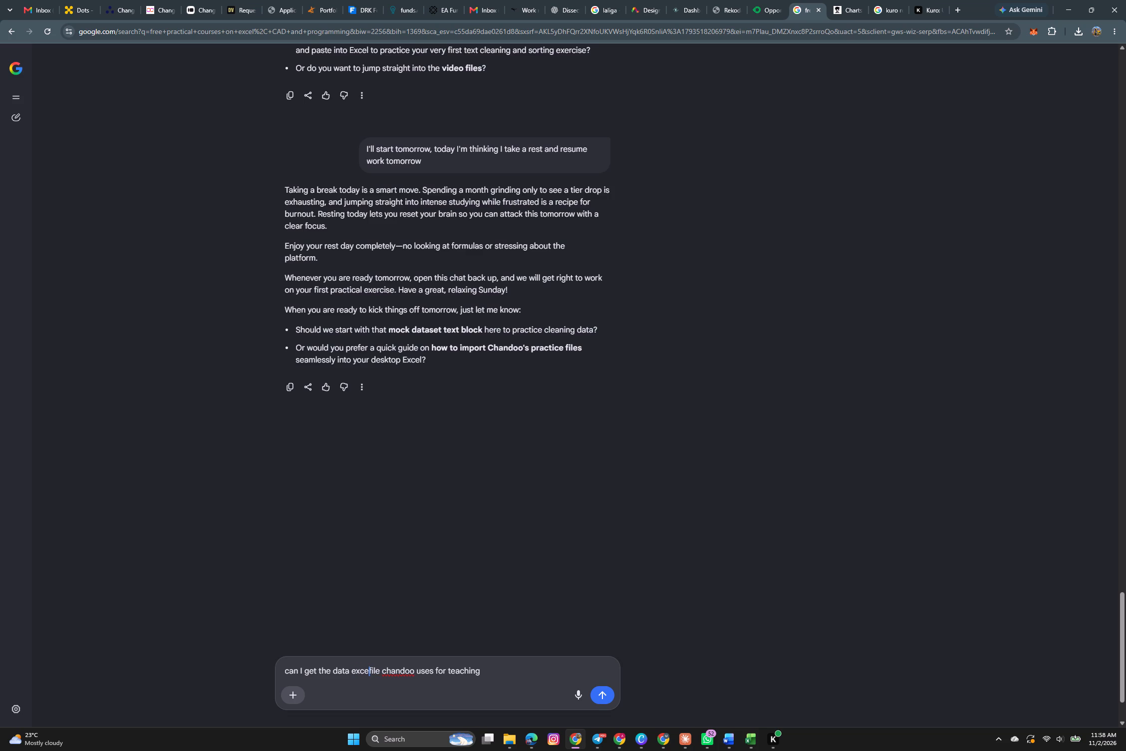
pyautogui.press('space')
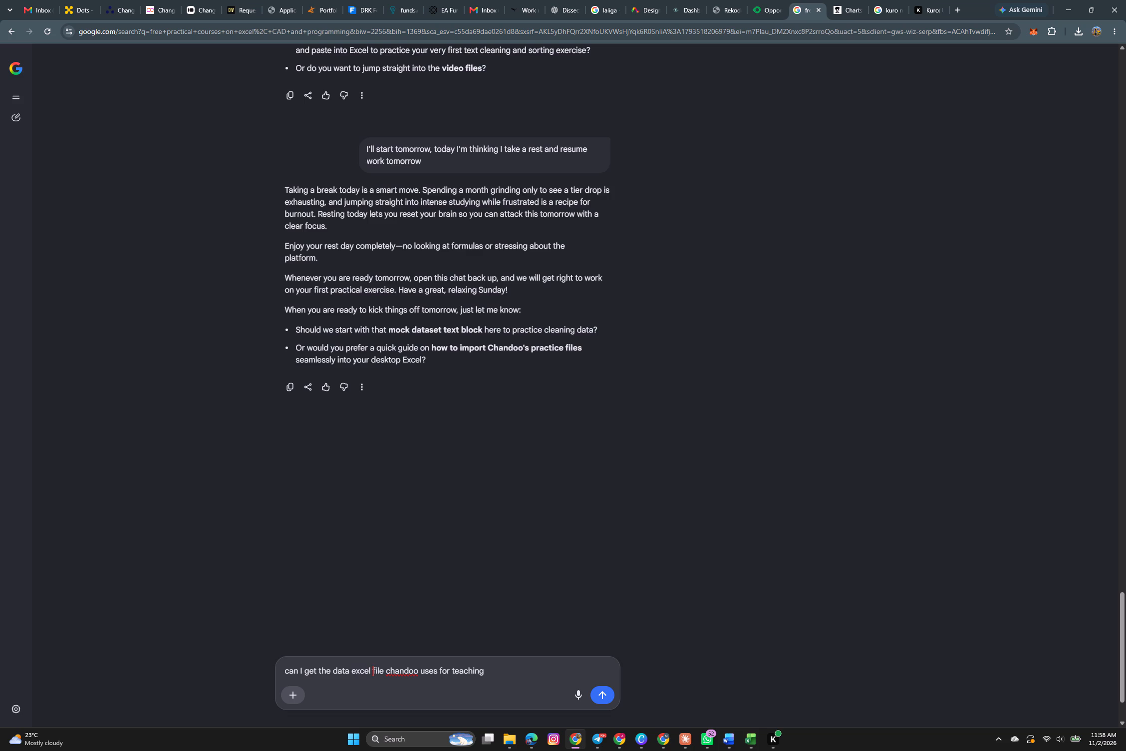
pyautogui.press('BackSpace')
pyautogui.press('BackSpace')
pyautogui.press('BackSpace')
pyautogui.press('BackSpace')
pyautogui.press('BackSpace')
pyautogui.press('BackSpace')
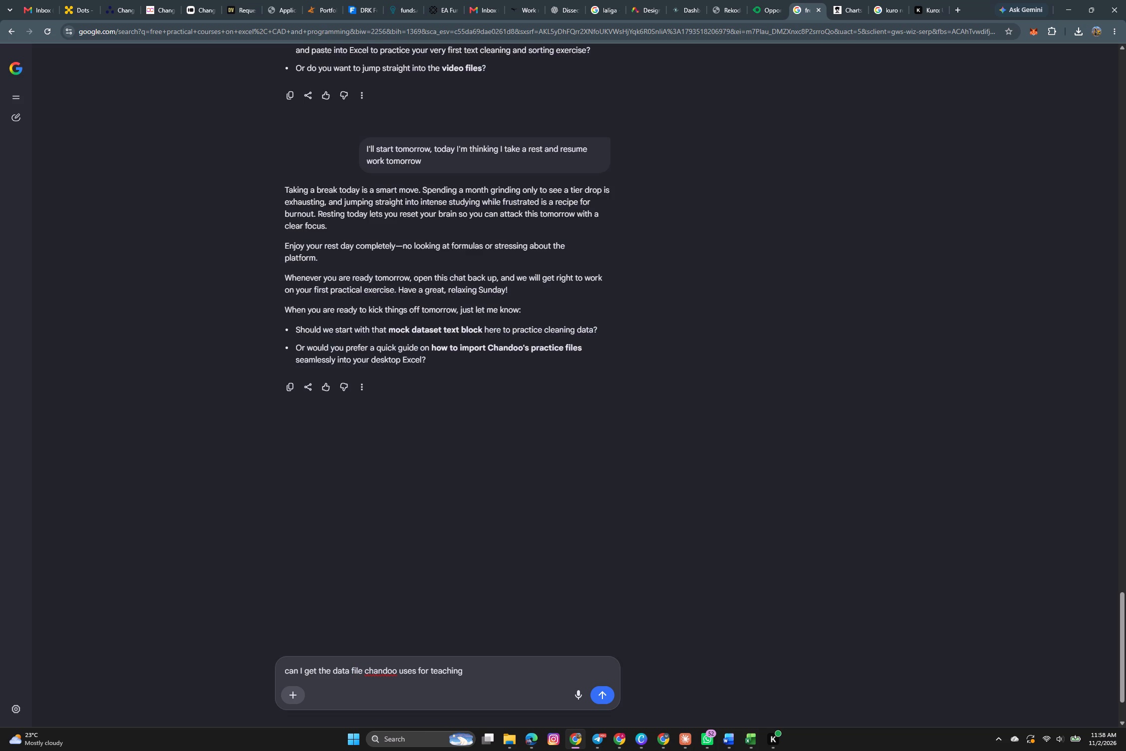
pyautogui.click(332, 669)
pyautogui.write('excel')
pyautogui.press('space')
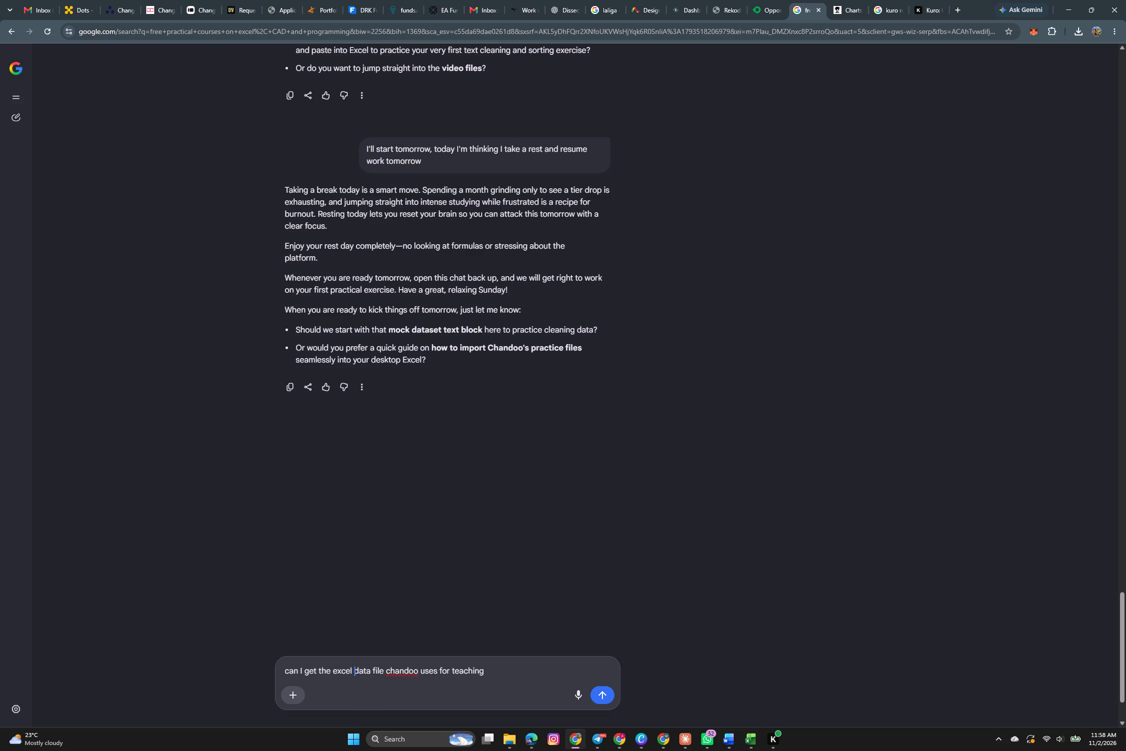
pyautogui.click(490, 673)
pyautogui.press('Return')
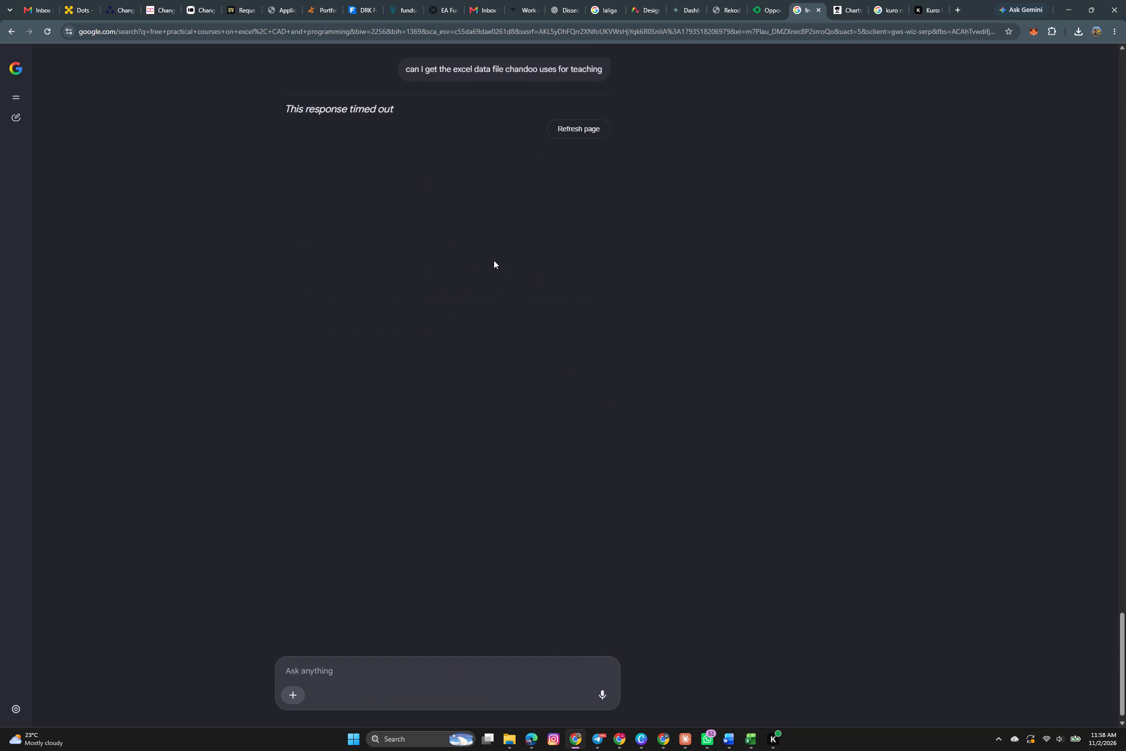
# Refresh the AI chat page.
pyautogui.scroll(1, 481, 247)
pyautogui.click(574, 160)
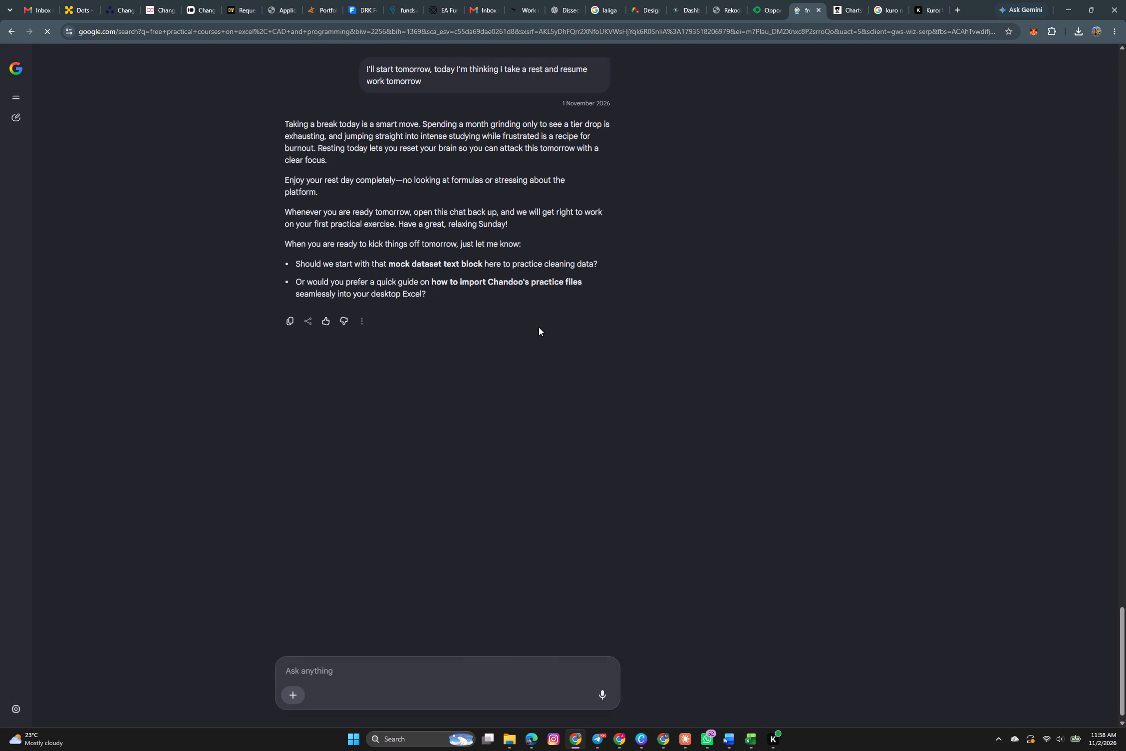
# Ask the AI chat "can I get the excel data file chandoo uses to teach formulas".
pyautogui.scroll(1, 479, 318)
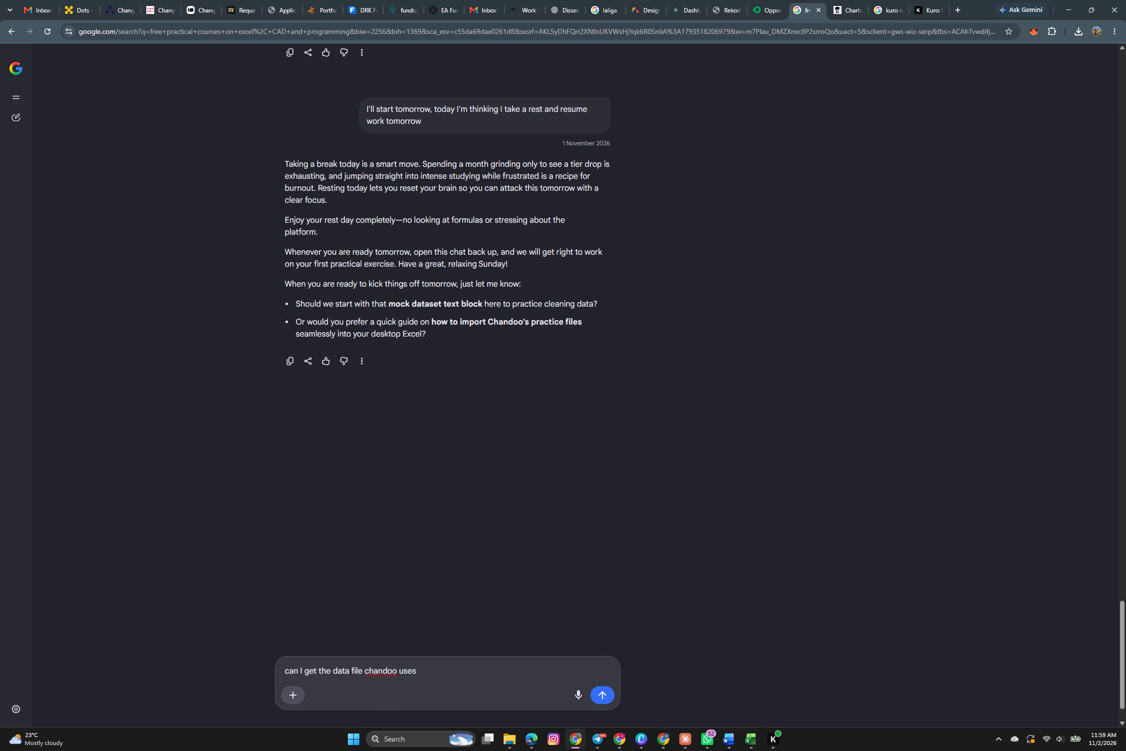
pyautogui.click(334, 668)
pyautogui.write('exel')
pyautogui.press('BackSpace')
pyautogui.press('BackSpace')
pyautogui.write('cel')
pyautogui.press('space')
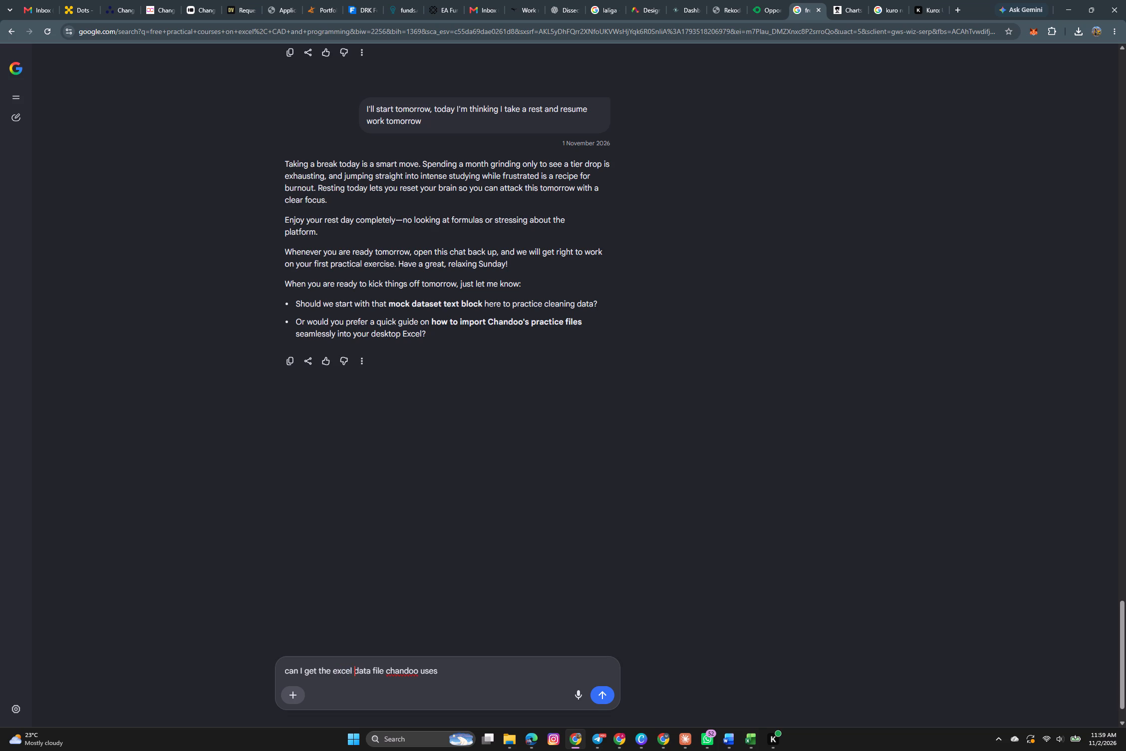
pyautogui.click(445, 674)
pyautogui.press('space')
pyautogui.write('to teach form')
pyautogui.press('BackSpace')
pyautogui.write('mulas')
pyautogui.press('Return')
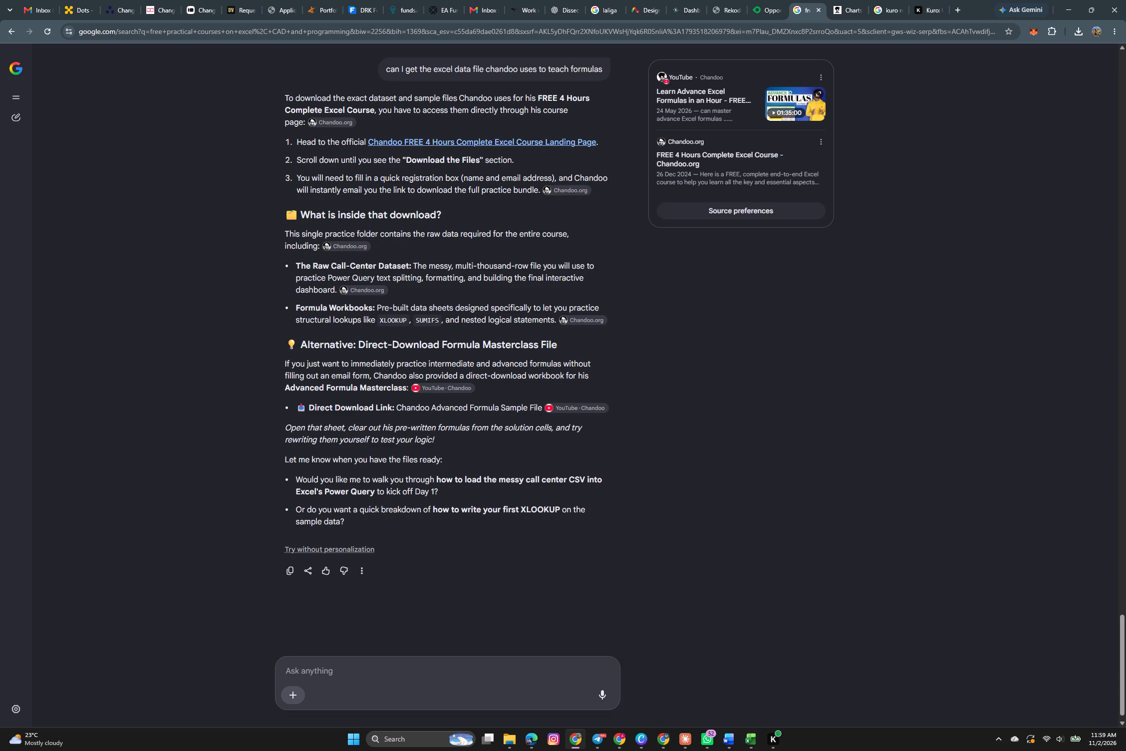
# Open the Chandoo FREE 4 Hours Complete Excel Course landing page from the answer and go to its Download The Files section.
pyautogui.click(487, 140)
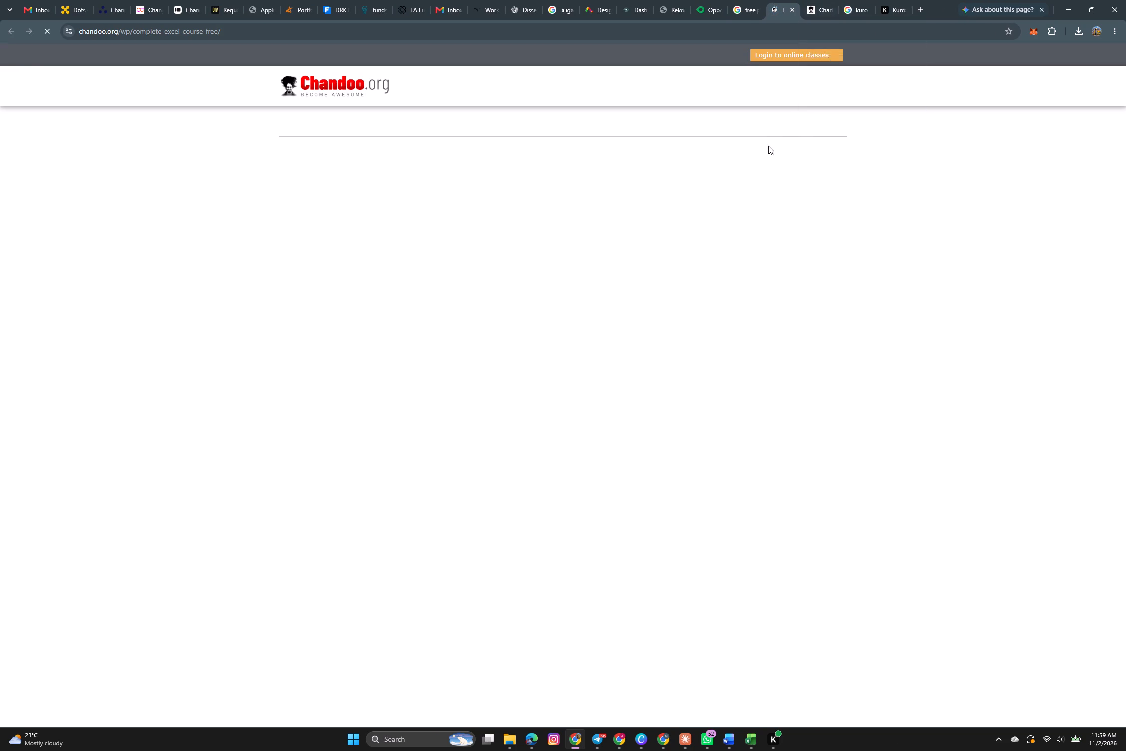
pyautogui.scroll(-1, 498, 518)
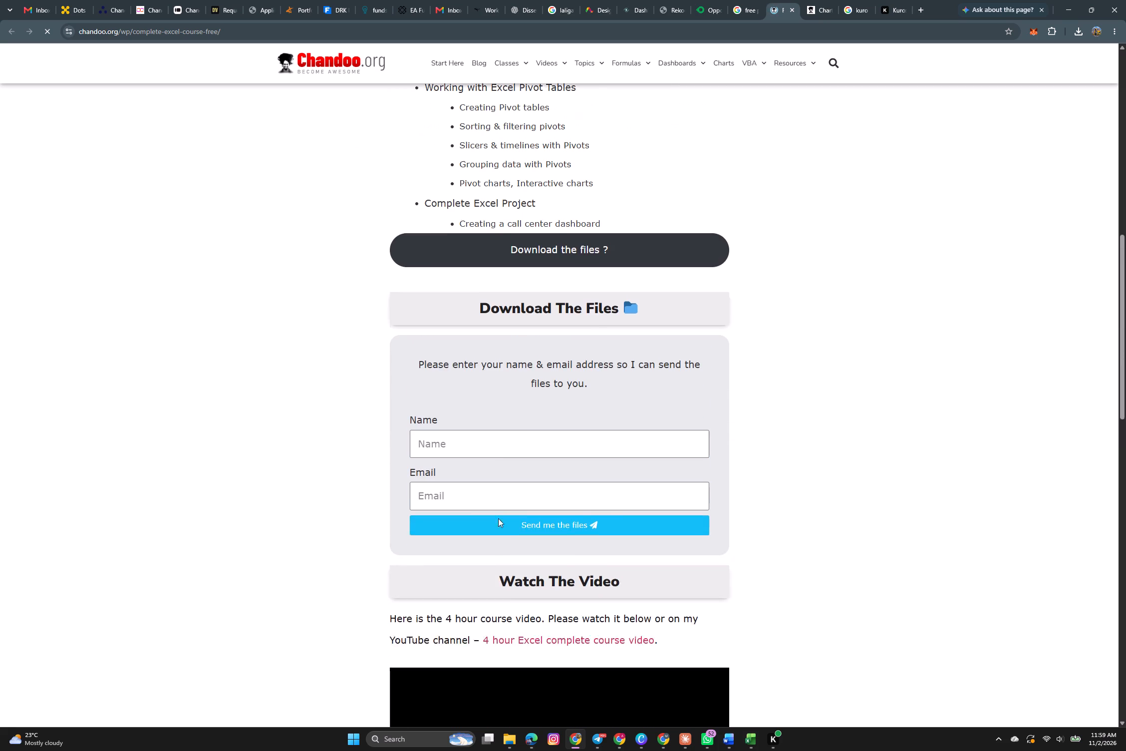
pyautogui.scroll(-1, 498, 518)
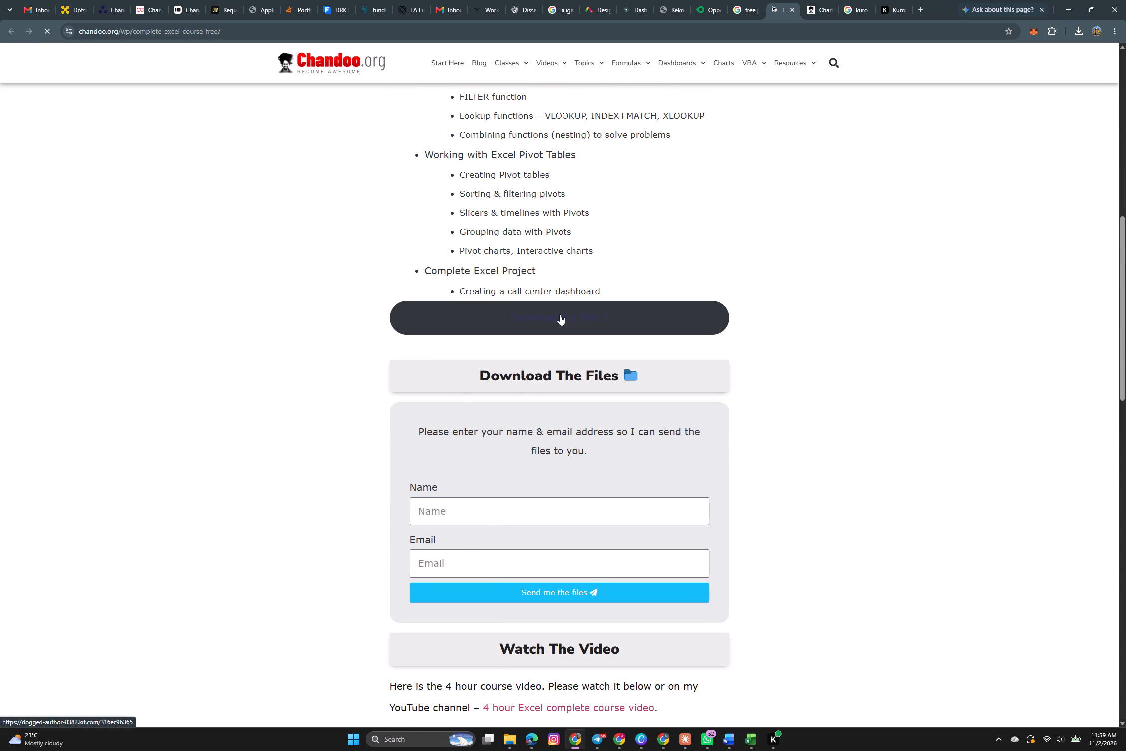
# Request the course workbooks through the Download the files form, filling in the first name and the saved email address.
pyautogui.click(560, 314)
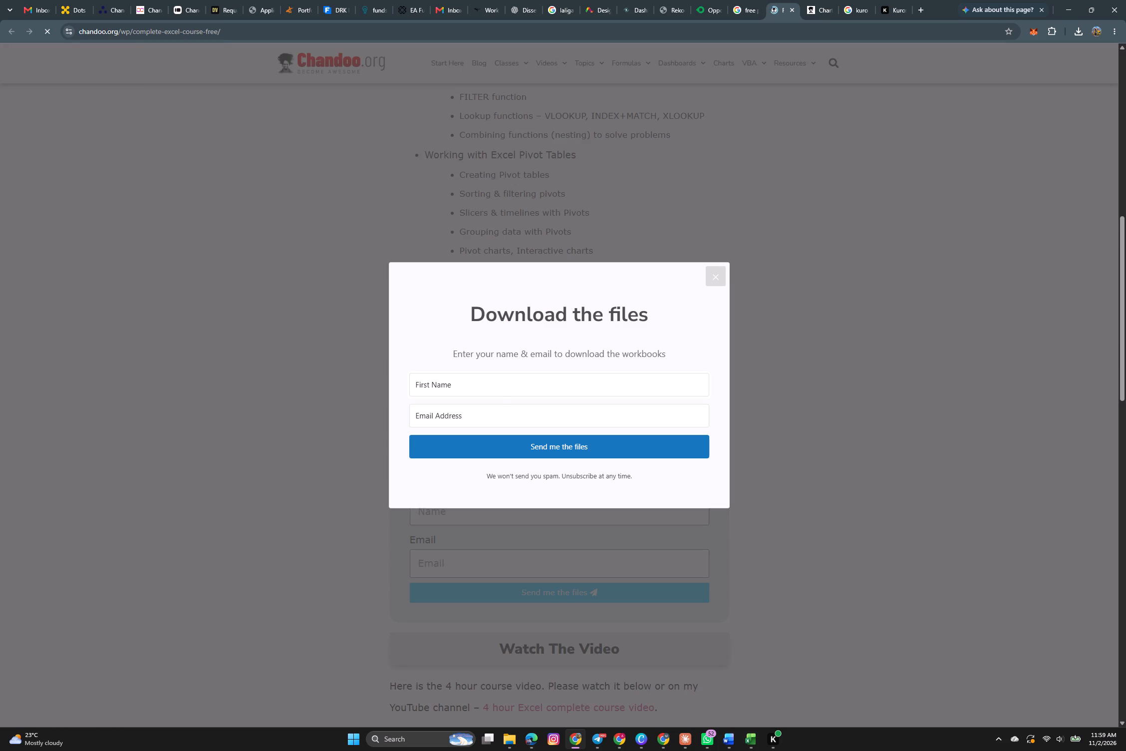
pyautogui.click(439, 384)
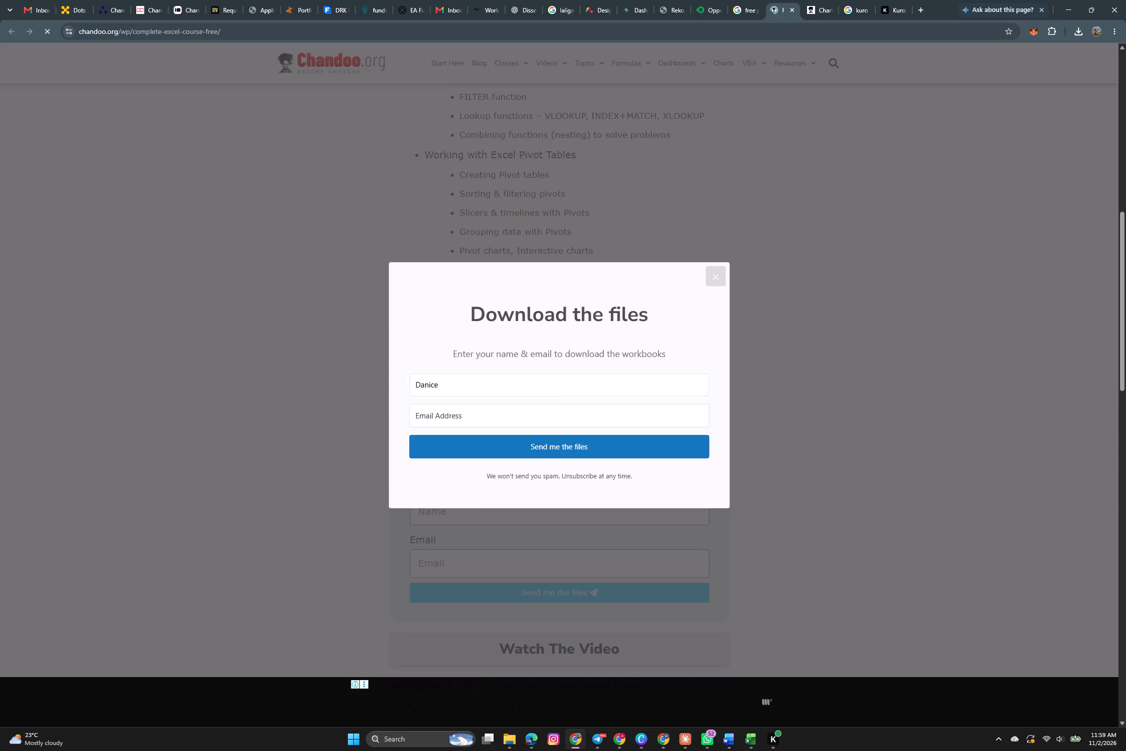
pyautogui.click(431, 421)
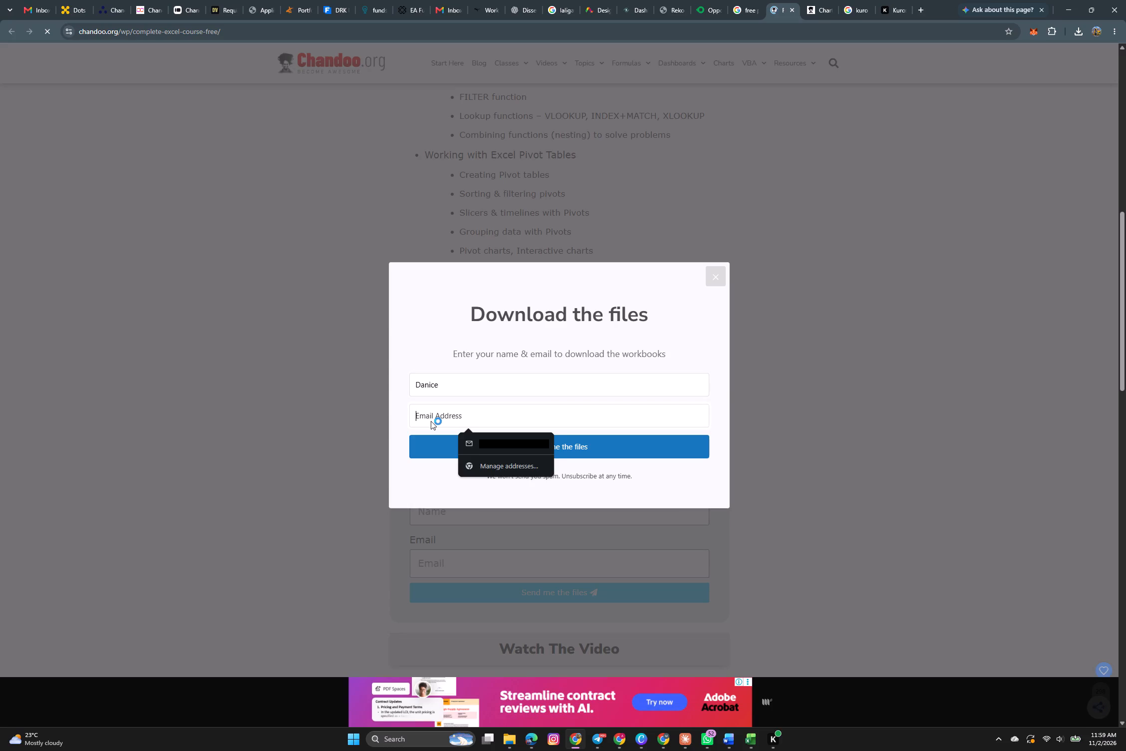
pyautogui.press('o')
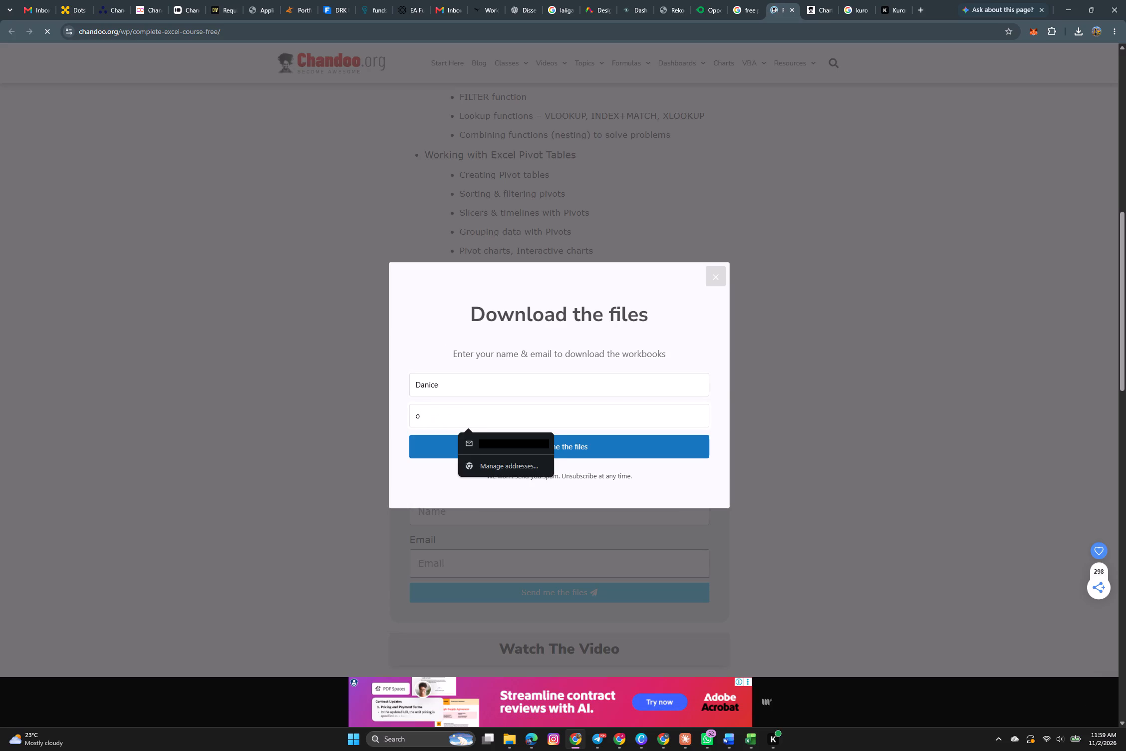
pyautogui.press('w')
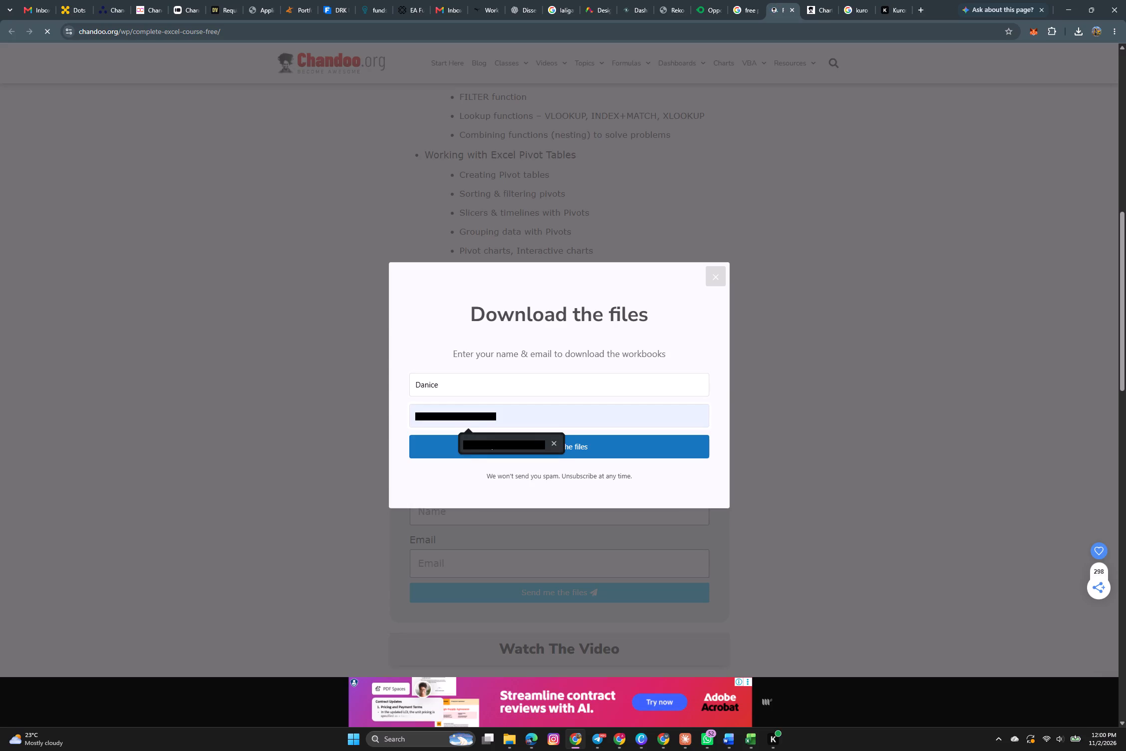
pyautogui.click(488, 441)
pyautogui.click(552, 444)
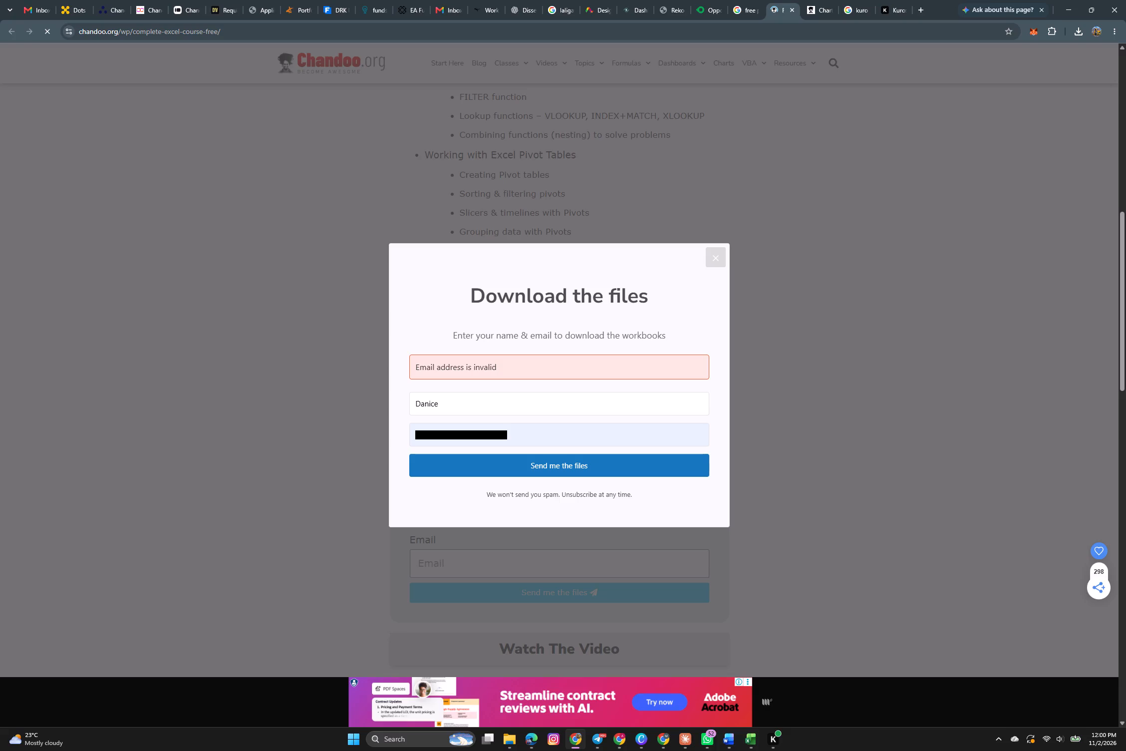
# Replace the email in the Download the files form with the saved email address and resubmit the request for the workbooks.
pyautogui.click(566, 465)
pyautogui.click(512, 435)
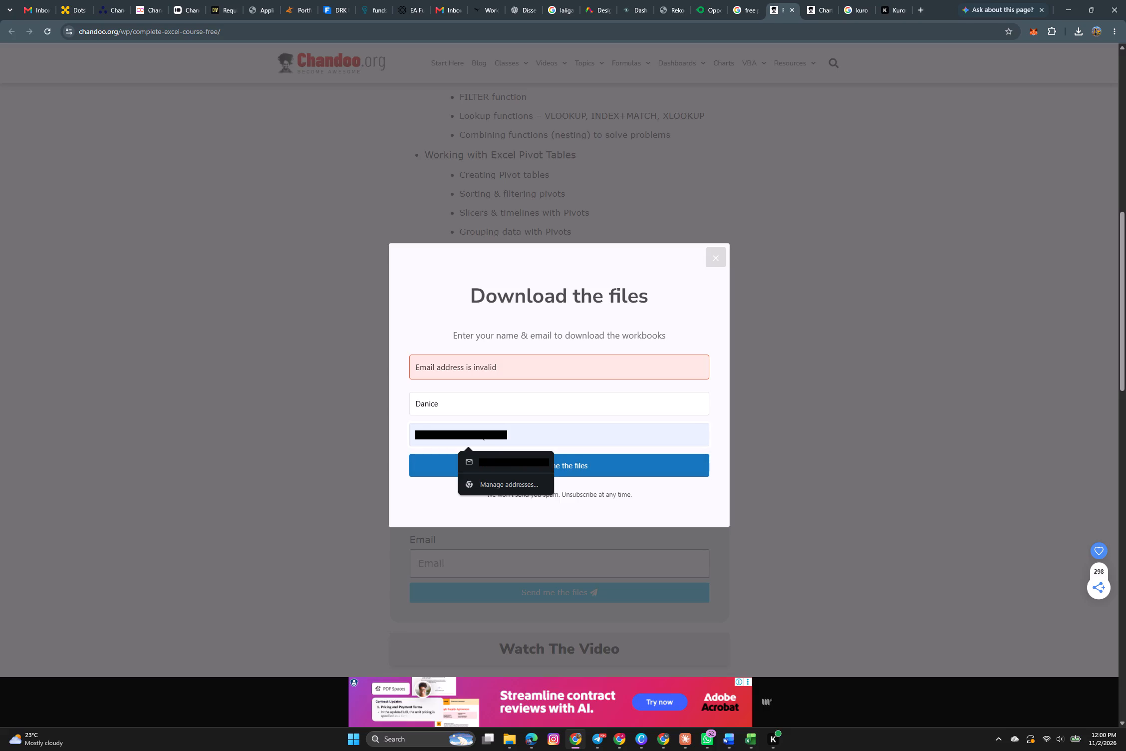
pyautogui.doubleClick(480, 431)
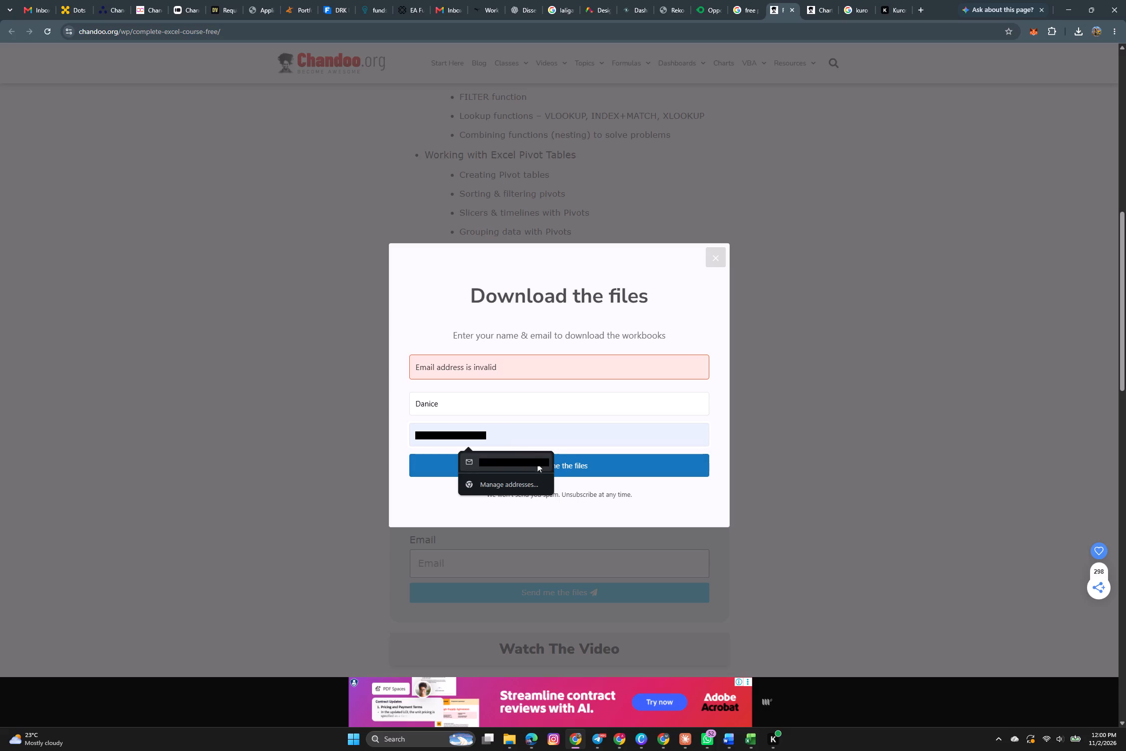
pyautogui.click(537, 457)
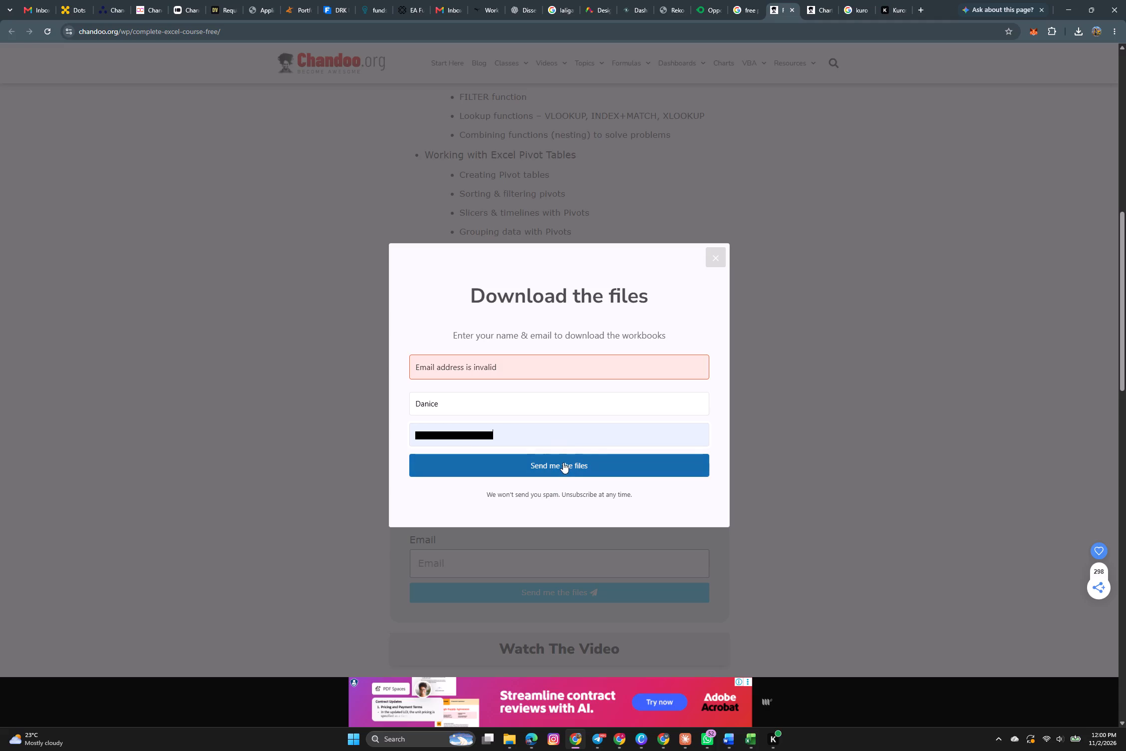
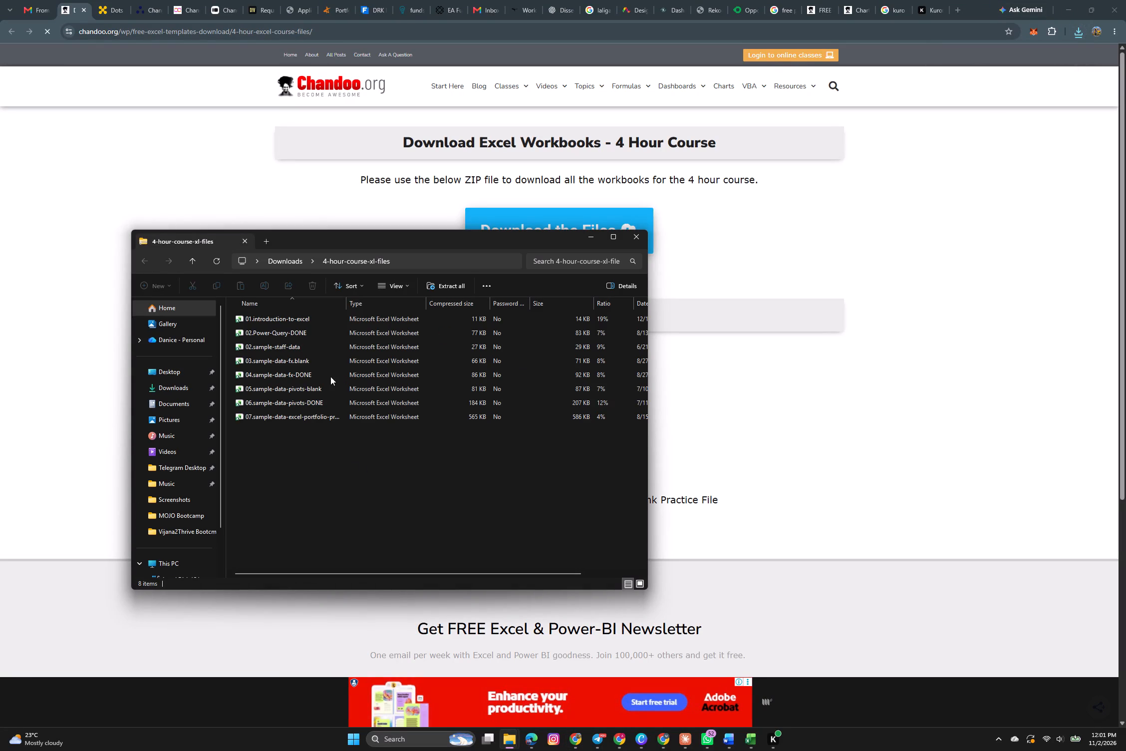
# Open the 02.sample-staff-data workbook from the downloaded 4-hour-course-xl-files archive in Excel and enable editing.
pyautogui.doubleClick(287, 345)
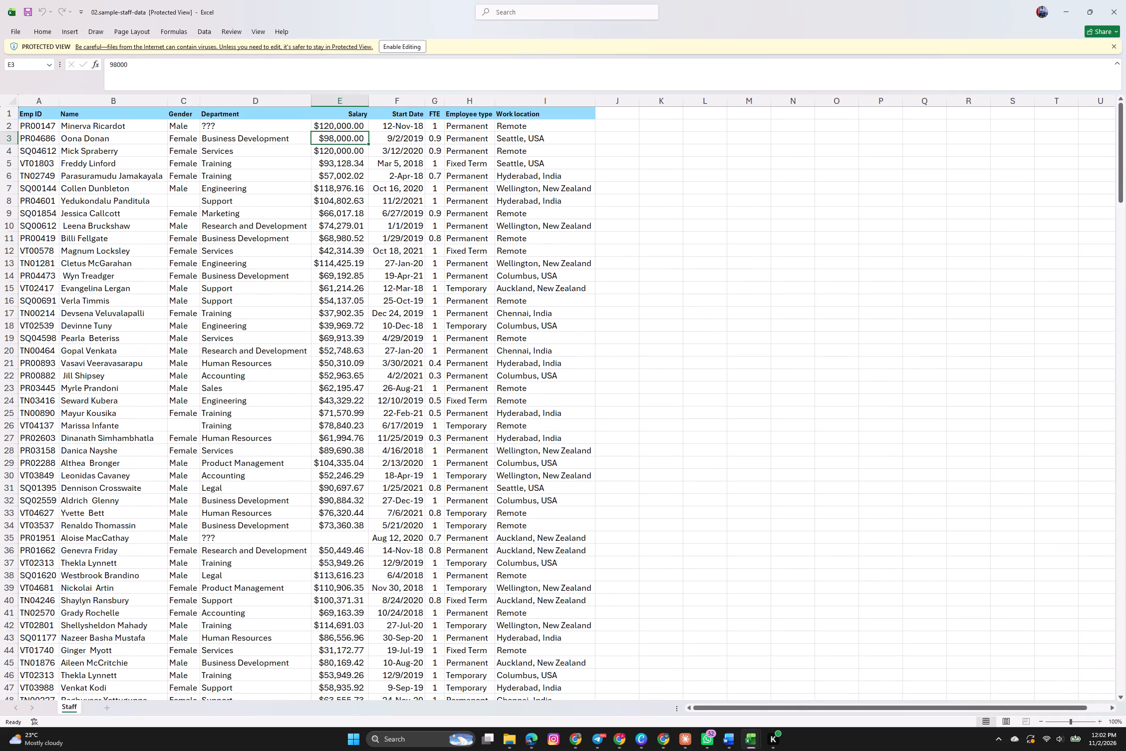
pyautogui.click(408, 45)
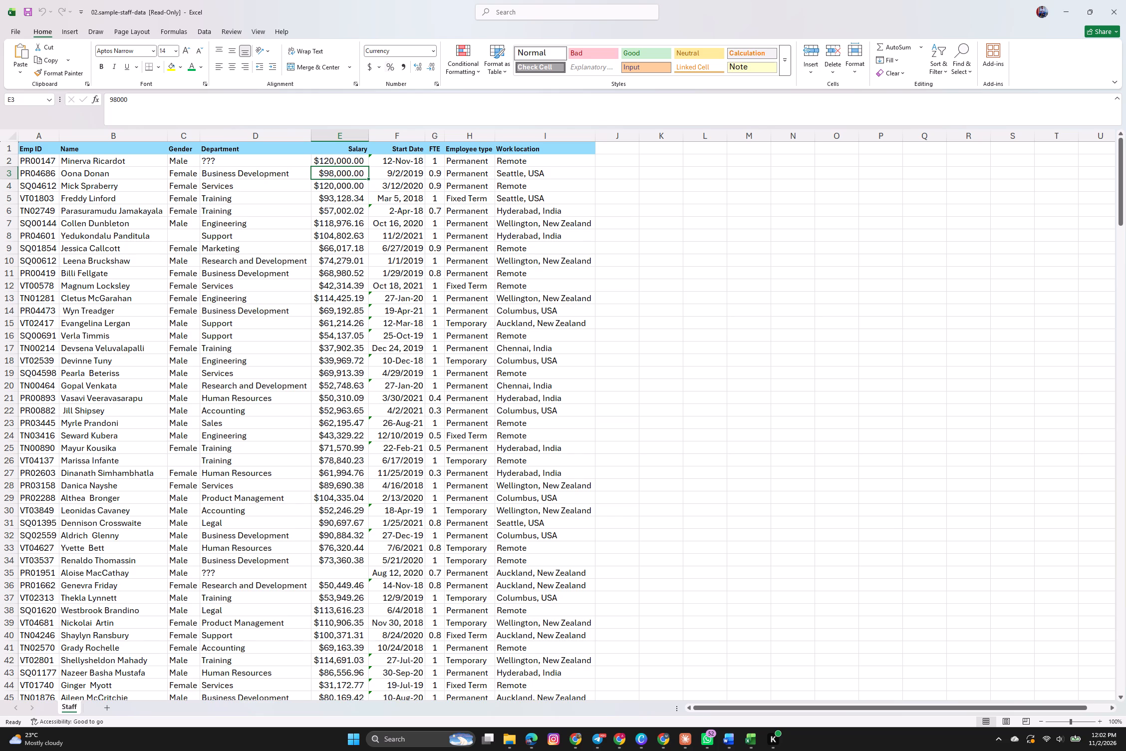
# Look through the employee records on the Staff sheet and return to the header row.
pyautogui.scroll(-6, 395, 337)
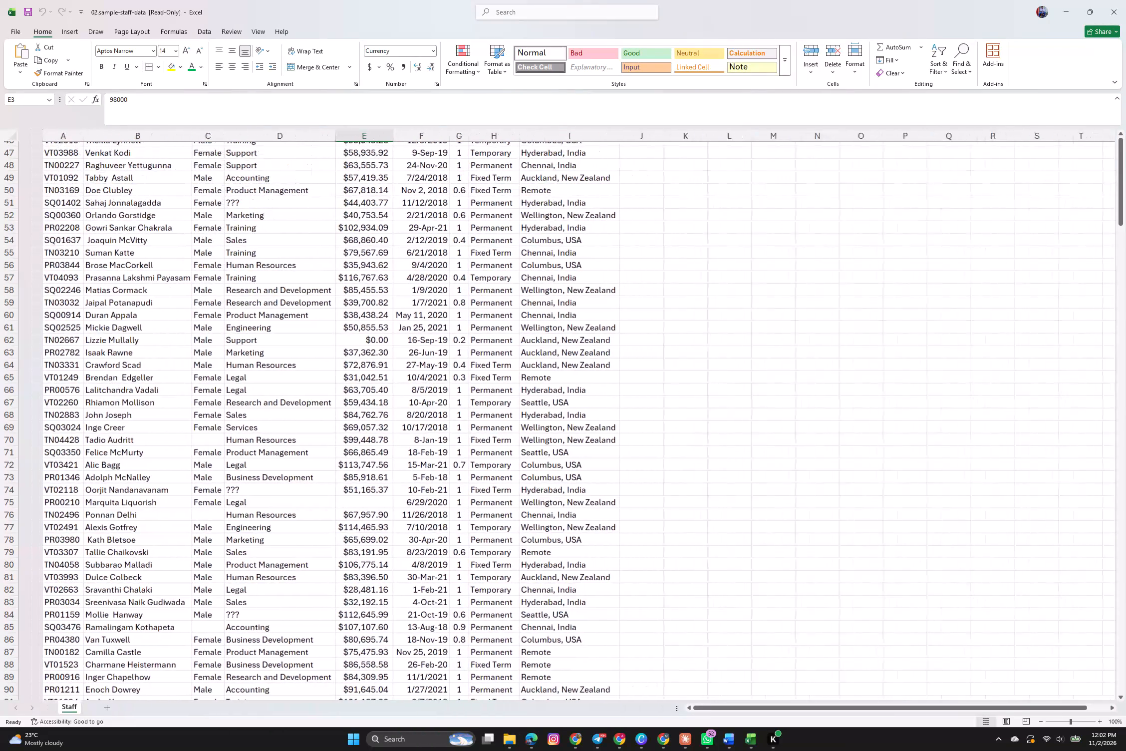
pyautogui.hscroll(-4, 395, 337)
pyautogui.hscroll(5, 395, 337)
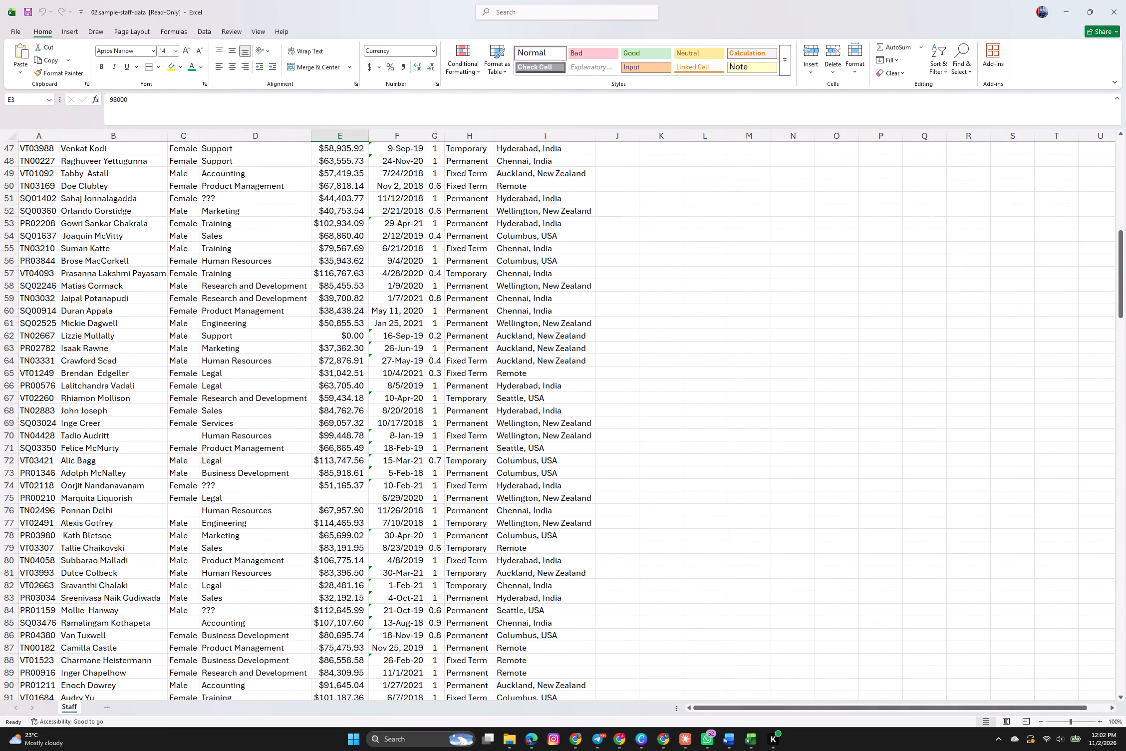
pyautogui.scroll(4, 272, 342)
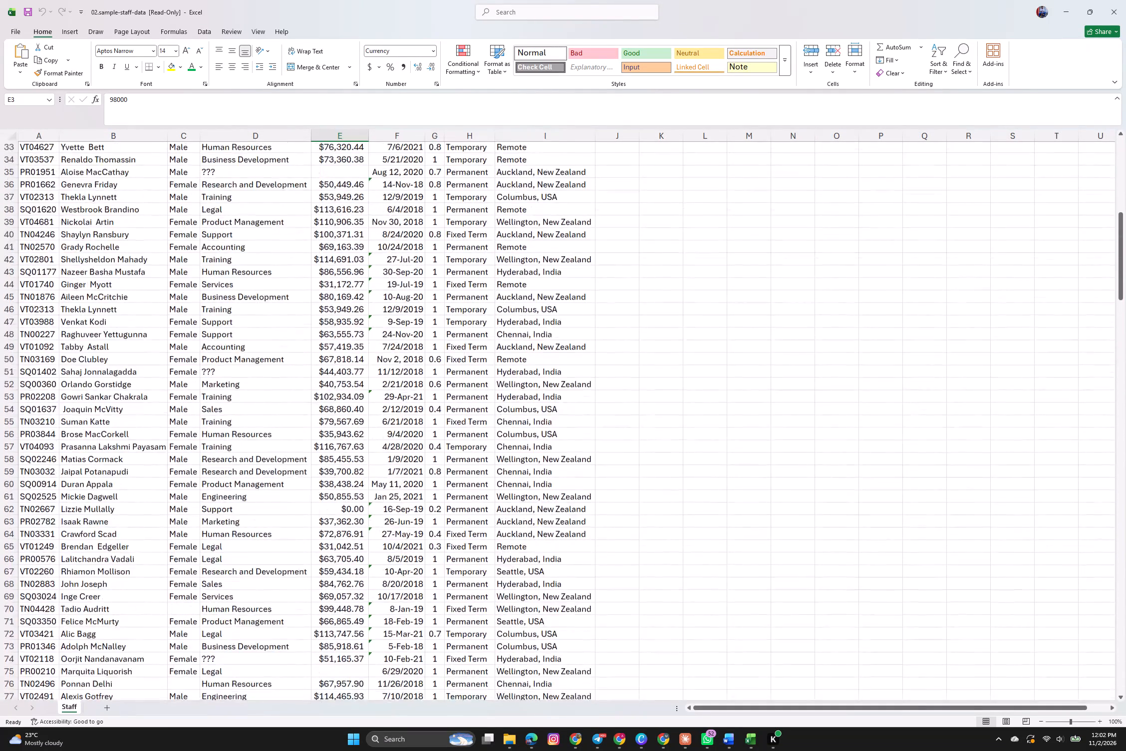
pyautogui.scroll(3, 272, 342)
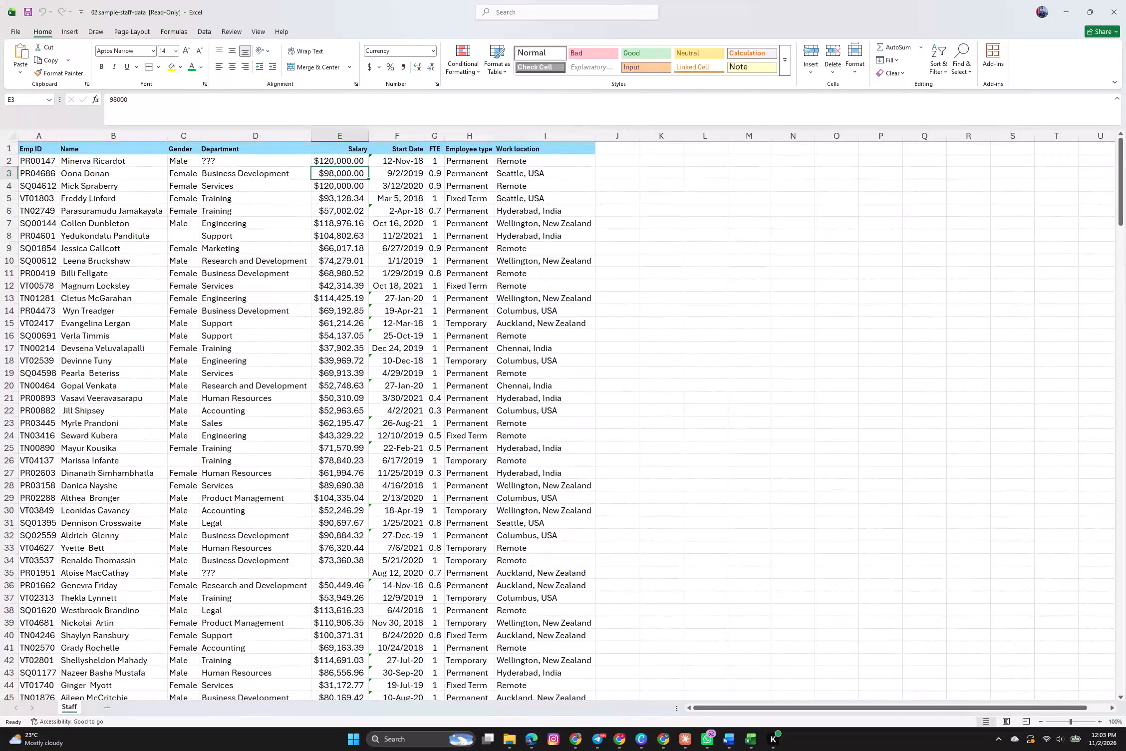
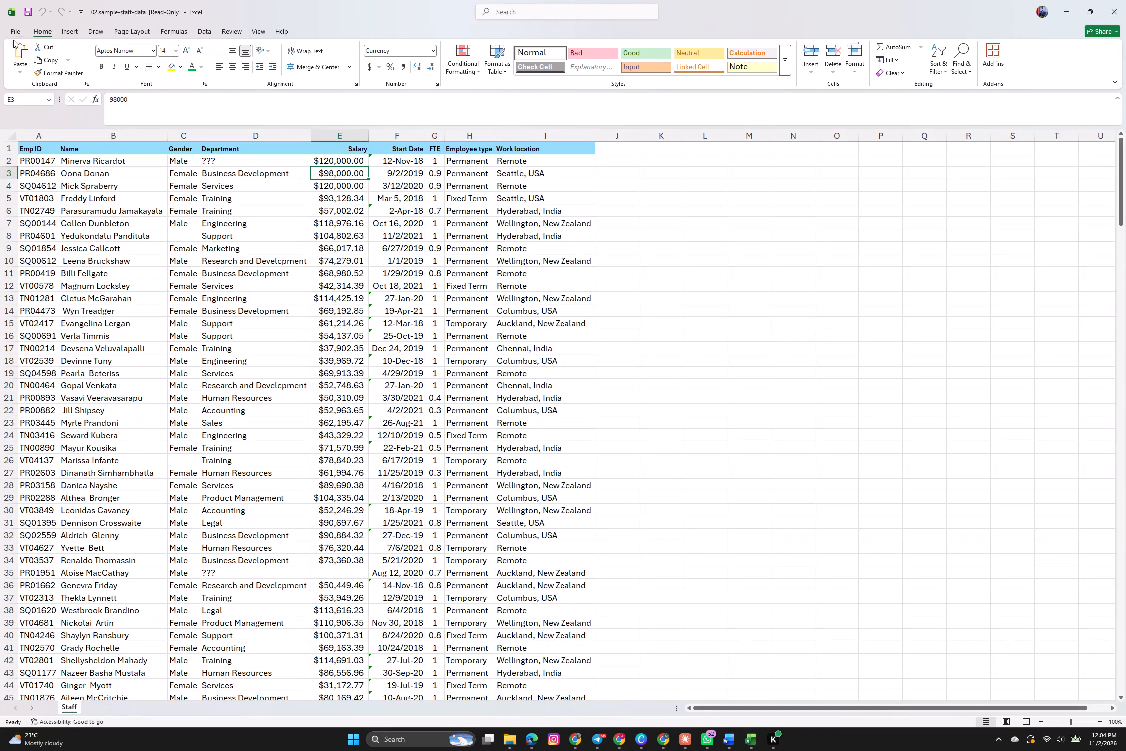
# Start a data import from an Excel workbook file in the open sample-staff-data workbook.
pyautogui.click(206, 28)
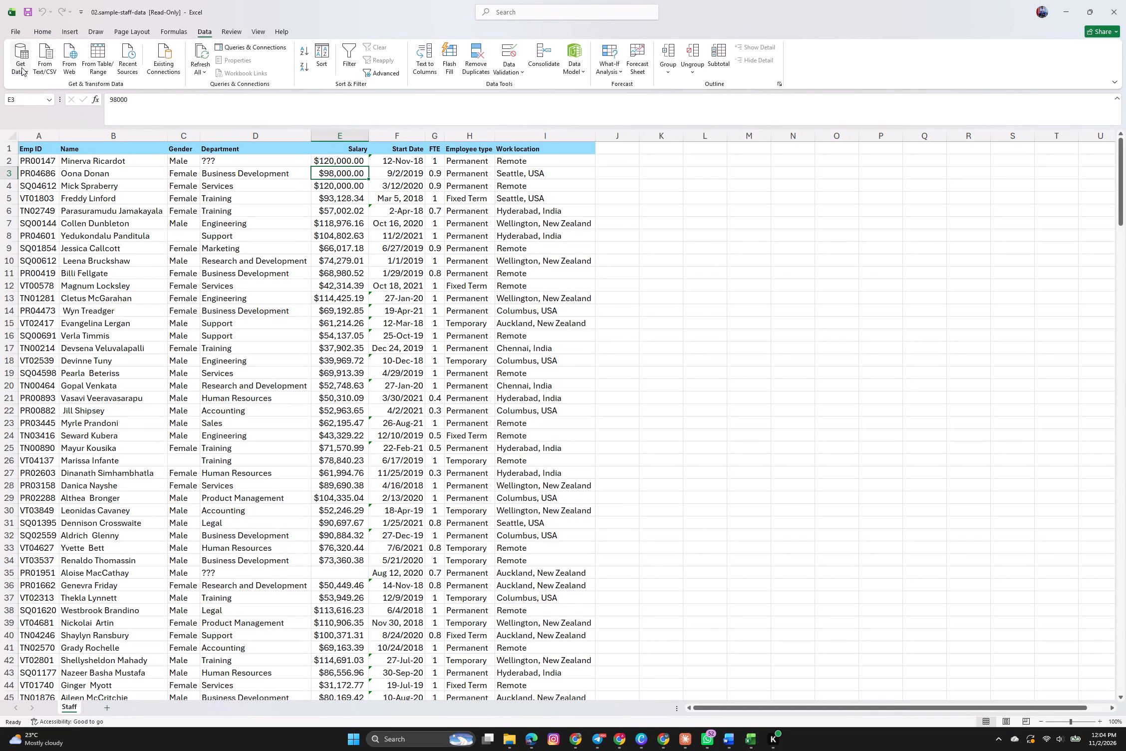
pyautogui.click(21, 67)
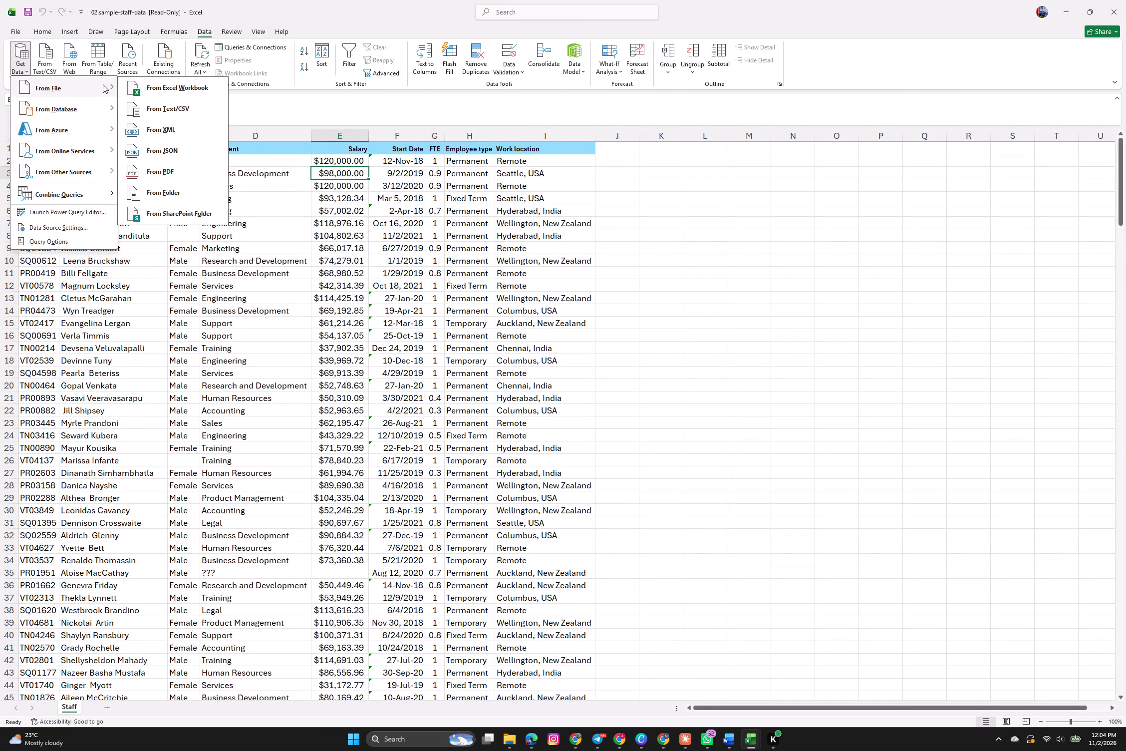
pyautogui.click(166, 87)
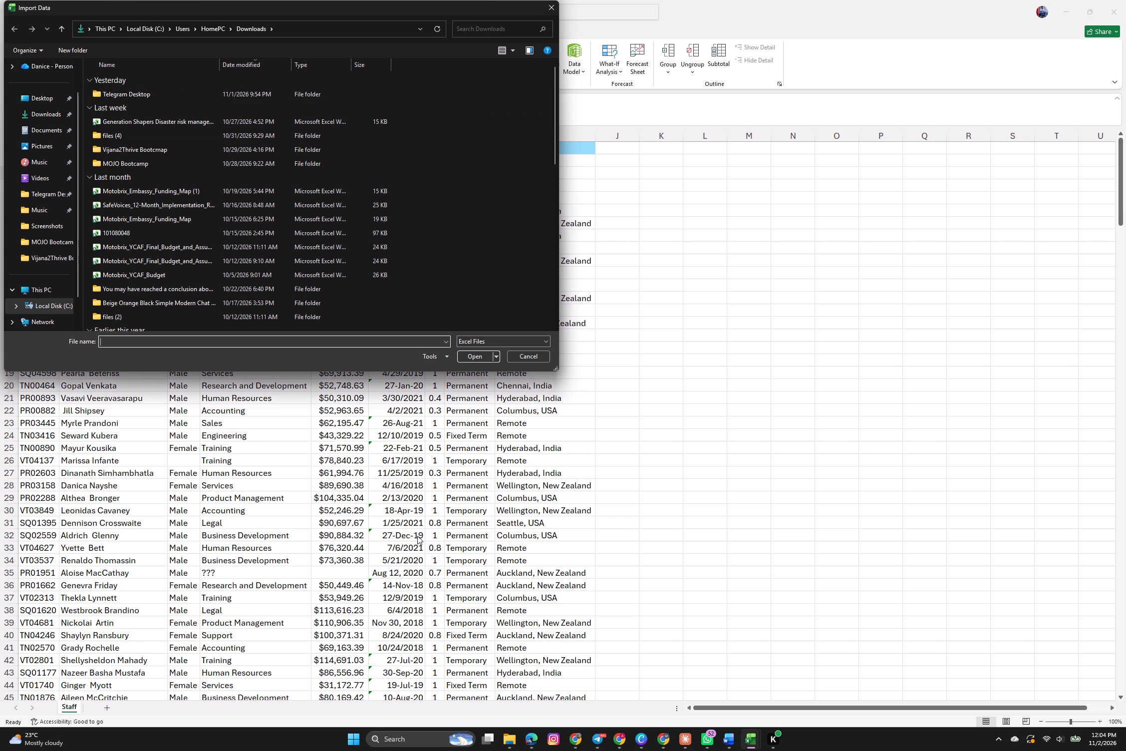
# Switch to File Explorer and extract the 4-hour-course-xl-files archive into the 4-hour-course-xl-files folder in Downloads.
pyautogui.click(510, 735)
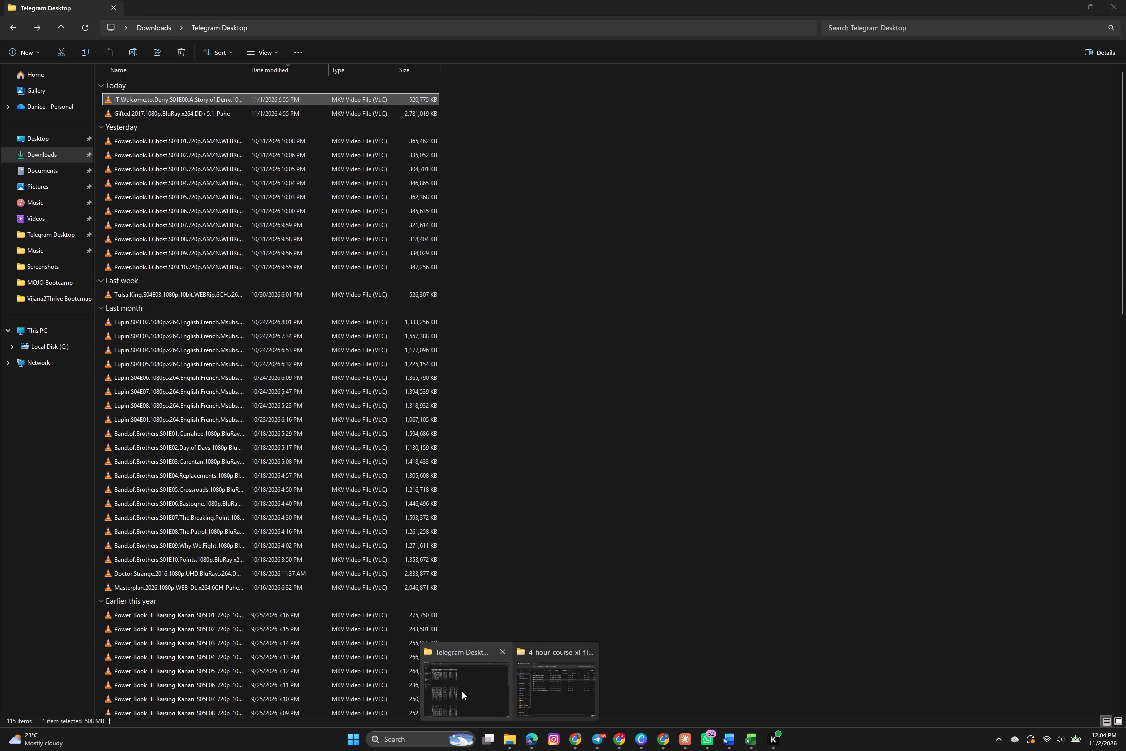
pyautogui.click(462, 691)
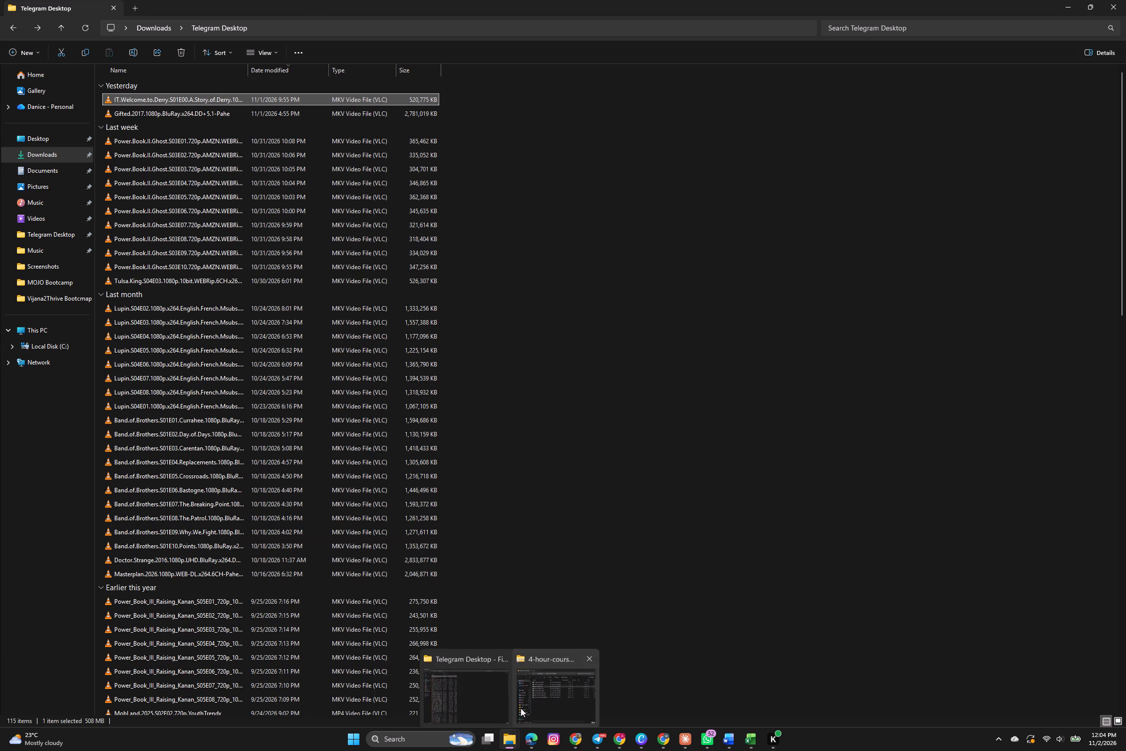
pyautogui.click(542, 698)
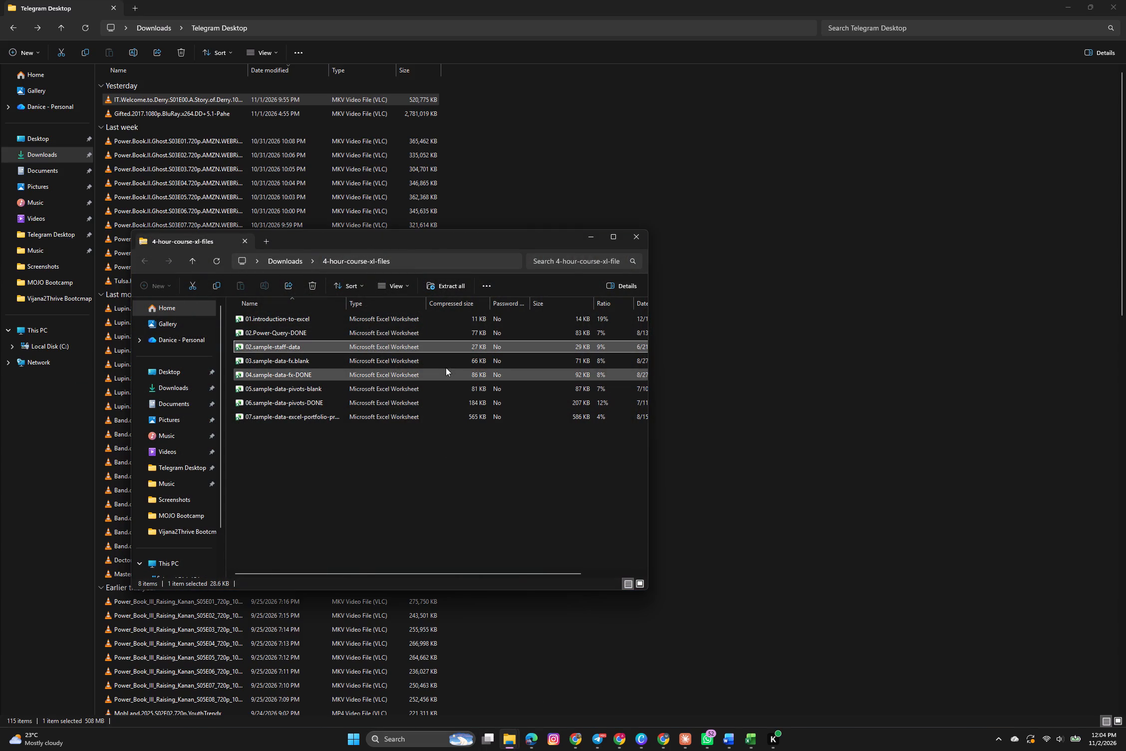
pyautogui.click(450, 282)
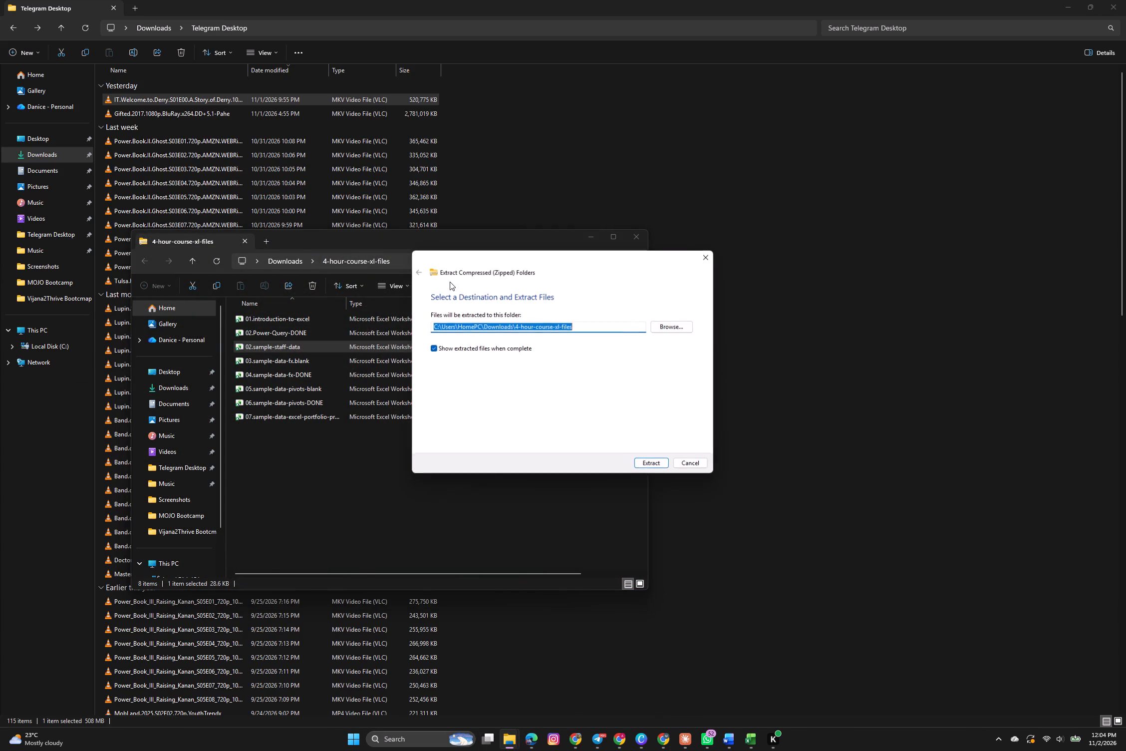
pyautogui.click(662, 465)
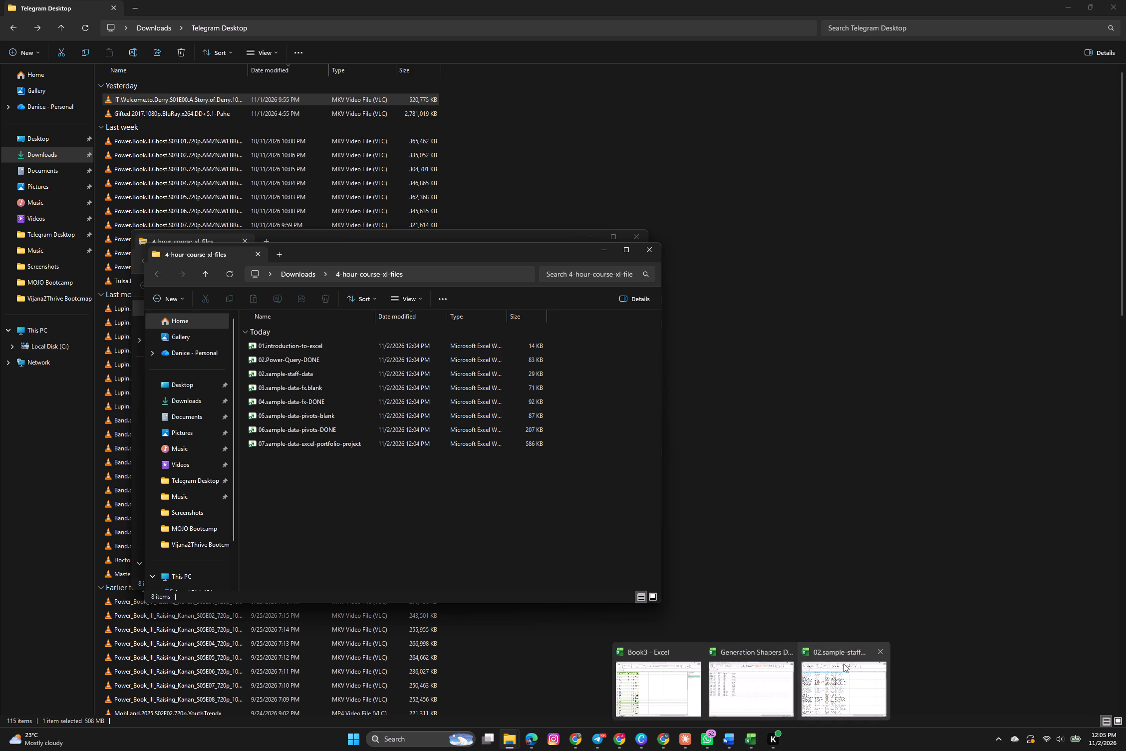
# Back in Excel's pending import, choose 02.sample-staff-data from the extracted 4-hour-course-xl-files folder as the source workbook.
pyautogui.click(840, 682)
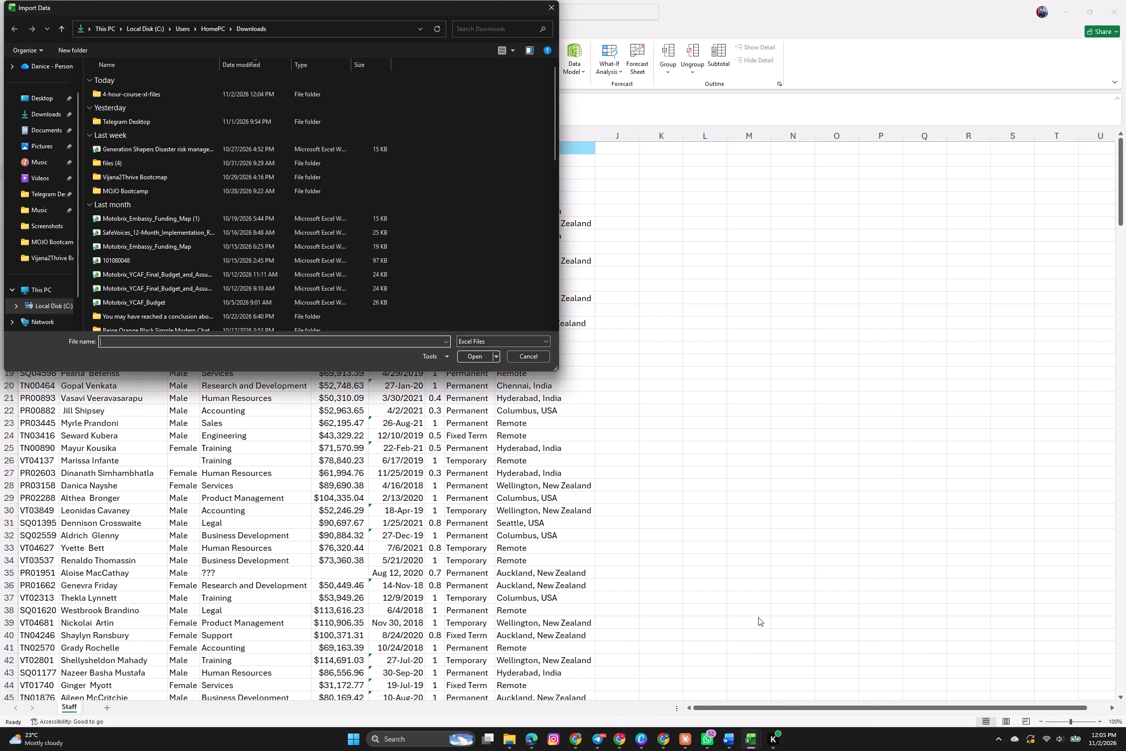
pyautogui.doubleClick(178, 92)
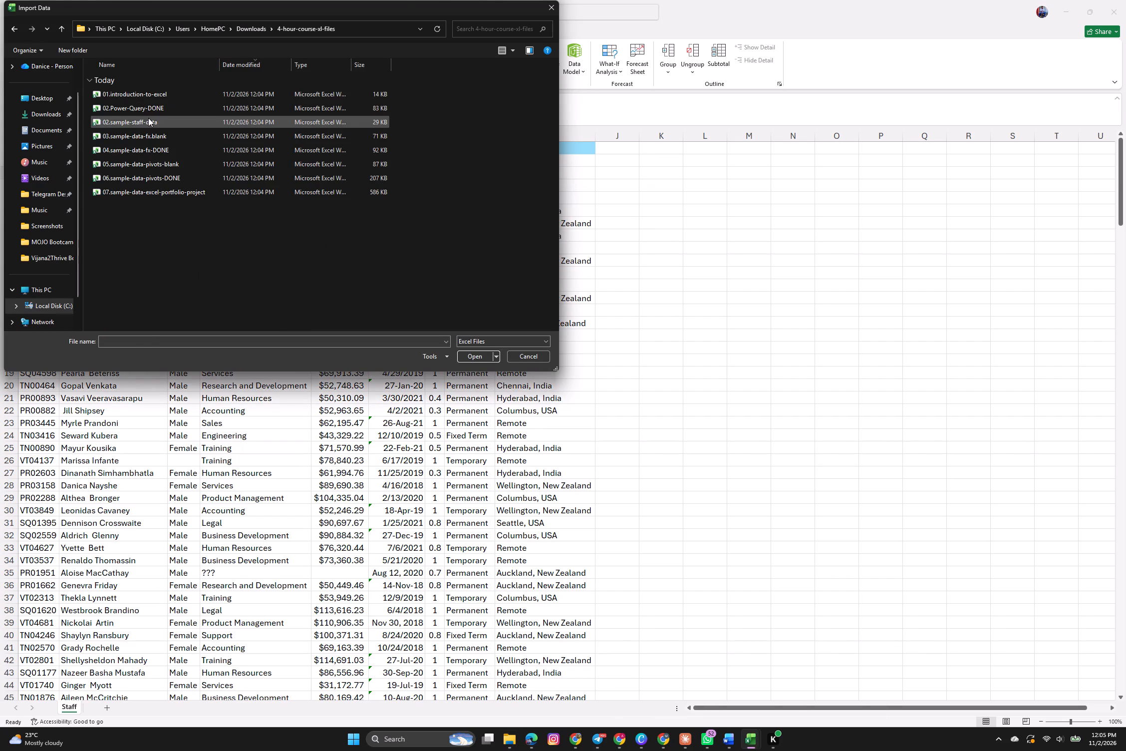
pyautogui.click(148, 118)
pyautogui.click(468, 354)
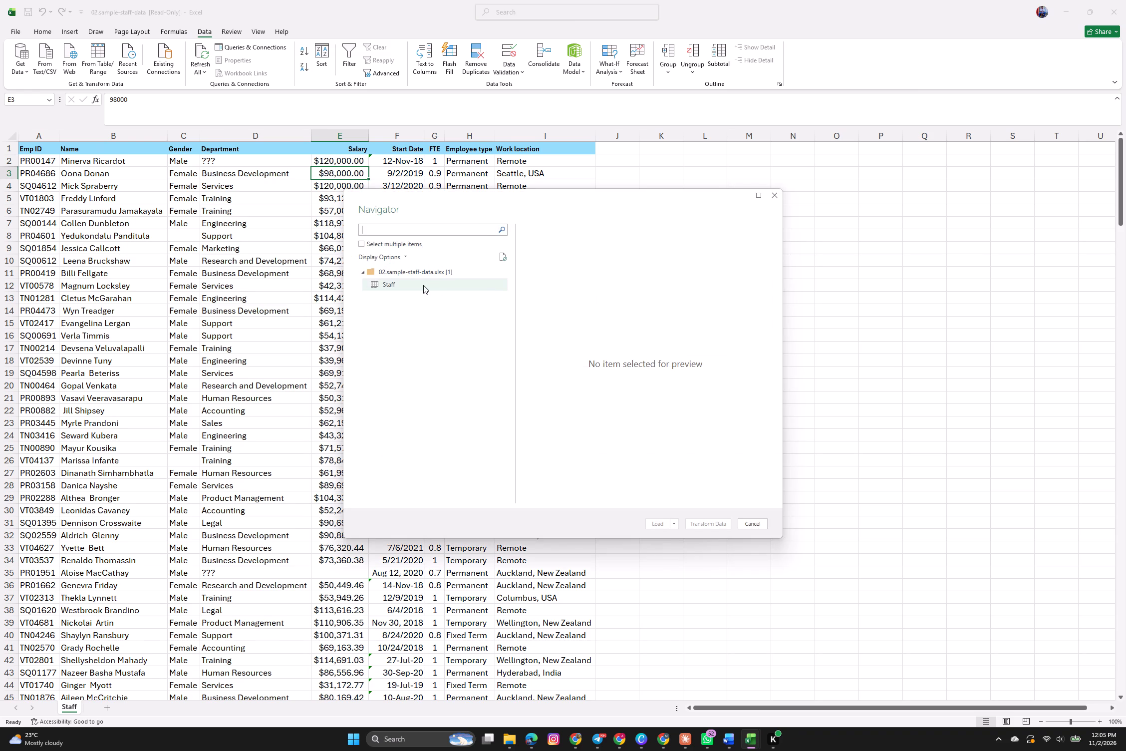
# Preview the Staff sheet in the Navigator and load it into the Power Query Editor for transformation.
pyautogui.click(422, 284)
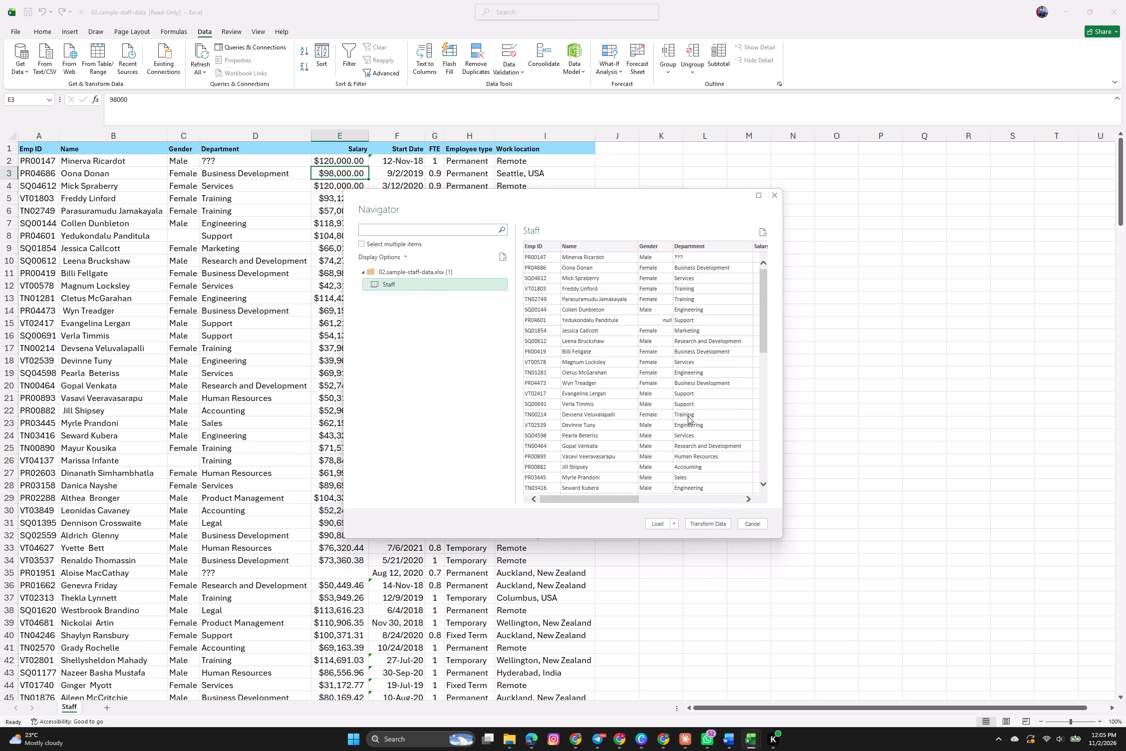
pyautogui.hscroll(-3, 688, 416)
pyautogui.hscroll(3, 688, 416)
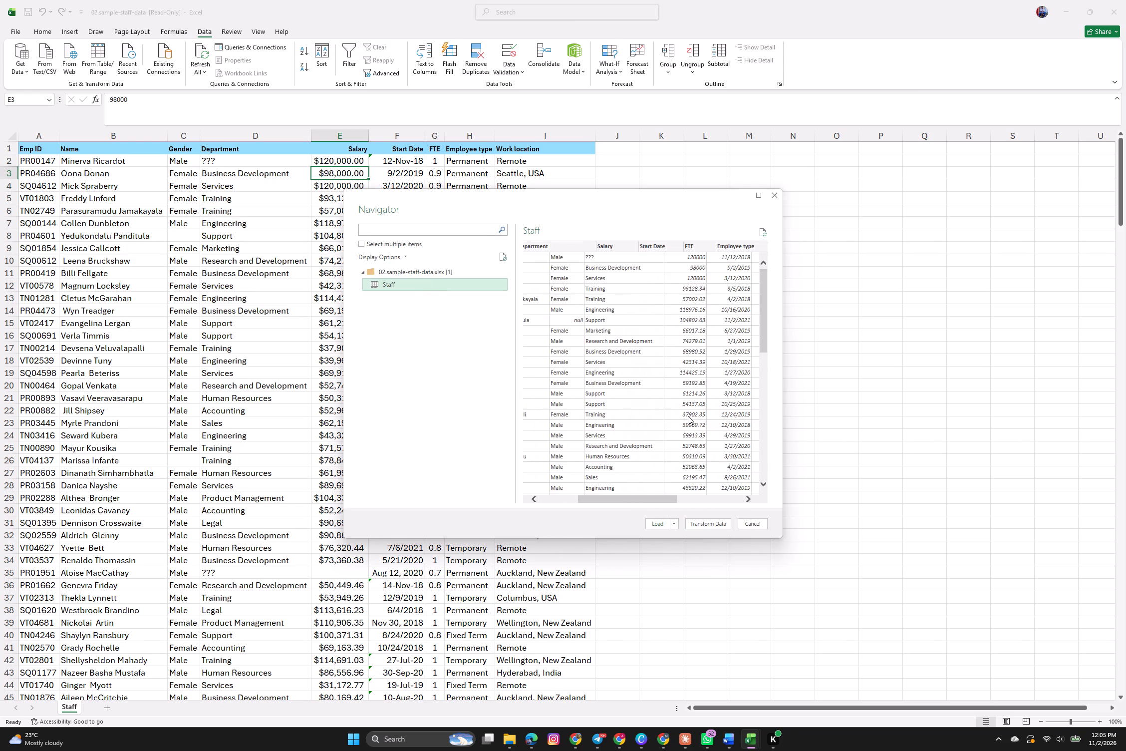
pyautogui.scroll(-7, 688, 416)
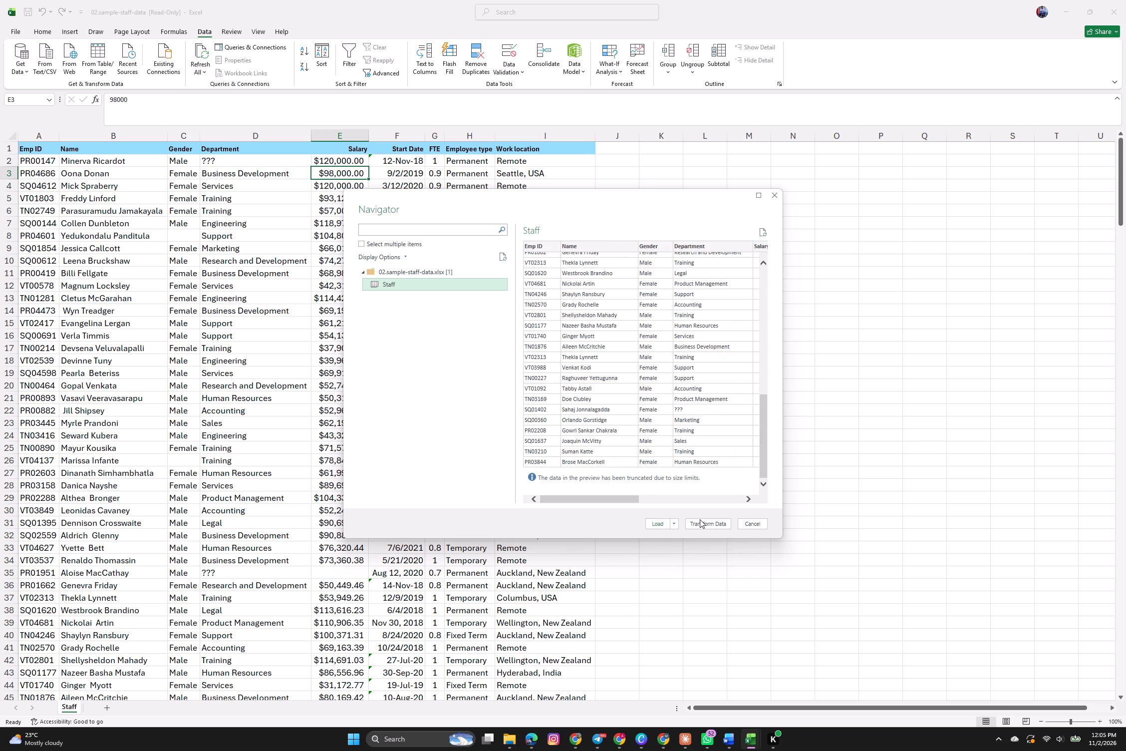
pyautogui.click(702, 521)
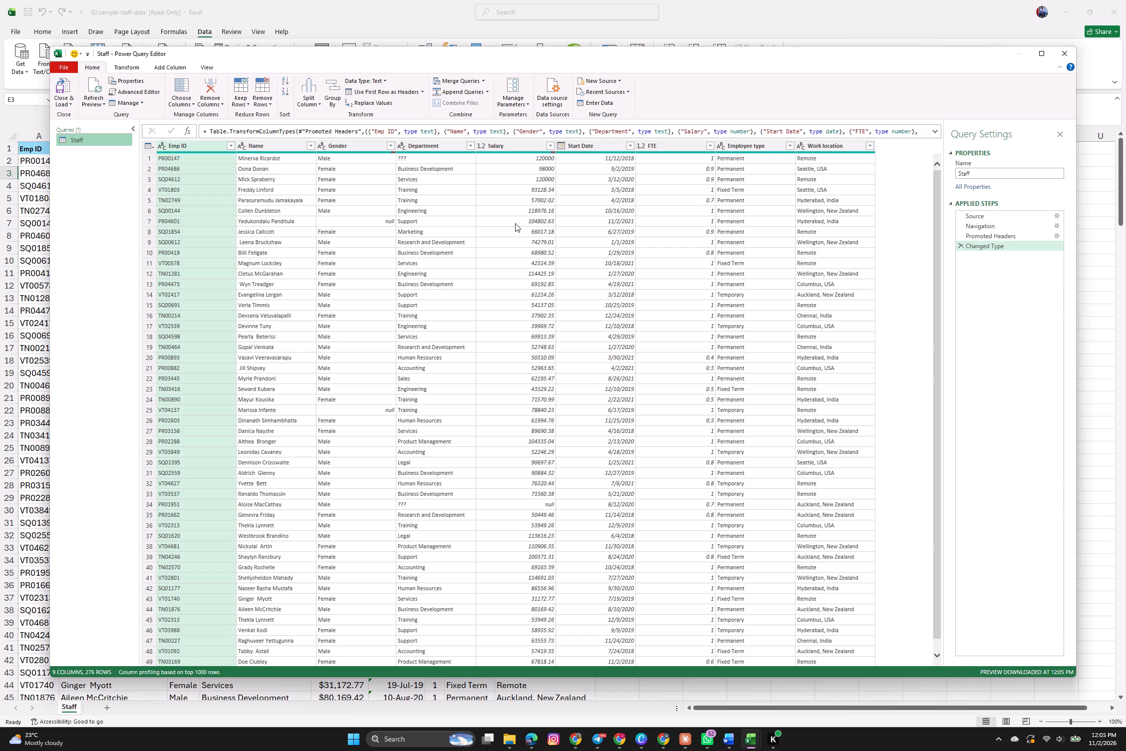
# Look through the Staff query's rows in Power Query, examining the name, gender, department and salary columns for data problems.
pyautogui.scroll(3, 537, 304)
pyautogui.scroll(-11, 537, 304)
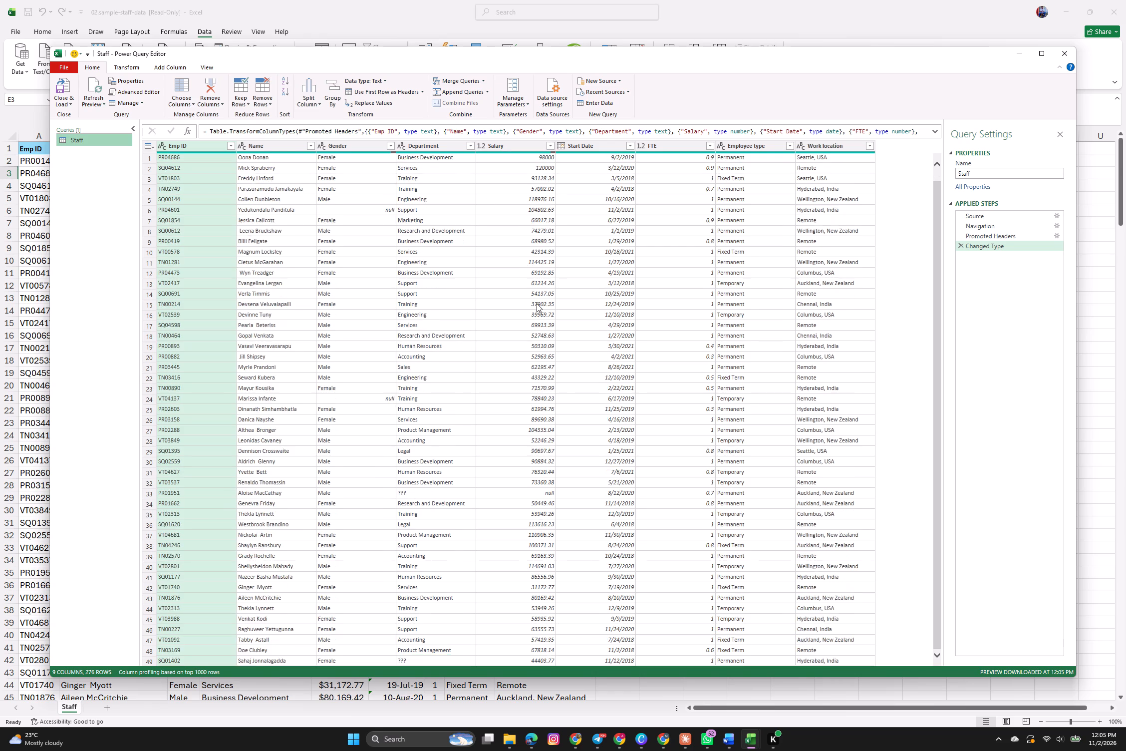
pyautogui.scroll(-6, 537, 304)
pyautogui.scroll(-10, 546, 389)
pyautogui.scroll(9, 546, 389)
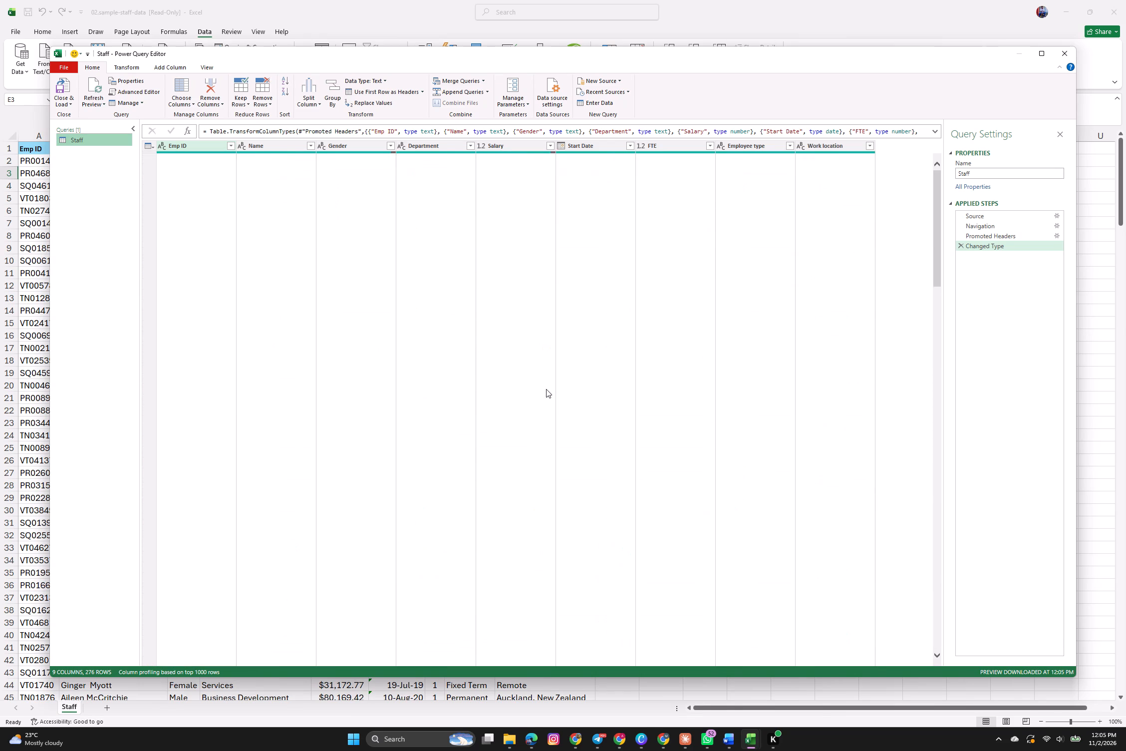
pyautogui.scroll(7, 546, 389)
pyautogui.hscroll(2, 546, 389)
pyautogui.scroll(3, 546, 389)
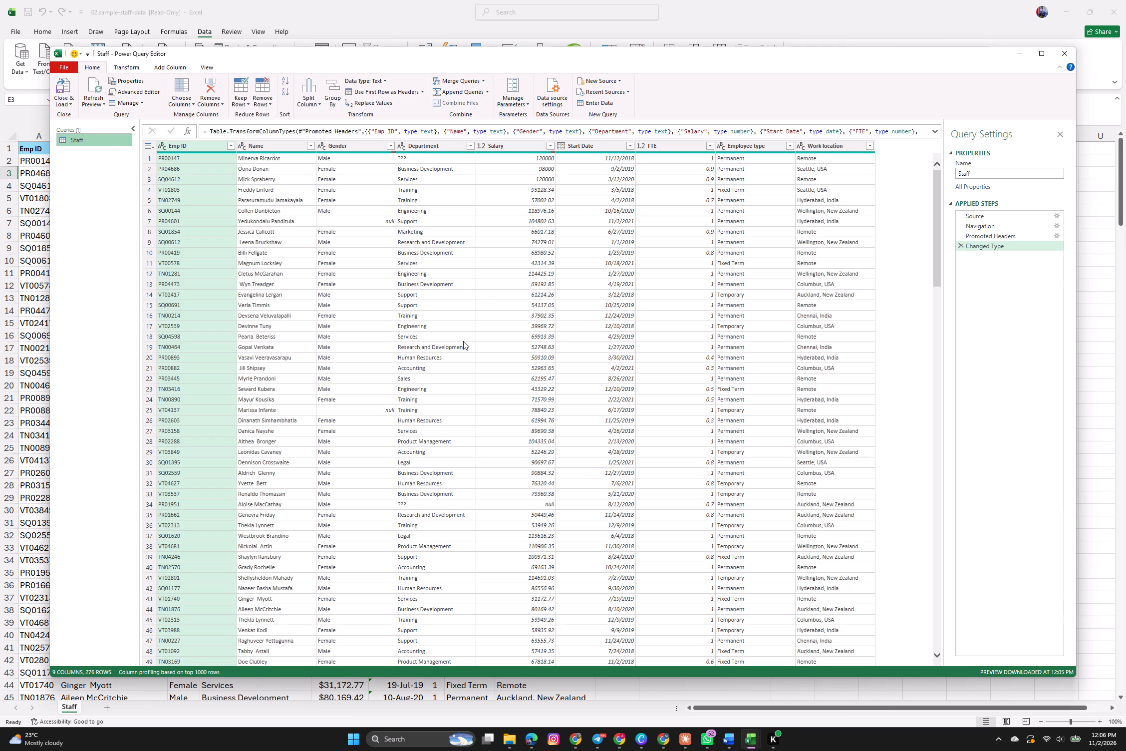
pyautogui.scroll(2, 295, 213)
pyautogui.scroll(-3, 331, 301)
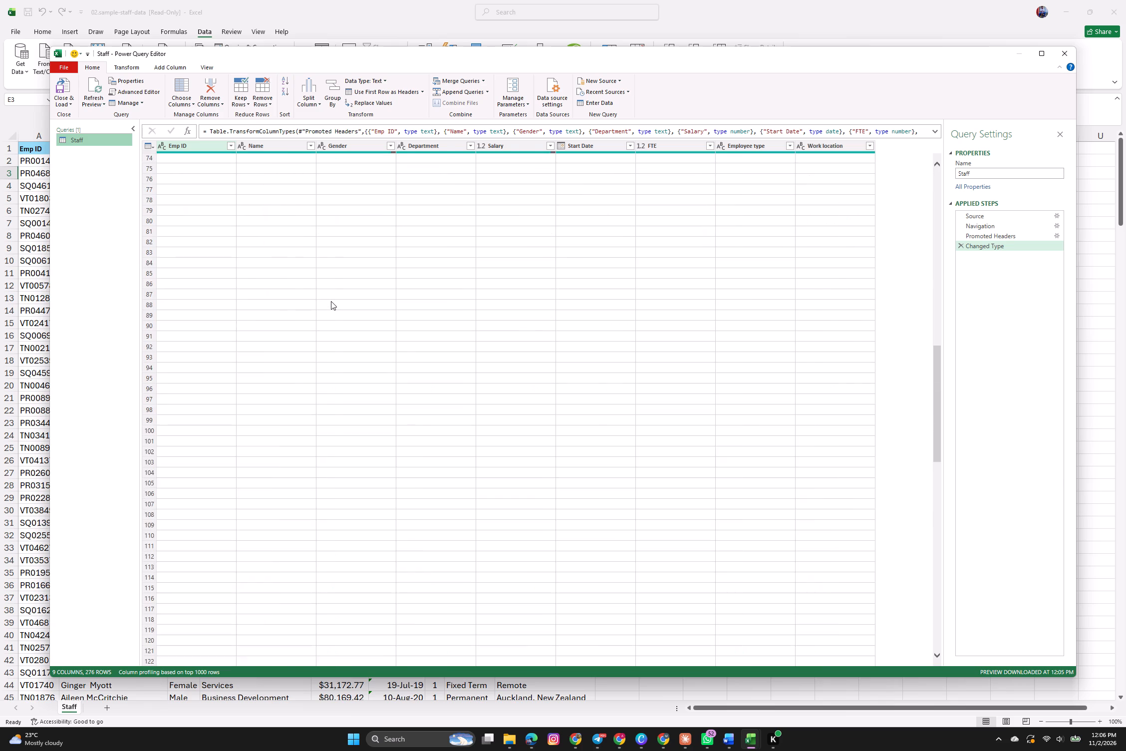
pyautogui.scroll(1, 331, 301)
pyautogui.scroll(-1, 331, 301)
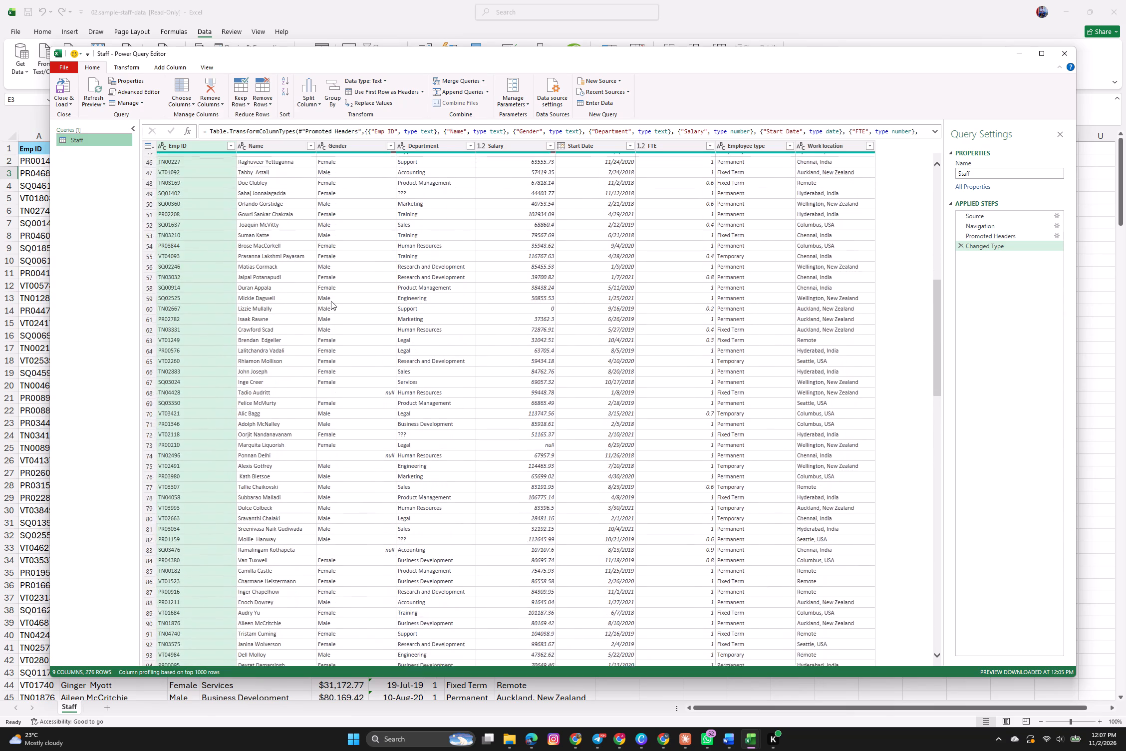
pyautogui.scroll(-1, 331, 301)
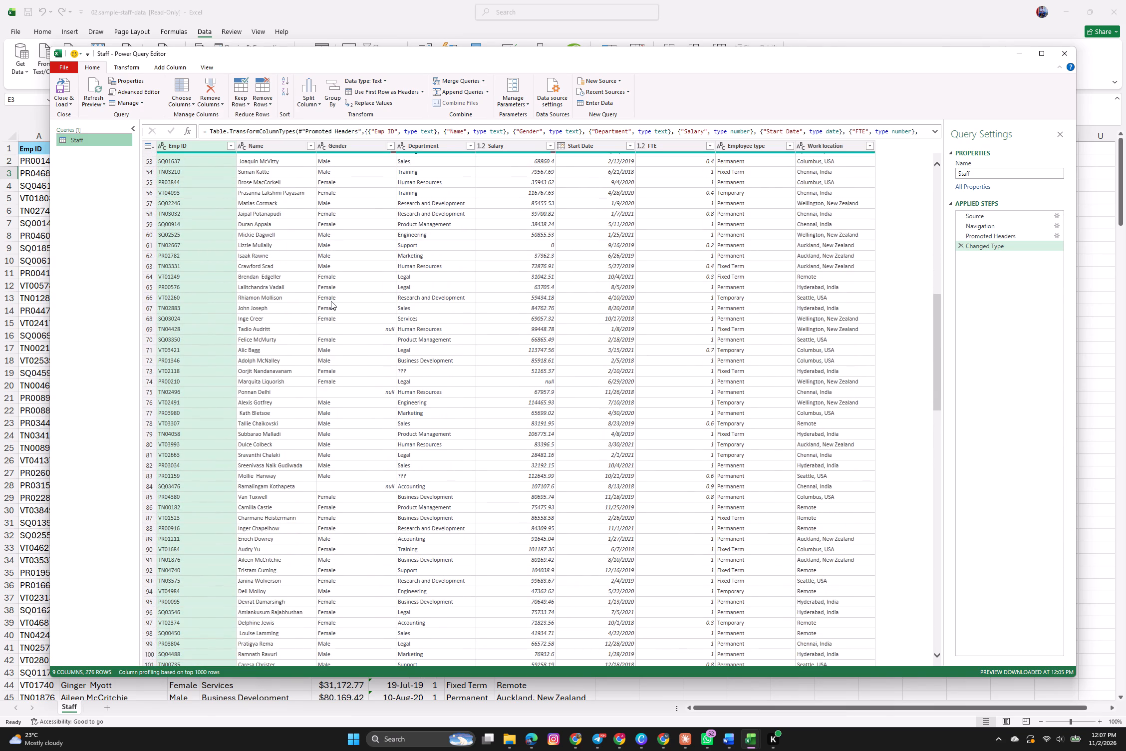
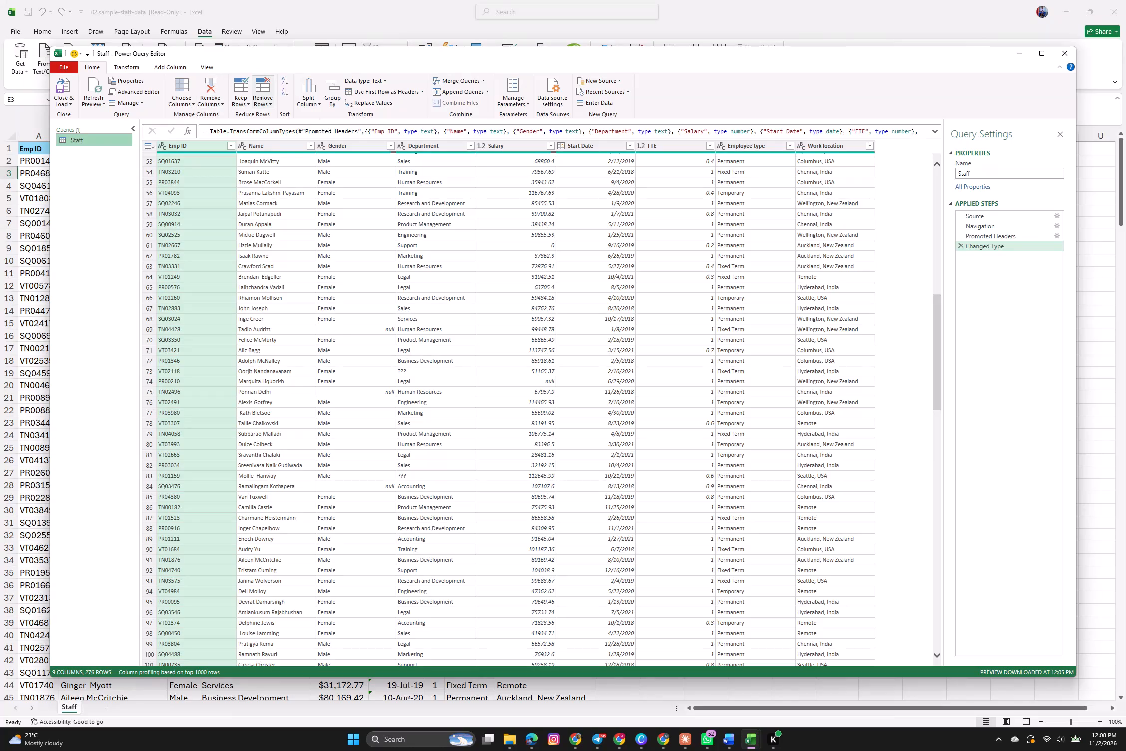
# Trim the extra spaces from the text in the Name column.
pyautogui.click(294, 144)
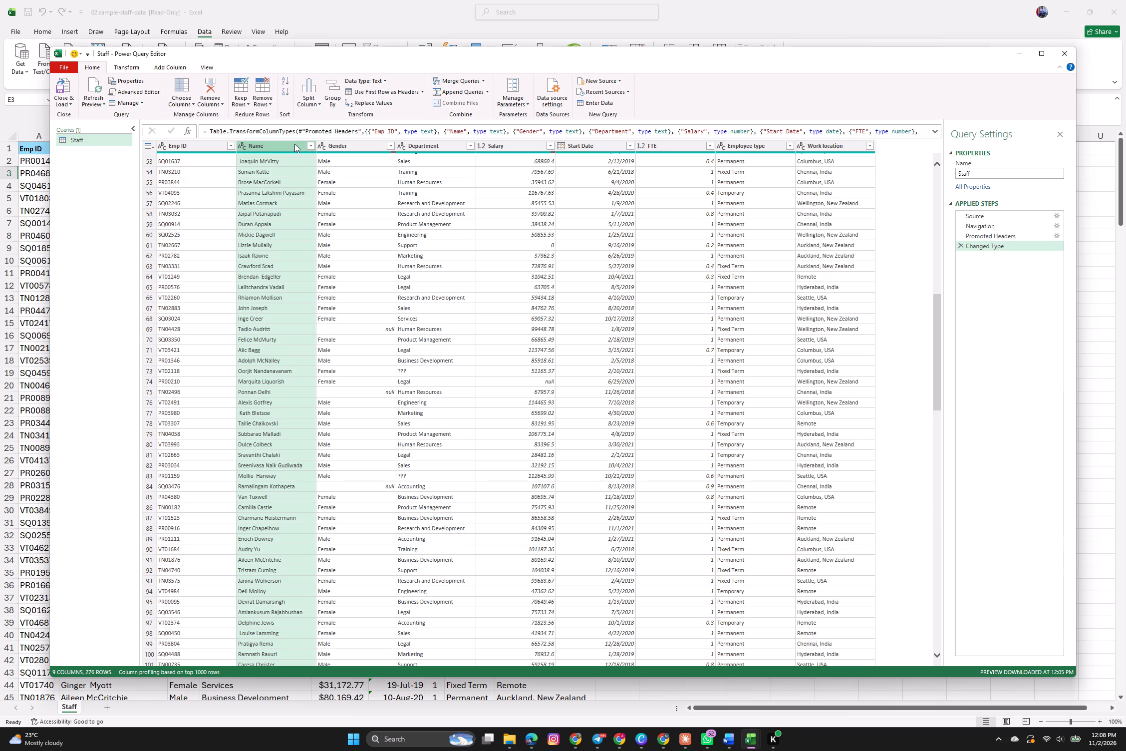
pyautogui.rightClick(294, 144)
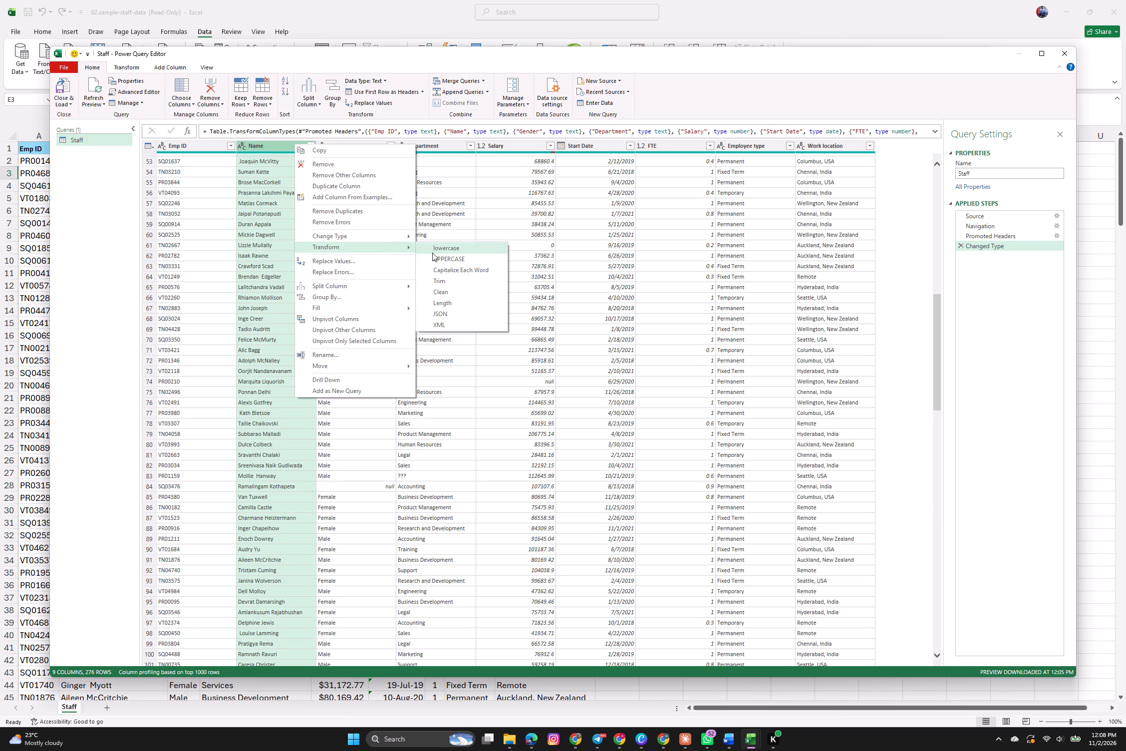
pyautogui.click(448, 281)
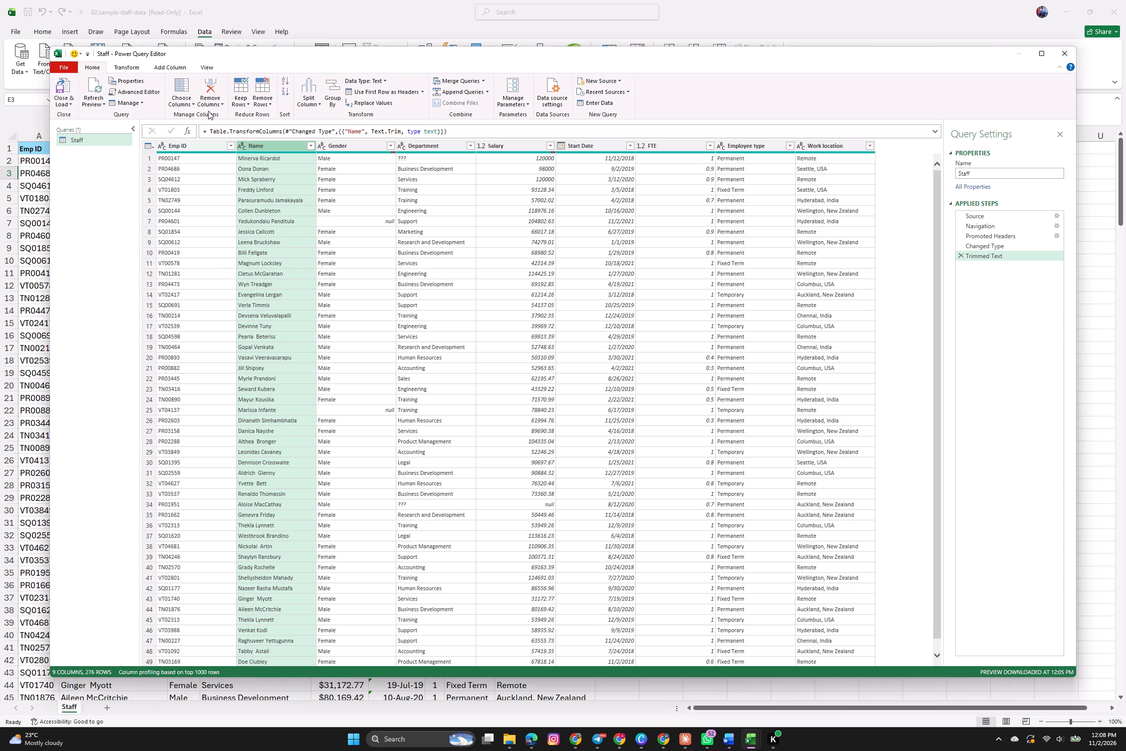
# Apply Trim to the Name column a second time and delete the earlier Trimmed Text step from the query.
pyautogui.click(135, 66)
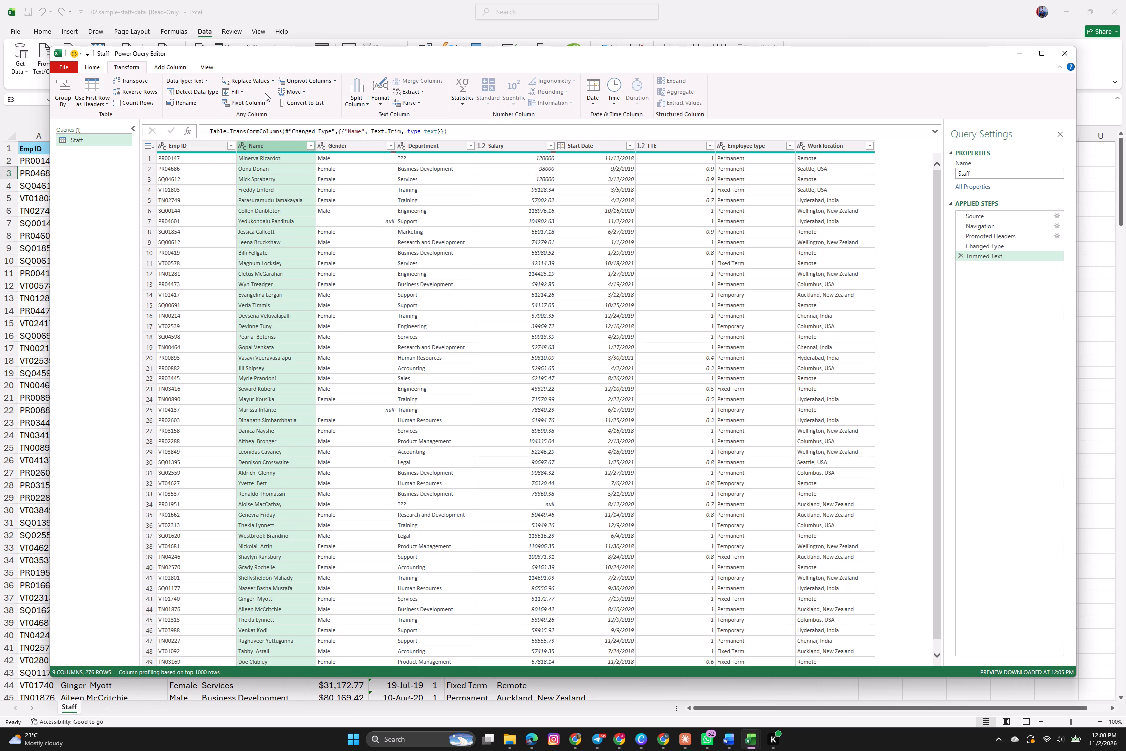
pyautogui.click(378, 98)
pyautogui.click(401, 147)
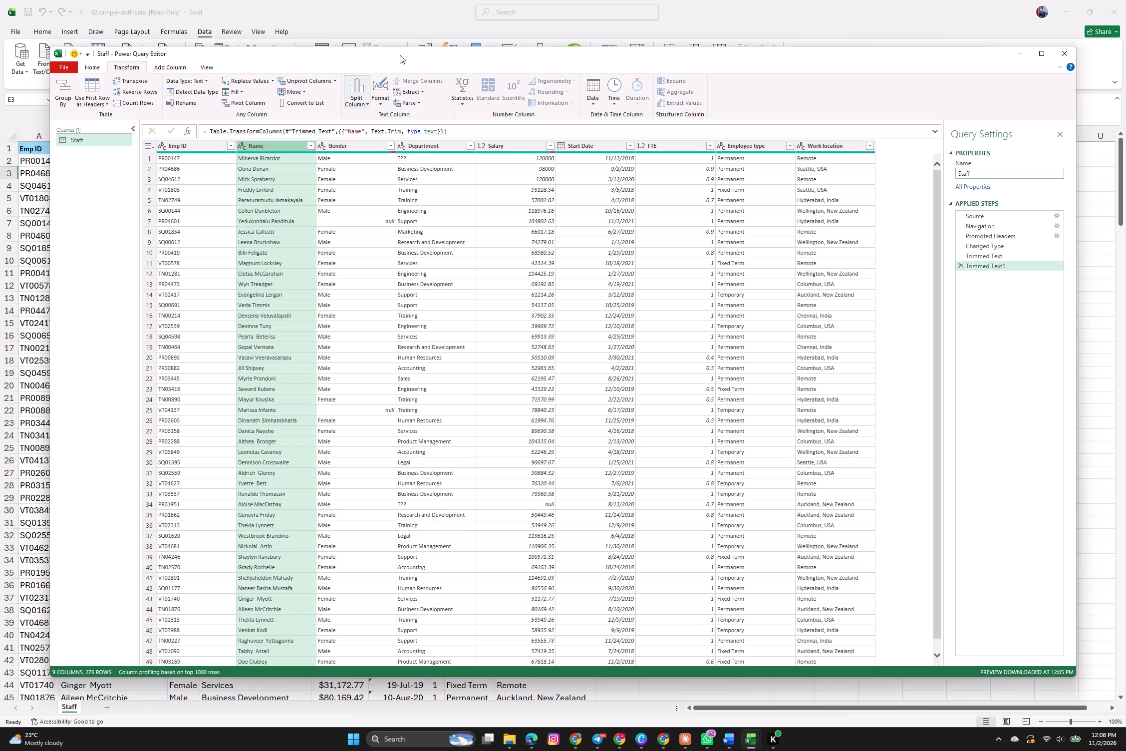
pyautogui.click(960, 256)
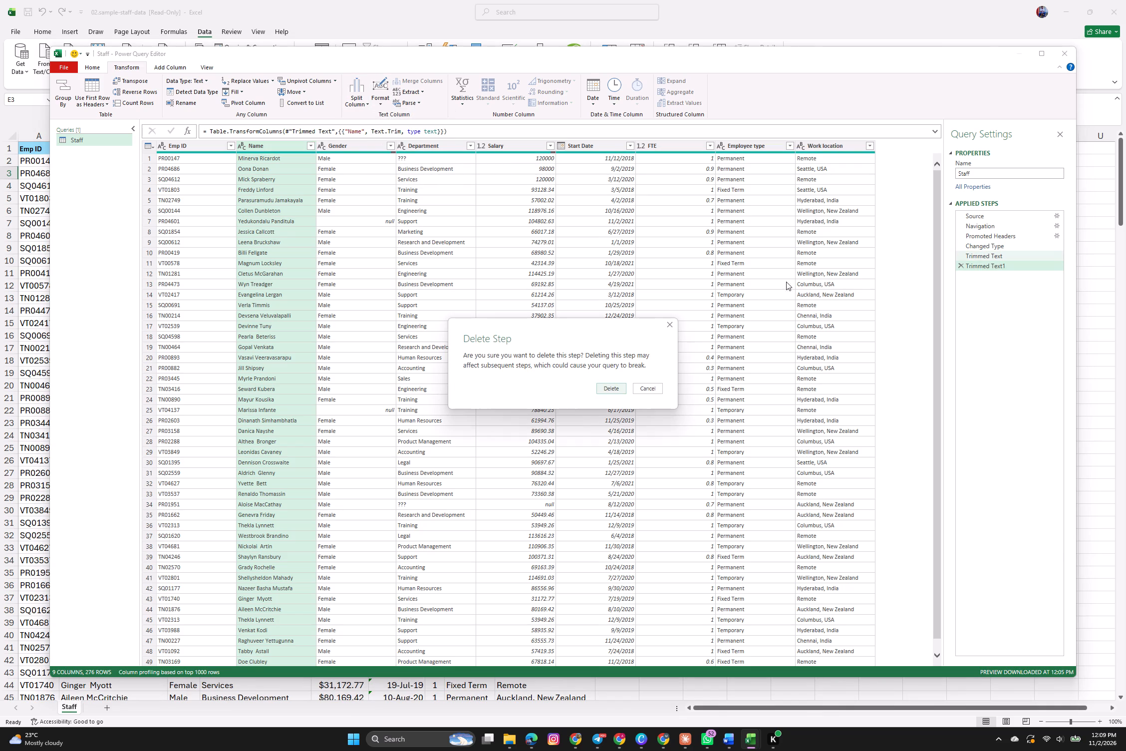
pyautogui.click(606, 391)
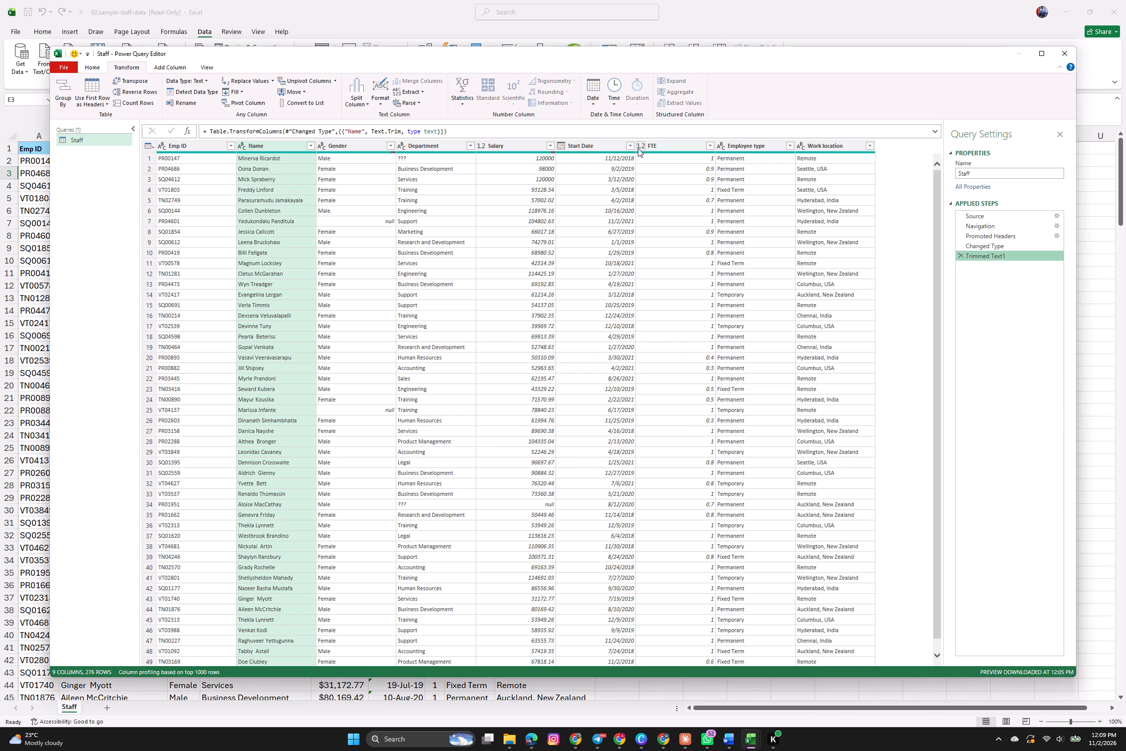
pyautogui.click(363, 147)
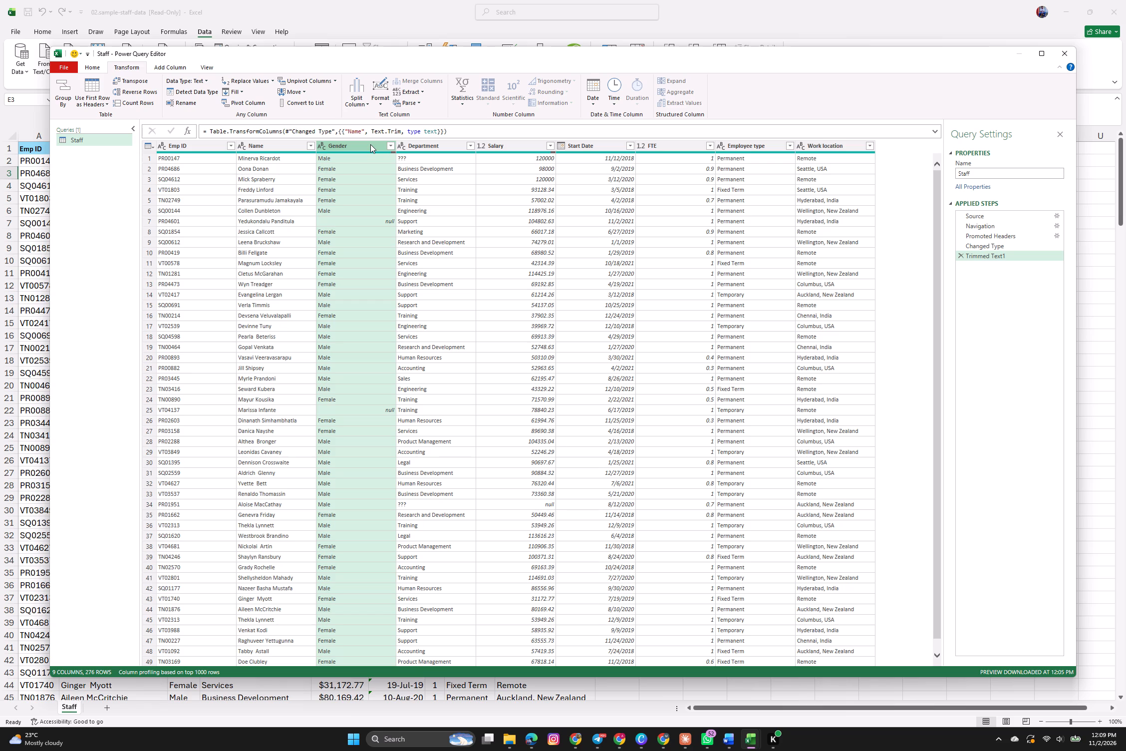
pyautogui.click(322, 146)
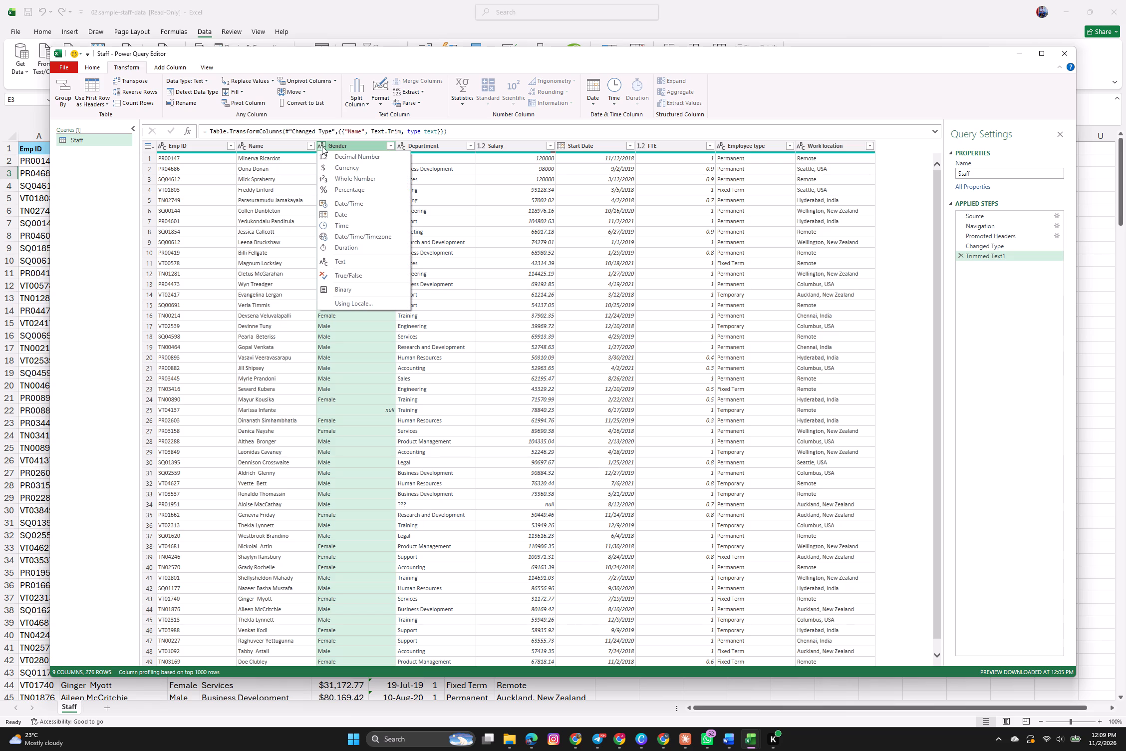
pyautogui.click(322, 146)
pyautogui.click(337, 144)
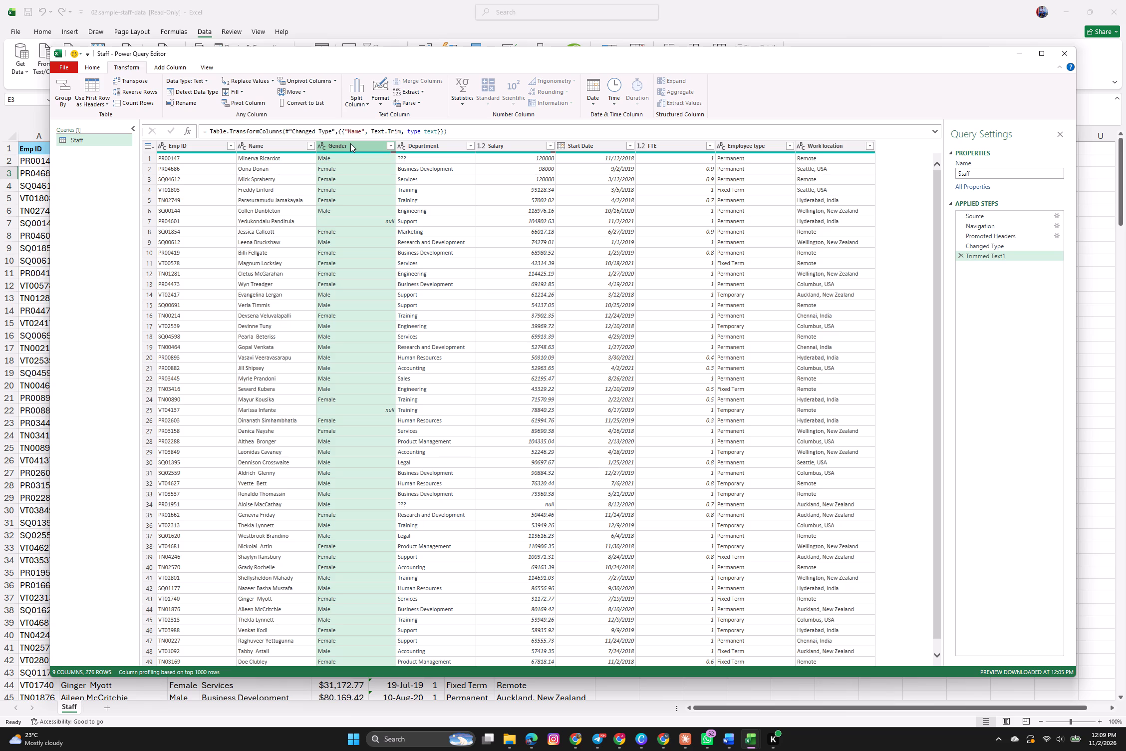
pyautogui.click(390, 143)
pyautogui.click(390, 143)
# Replace null values in the Gender column with "Missing".
pyautogui.click(362, 145)
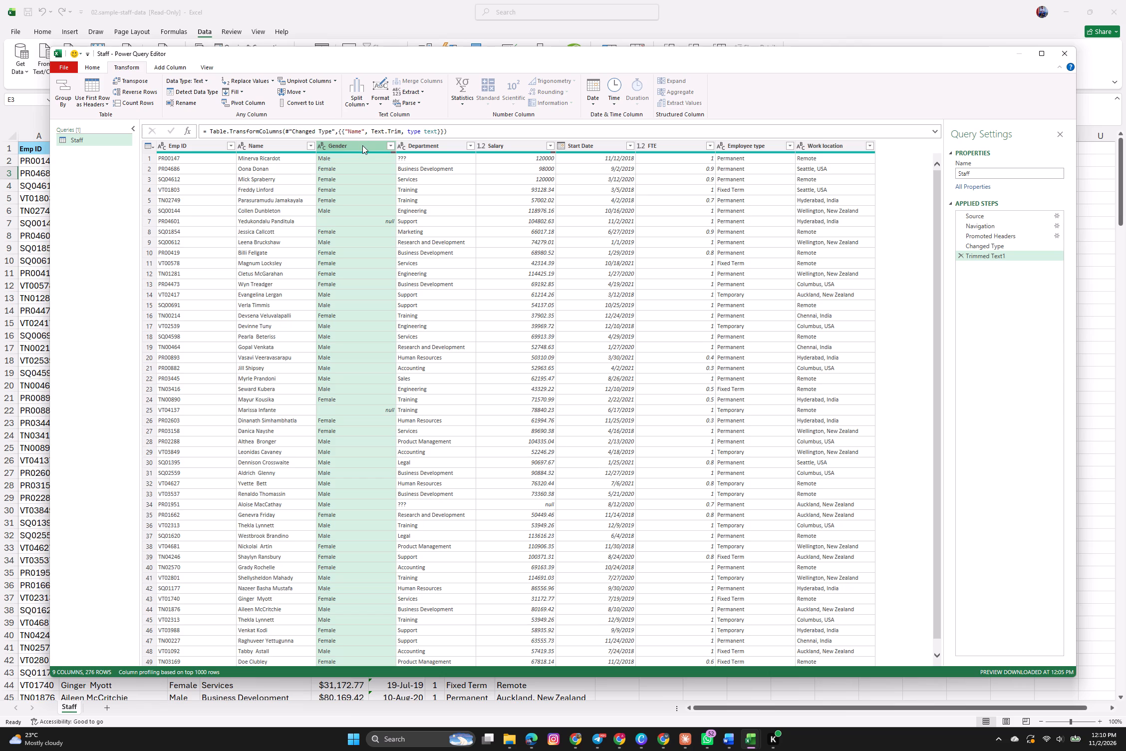
pyautogui.rightClick(362, 145)
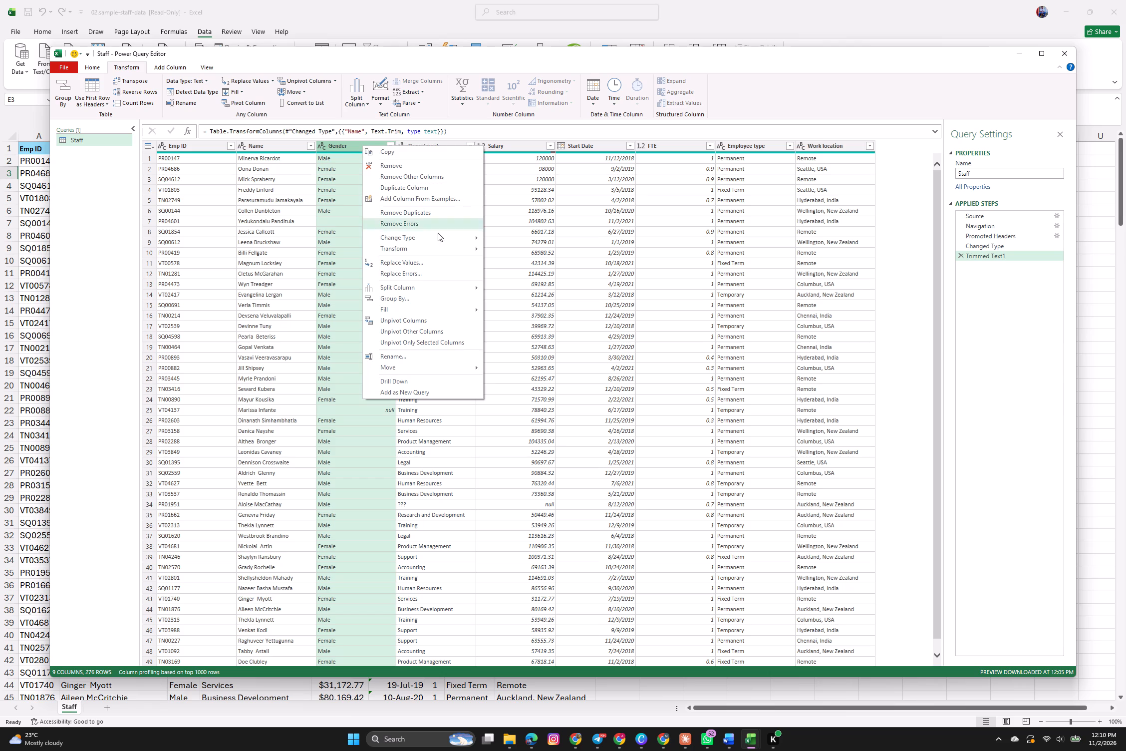
pyautogui.click(462, 264)
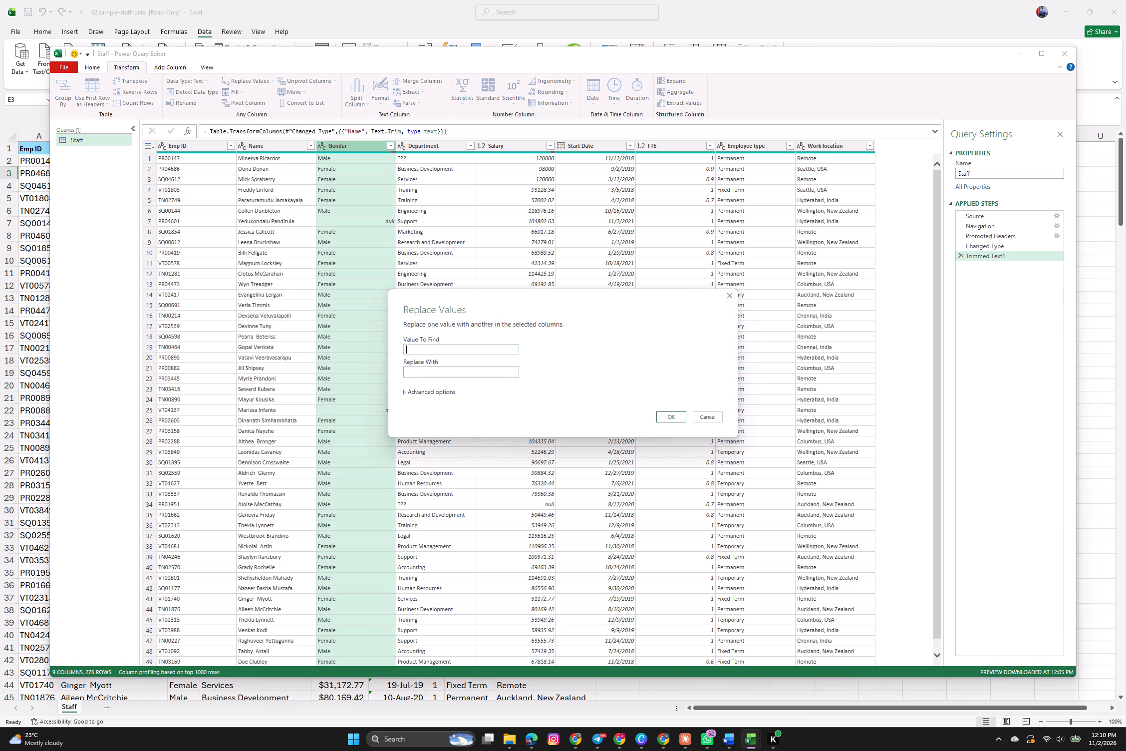
pyautogui.write('null')
pyautogui.click(484, 373)
pyautogui.click(674, 416)
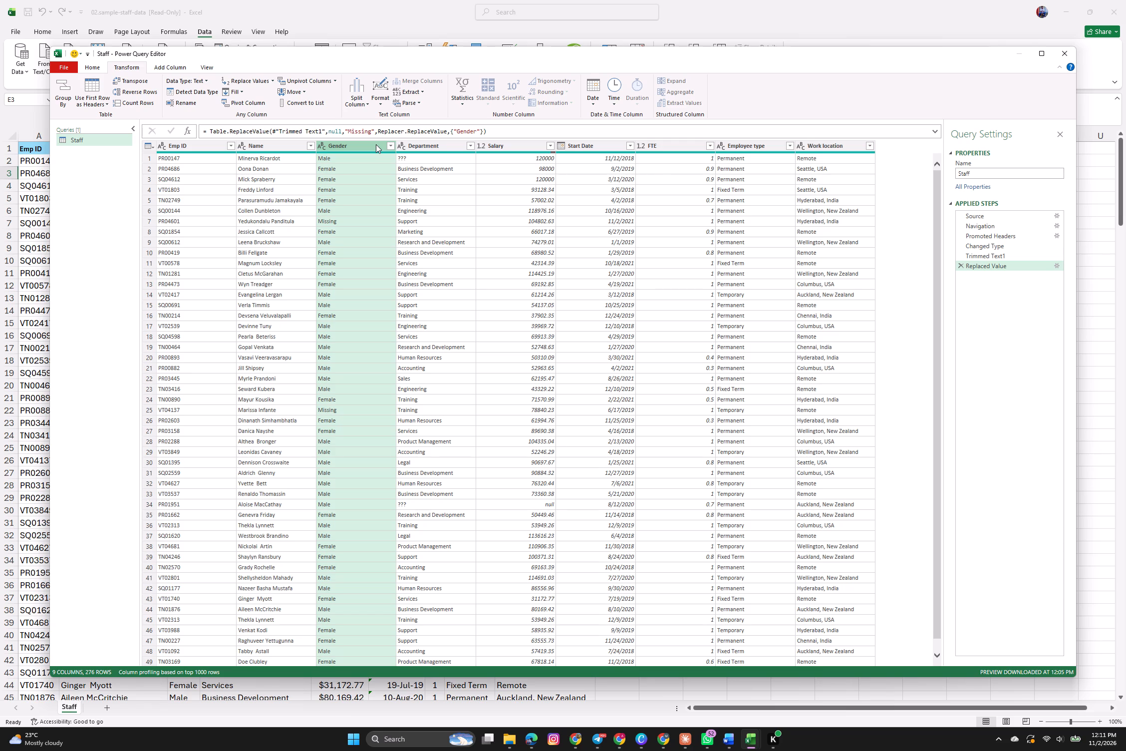
# Edit the Gender column's Replaced Value step so that null is replaced with "To be checked".
pyautogui.click(1057, 265)
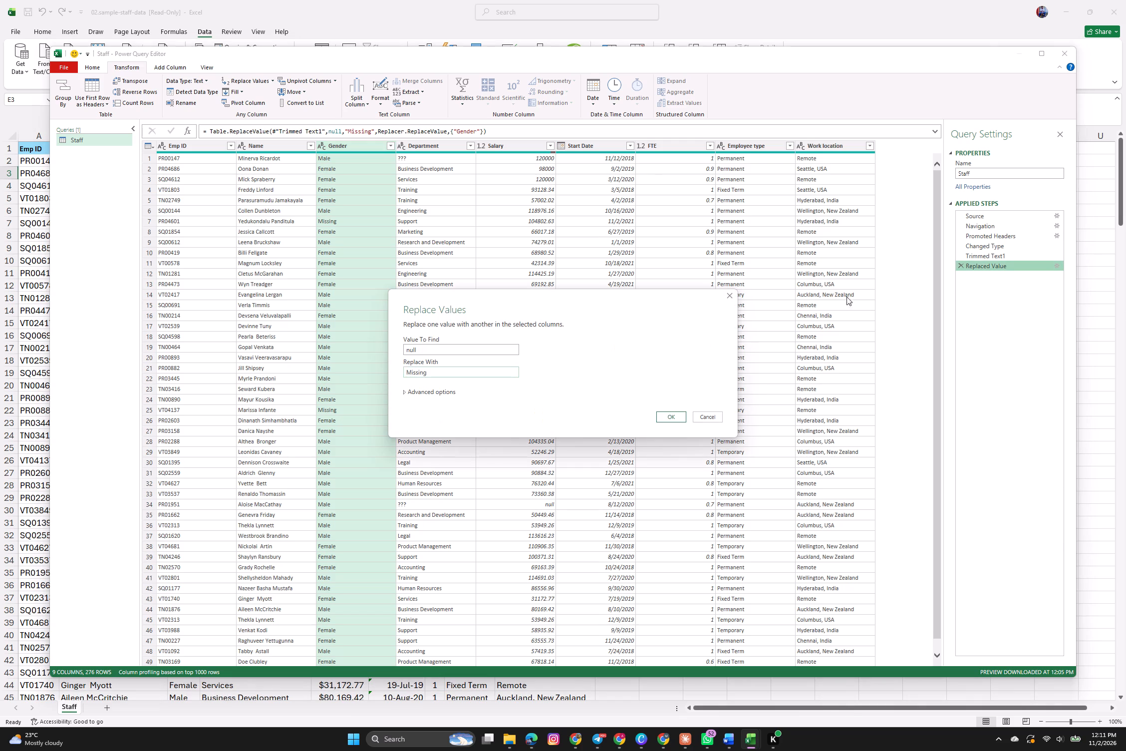
pyautogui.click(433, 371)
pyautogui.press('BackSpace')
pyautogui.press('BackSpace')
pyautogui.press('BackSpace')
pyautogui.press('BackSpace')
pyautogui.press('BackSpace')
pyautogui.press('BackSpace')
pyautogui.press('BackSpace')
pyautogui.press('BackSpace')
pyautogui.write('o be checked')
pyautogui.click(671, 419)
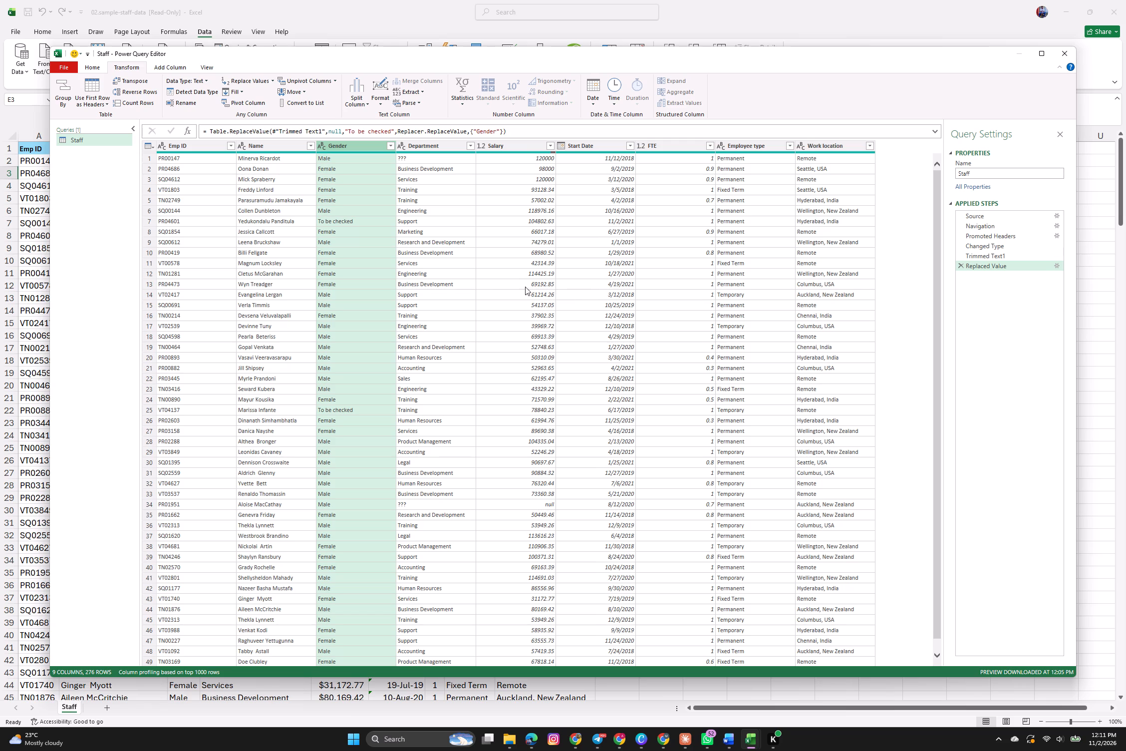
# Replace the ??? values in the Department column with "Engineering".
pyautogui.scroll(3, 333, 264)
pyautogui.click(447, 146)
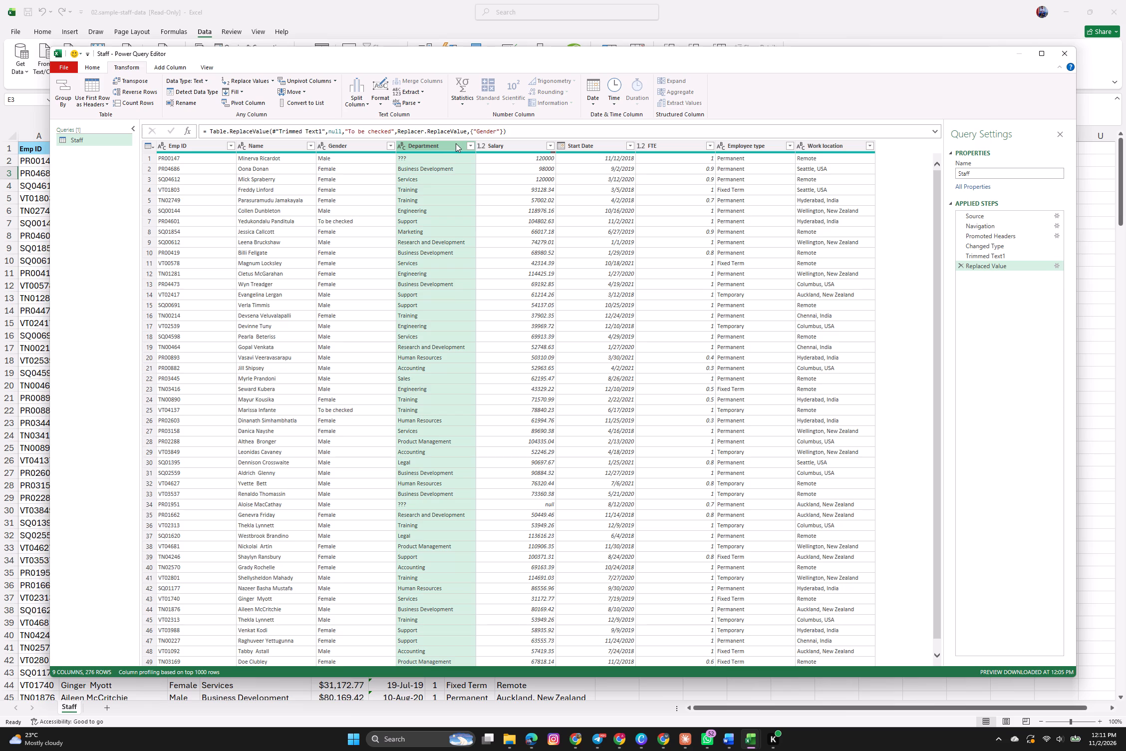
pyautogui.rightClick(456, 143)
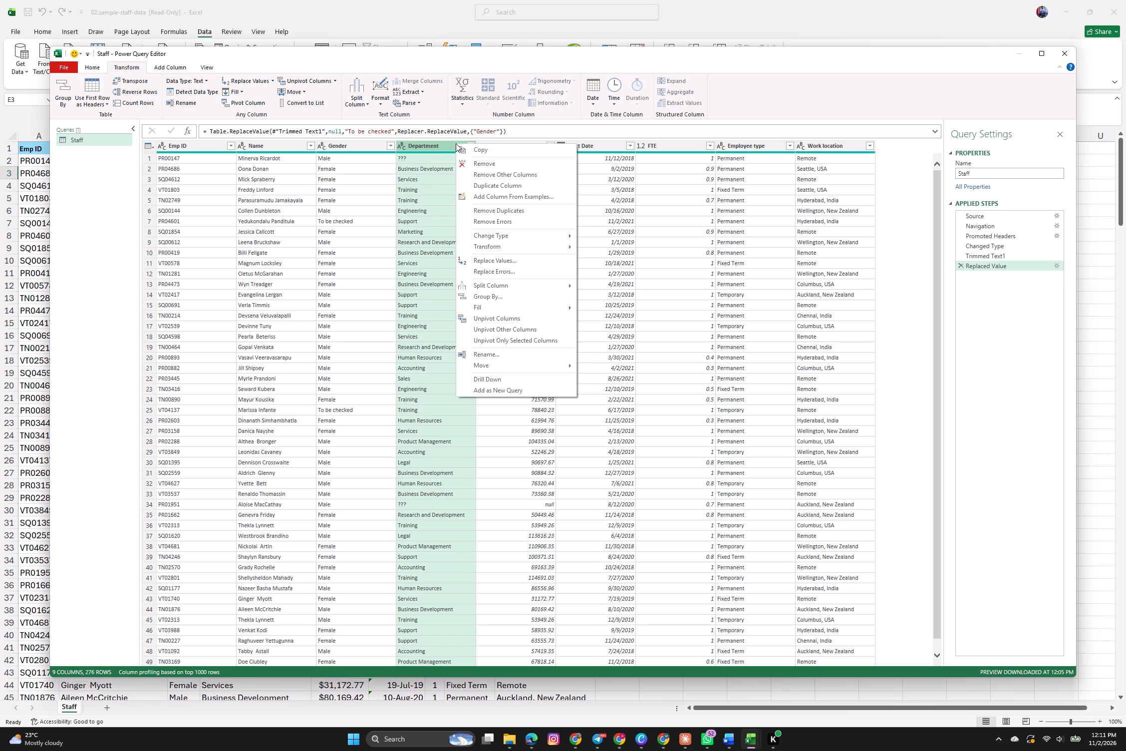
pyautogui.click(542, 260)
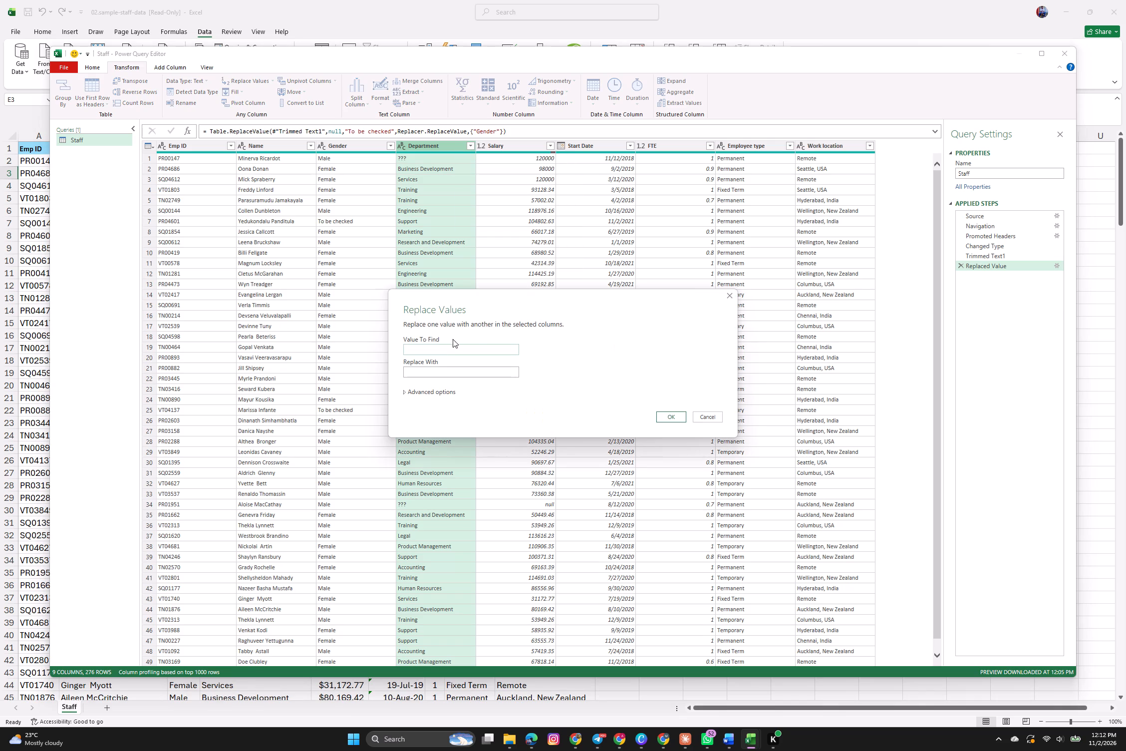
pyautogui.press('/')
pyautogui.press('BackSpace')
pyautogui.write('???')
pyautogui.click(419, 372)
pyautogui.write('nge')
pyautogui.press('BackSpace')
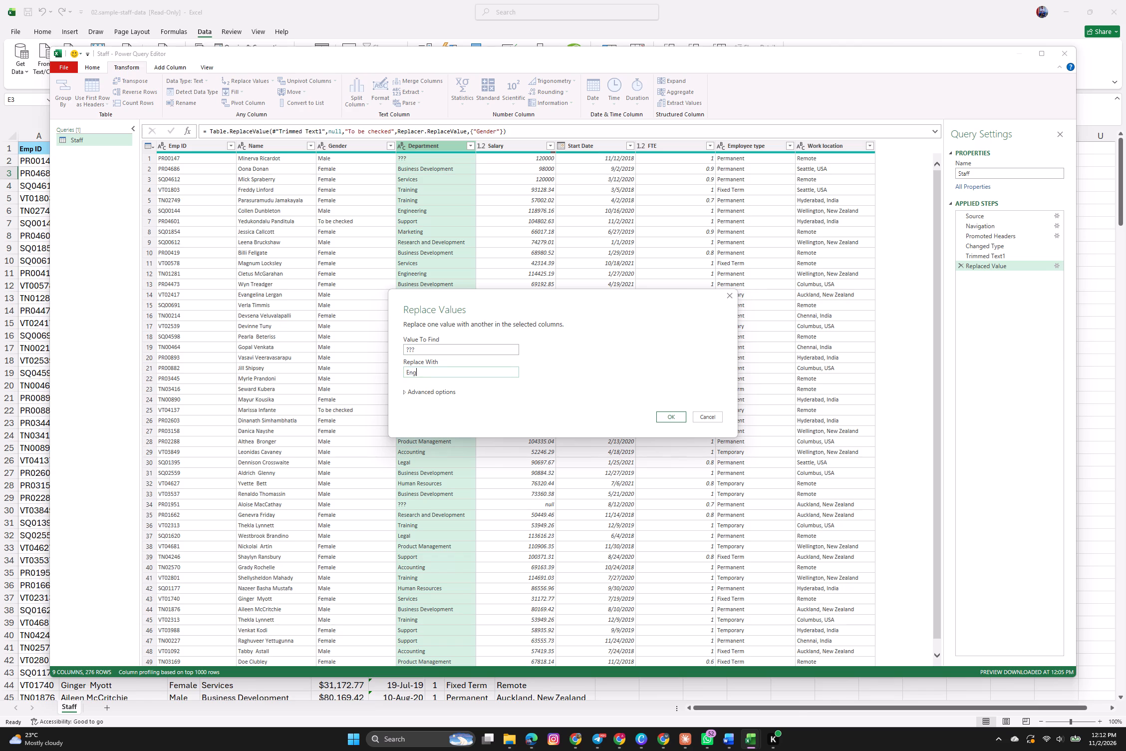
pyautogui.write('ineering')
pyautogui.click(668, 417)
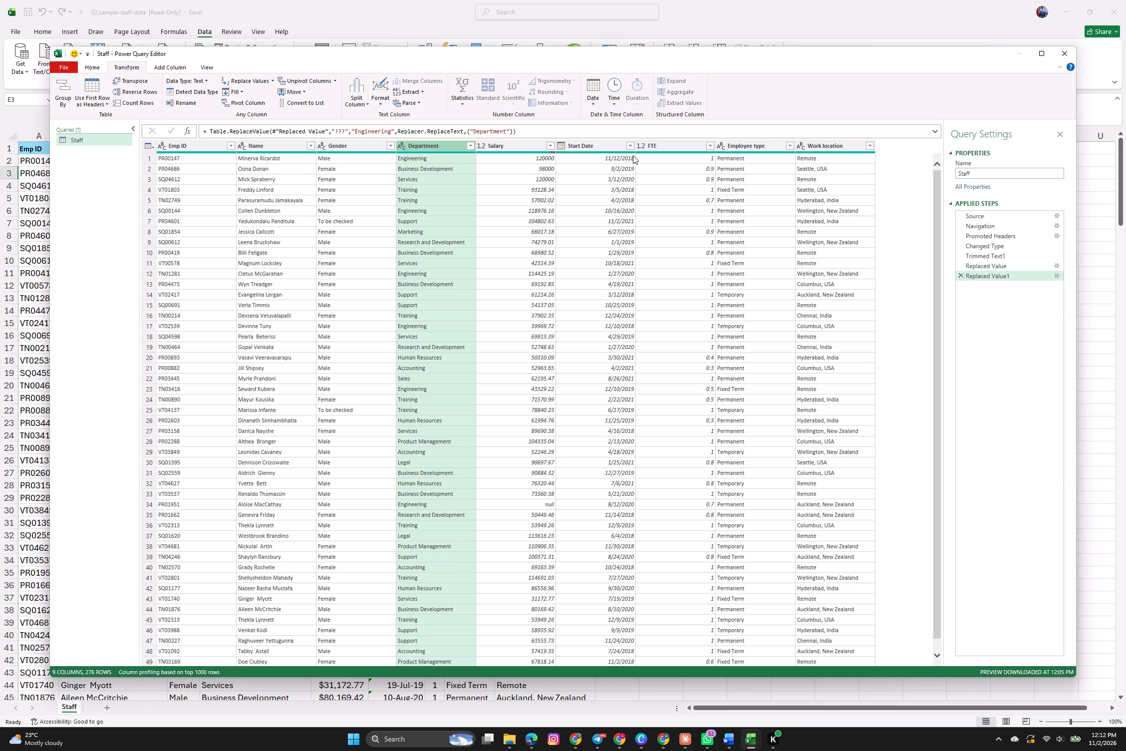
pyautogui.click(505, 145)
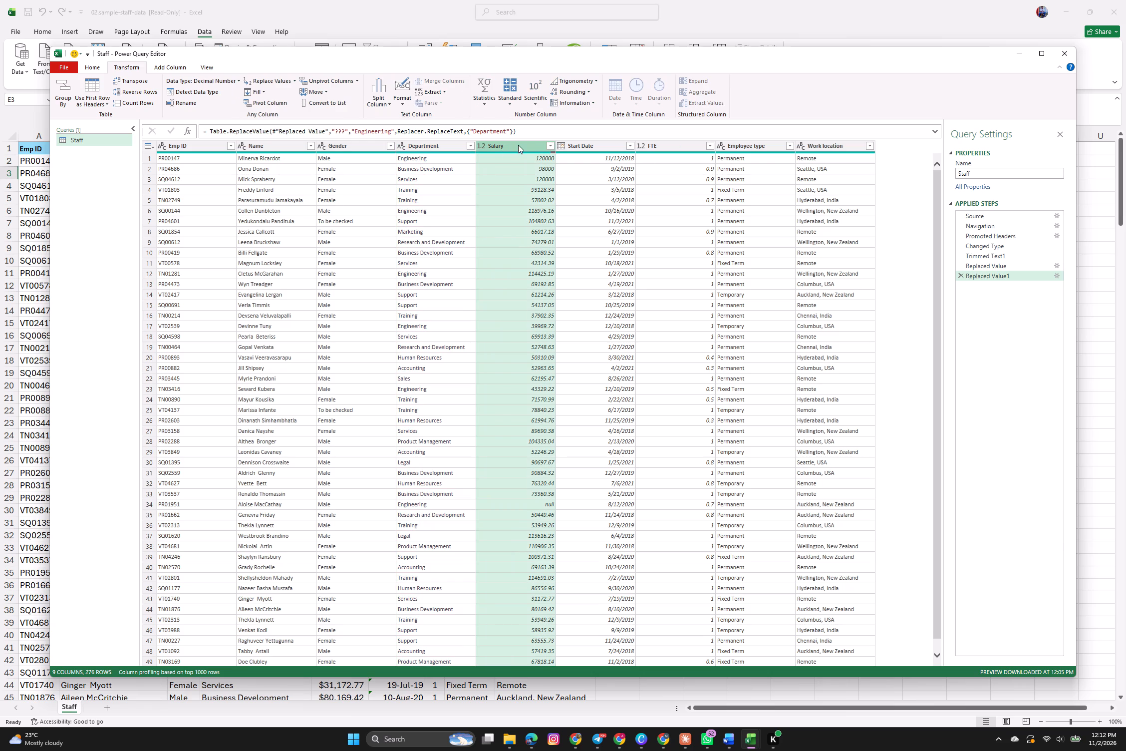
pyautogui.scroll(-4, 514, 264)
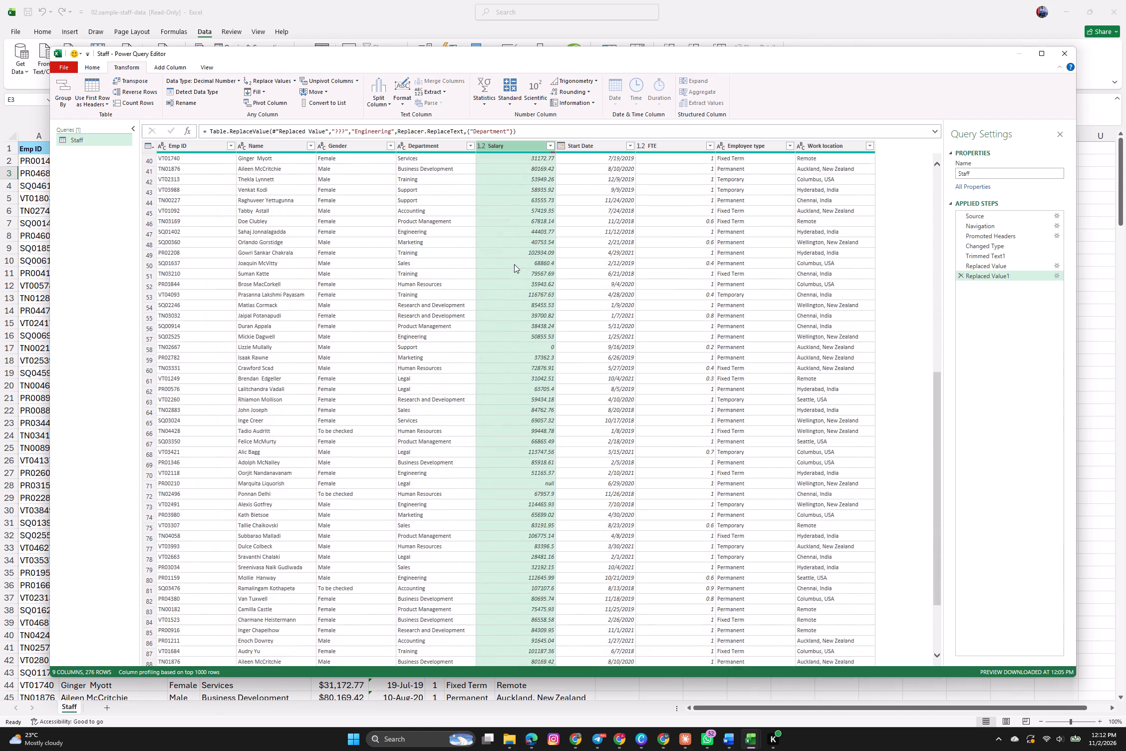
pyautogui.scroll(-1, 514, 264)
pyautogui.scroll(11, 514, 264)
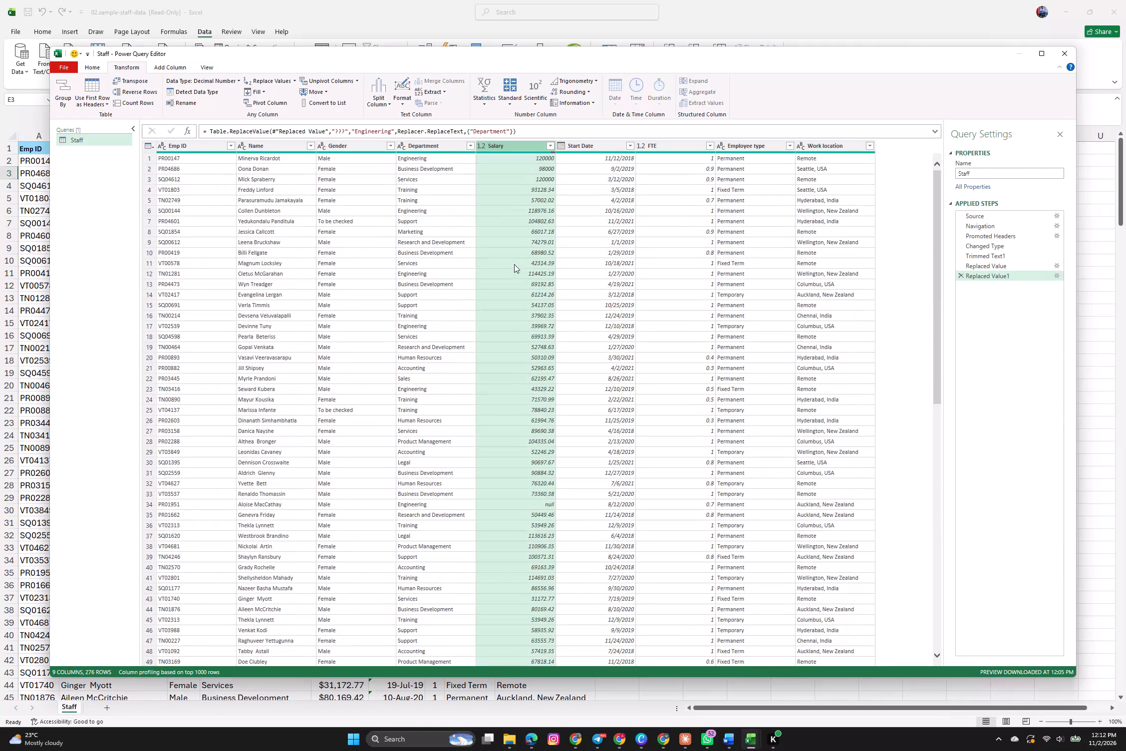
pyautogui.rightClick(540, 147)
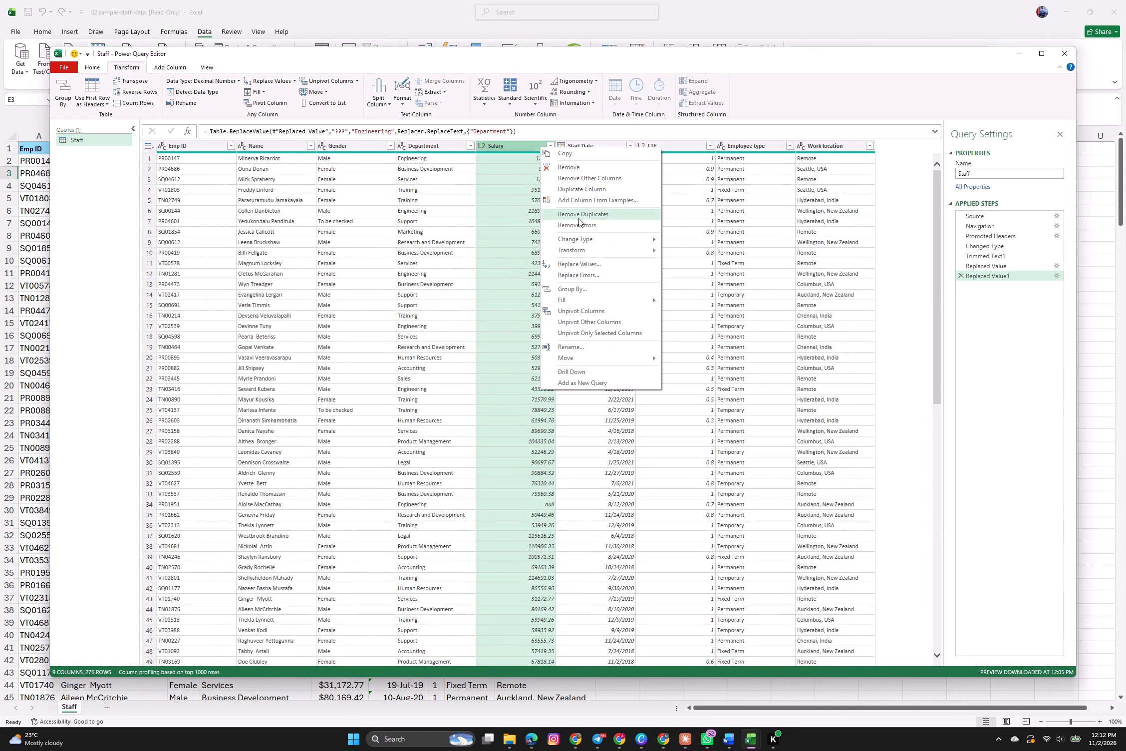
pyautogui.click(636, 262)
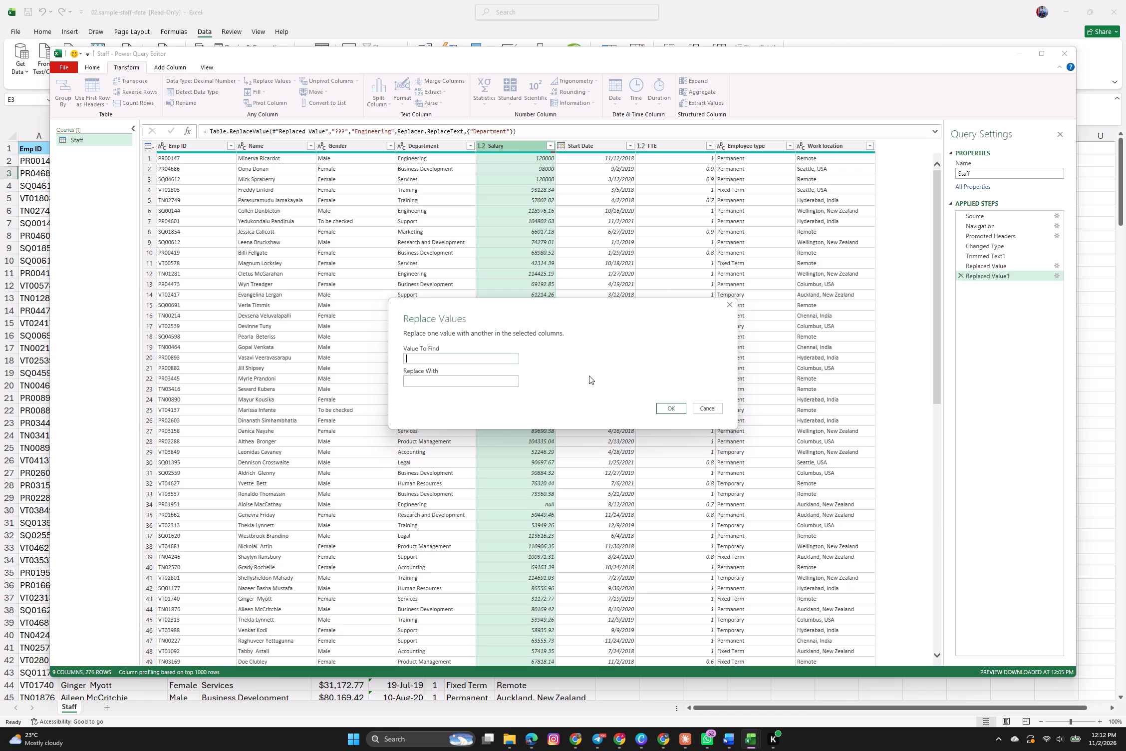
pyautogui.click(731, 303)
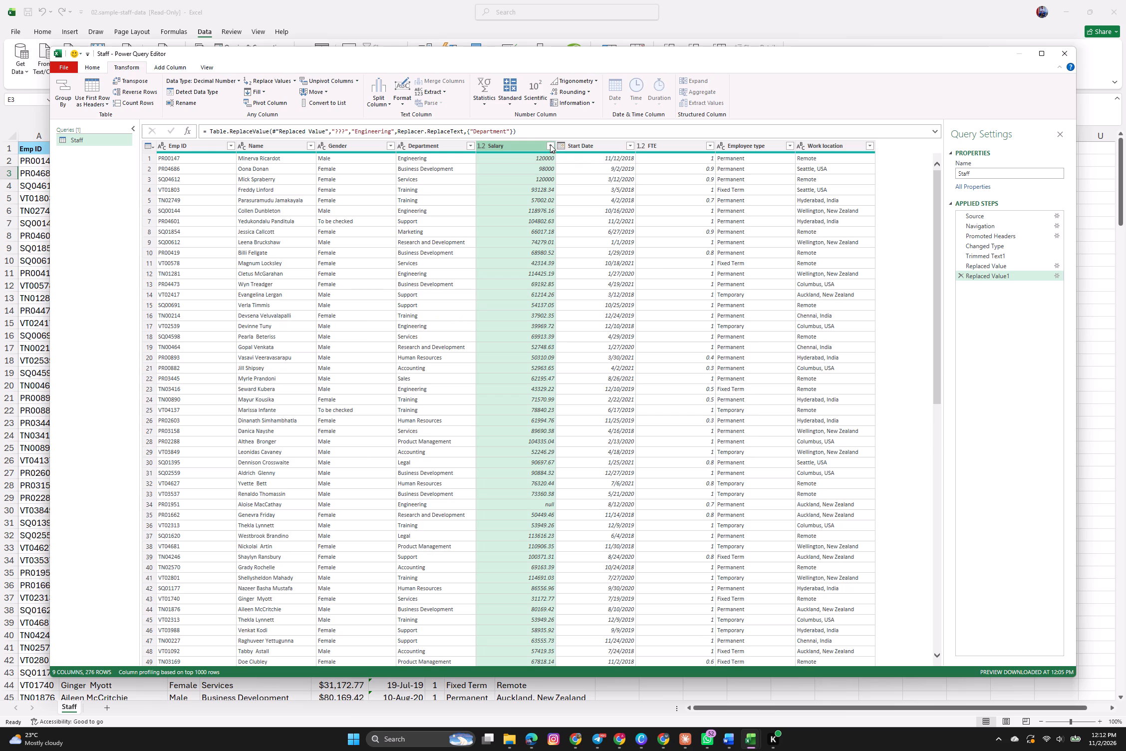
# Filter the Salary column to exclude rows with null or 0 values.
pyautogui.click(550, 144)
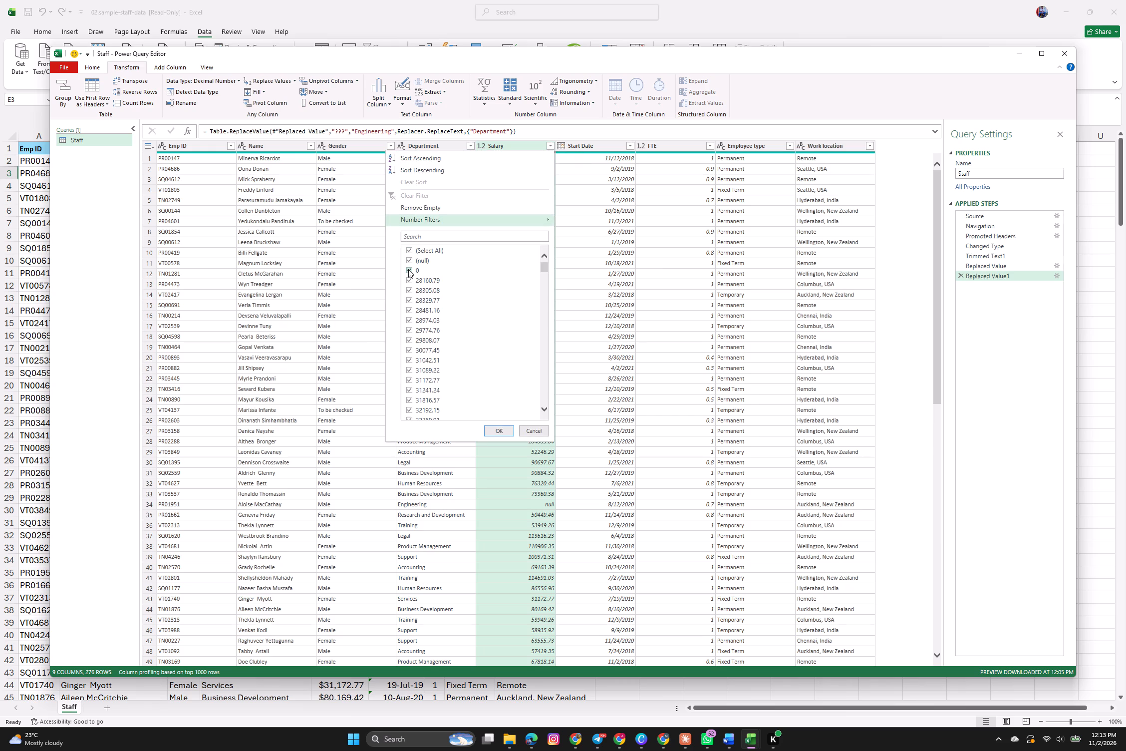
pyautogui.click(408, 269)
pyautogui.click(408, 261)
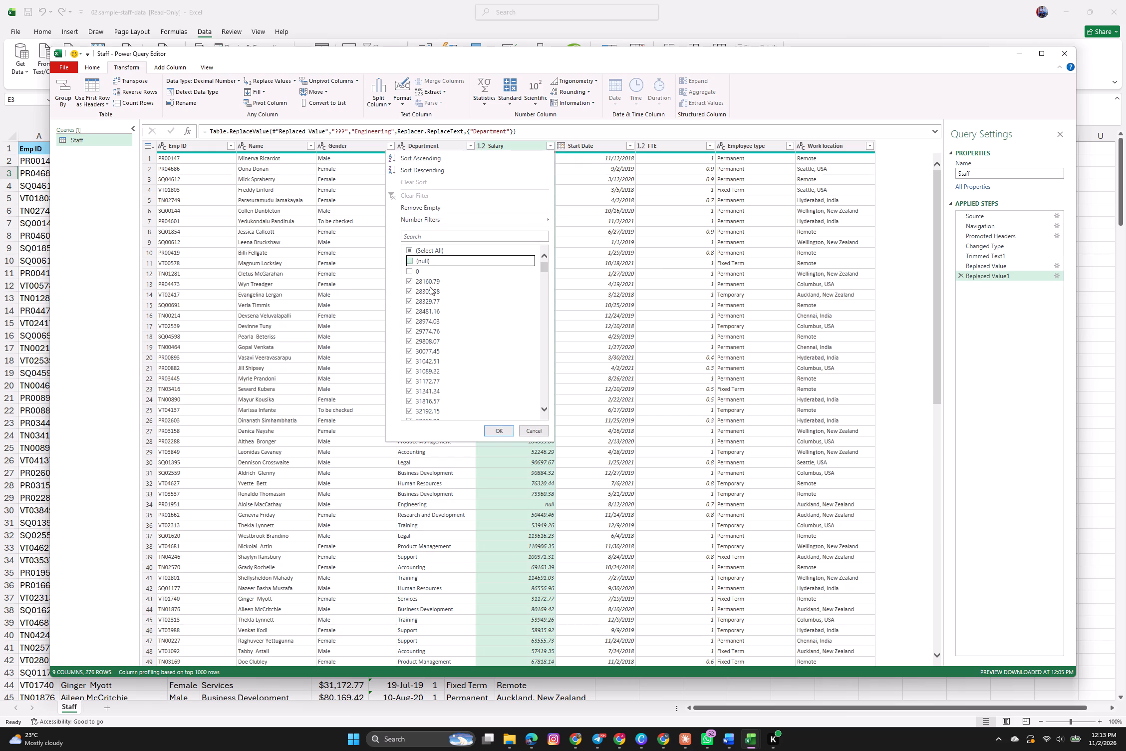
pyautogui.click(494, 430)
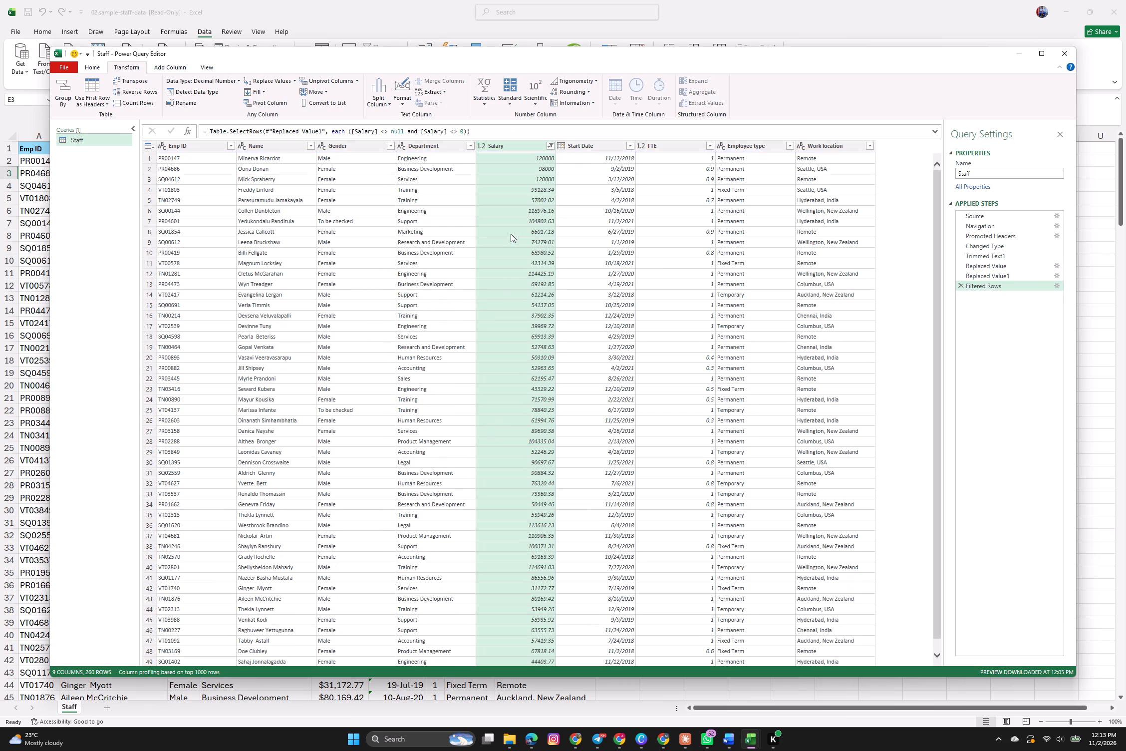
# Look through the filtered rows to check the values in the Salary column.
pyautogui.scroll(-1, 511, 259)
pyautogui.scroll(3, 511, 259)
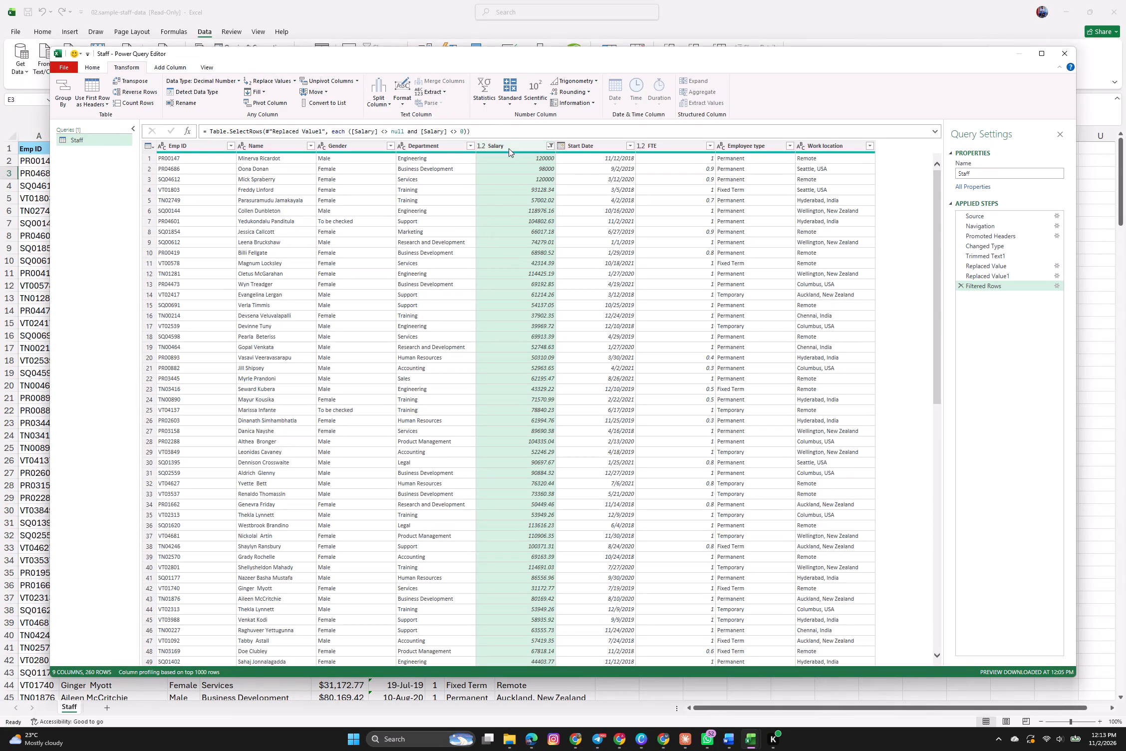
pyautogui.scroll(-4, 510, 256)
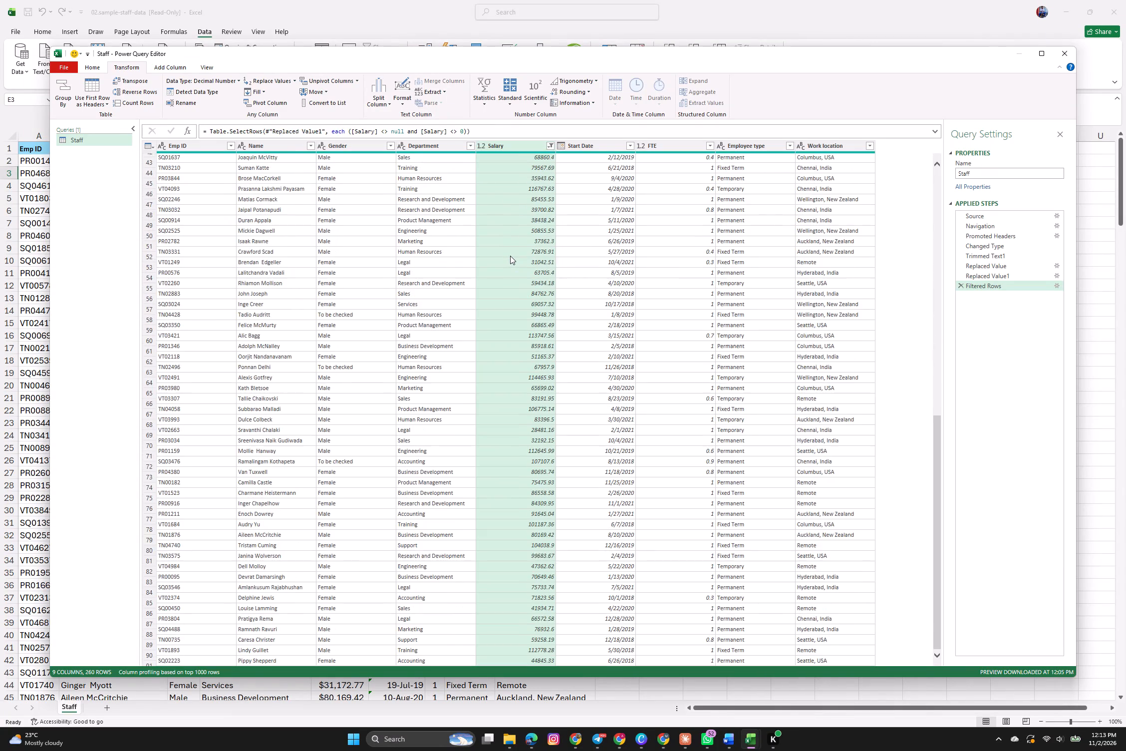
pyautogui.scroll(-6, 510, 256)
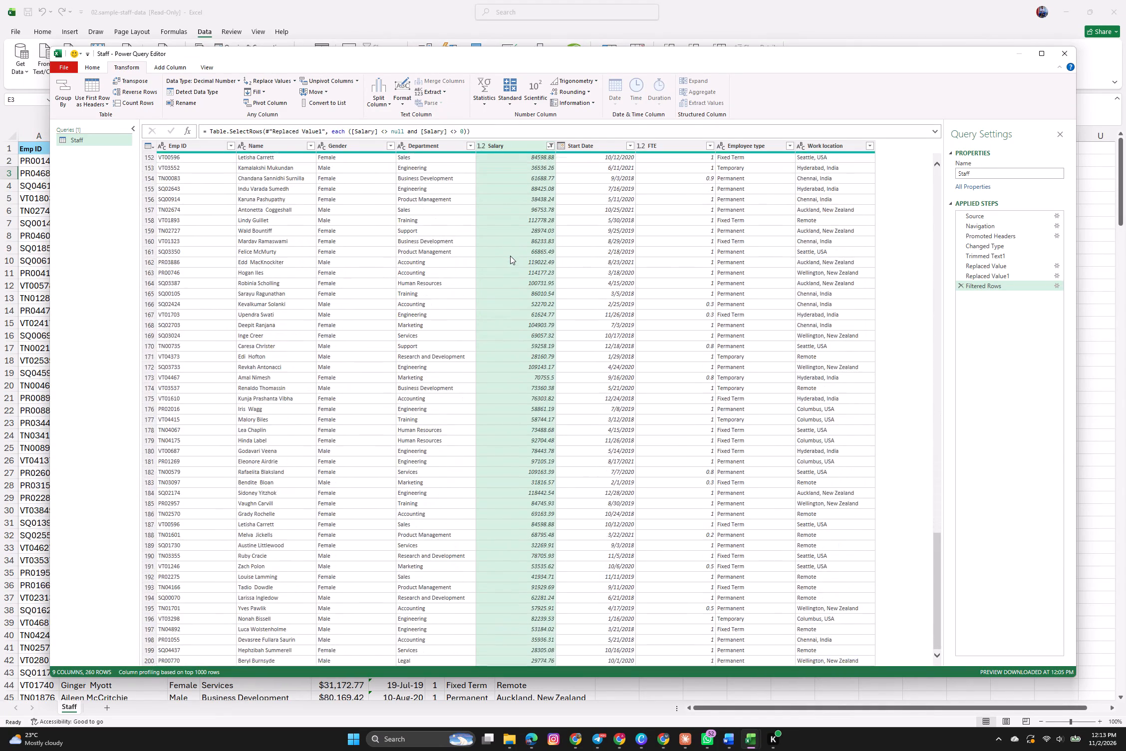
pyautogui.scroll(-7, 510, 256)
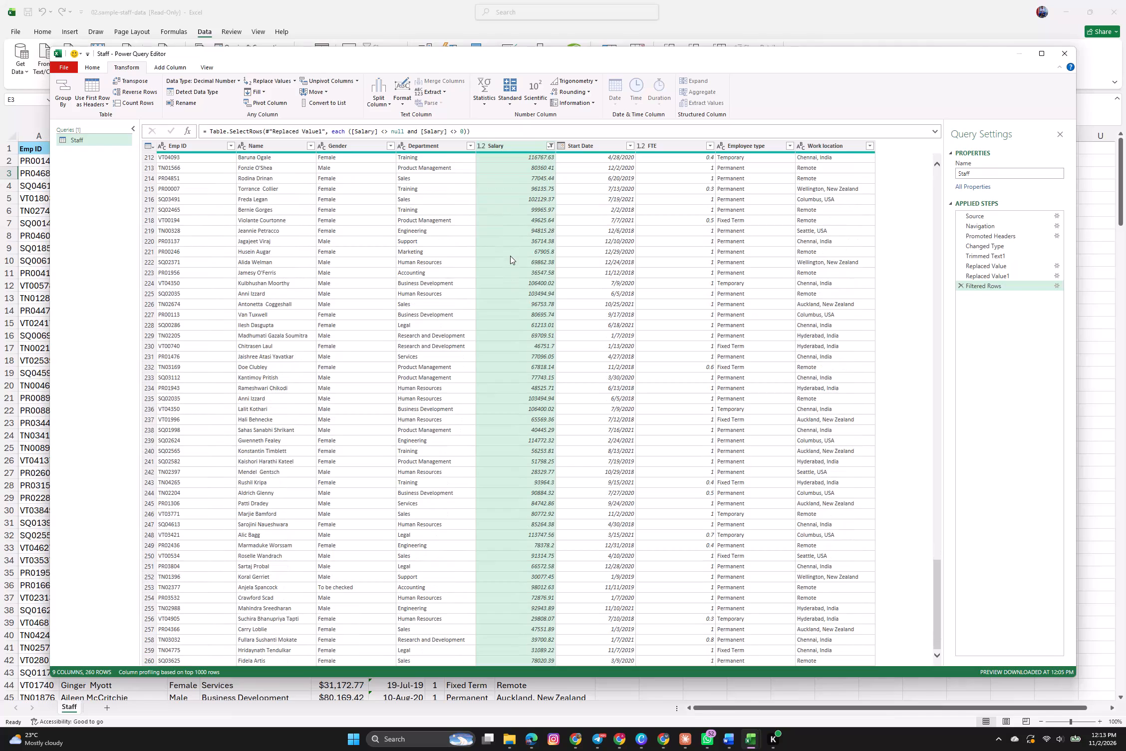
pyautogui.scroll(-5, 510, 256)
pyautogui.scroll(9, 510, 256)
pyautogui.scroll(-1, 510, 256)
pyautogui.scroll(20, 510, 256)
pyautogui.scroll(10, 510, 256)
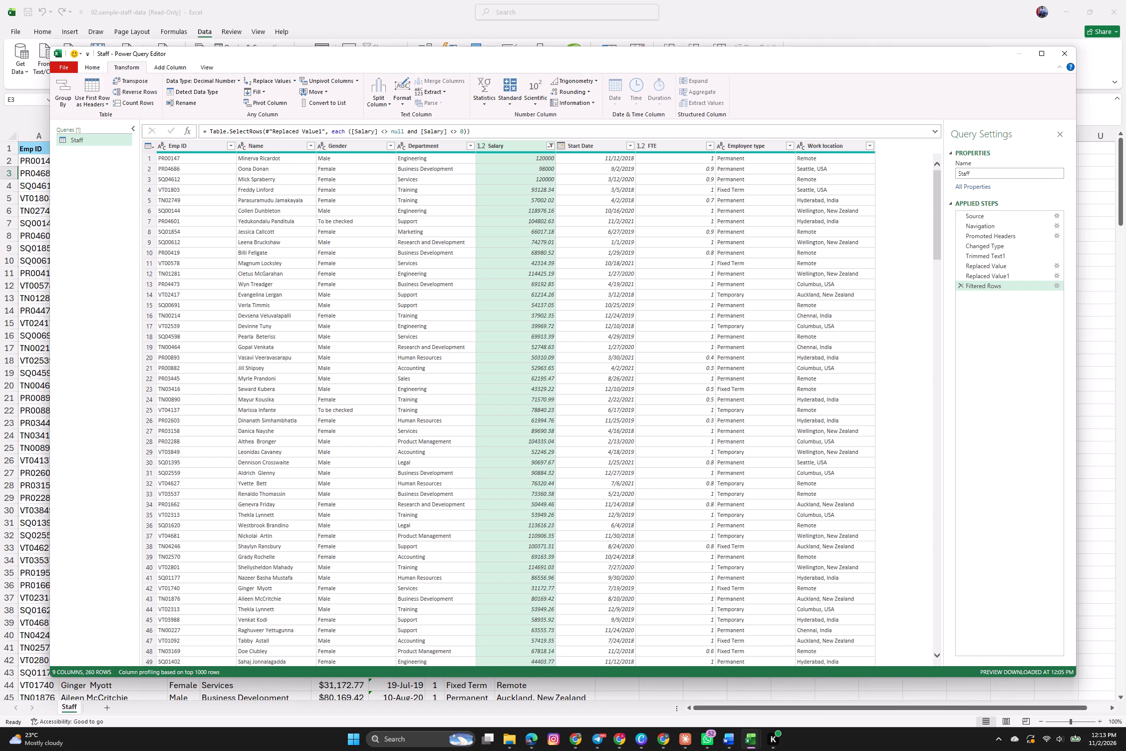
# Set the Start Date column's data type to Date.
pyautogui.click(591, 143)
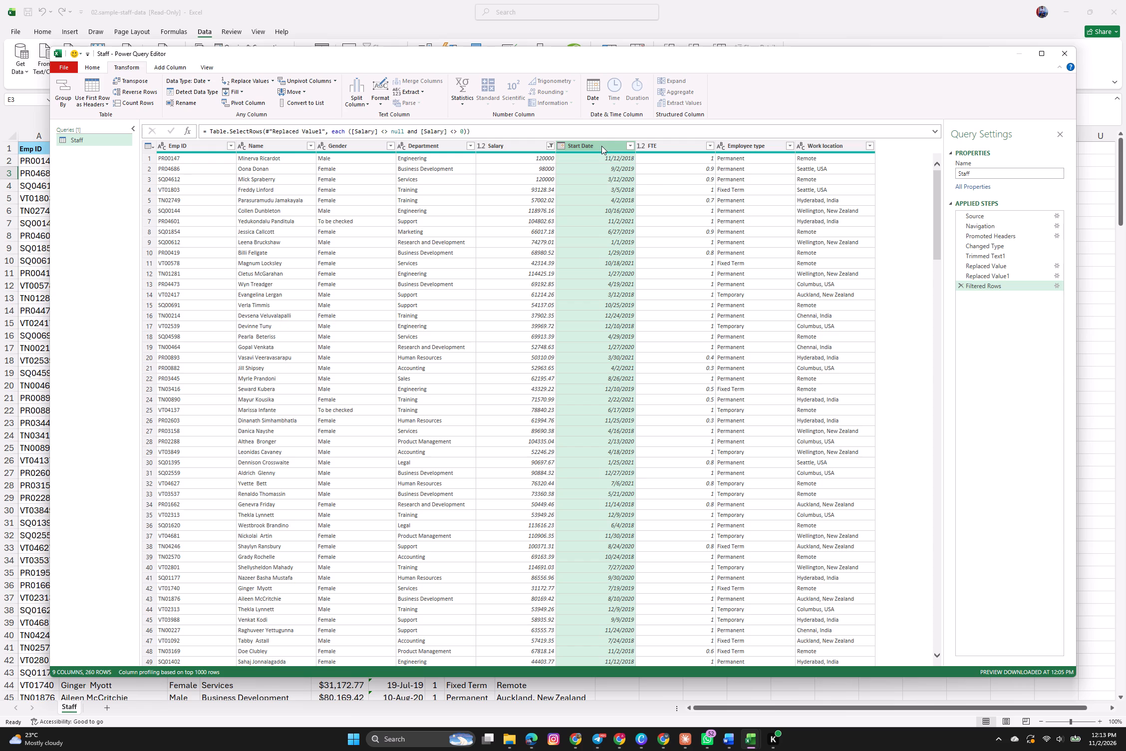
pyautogui.rightClick(601, 146)
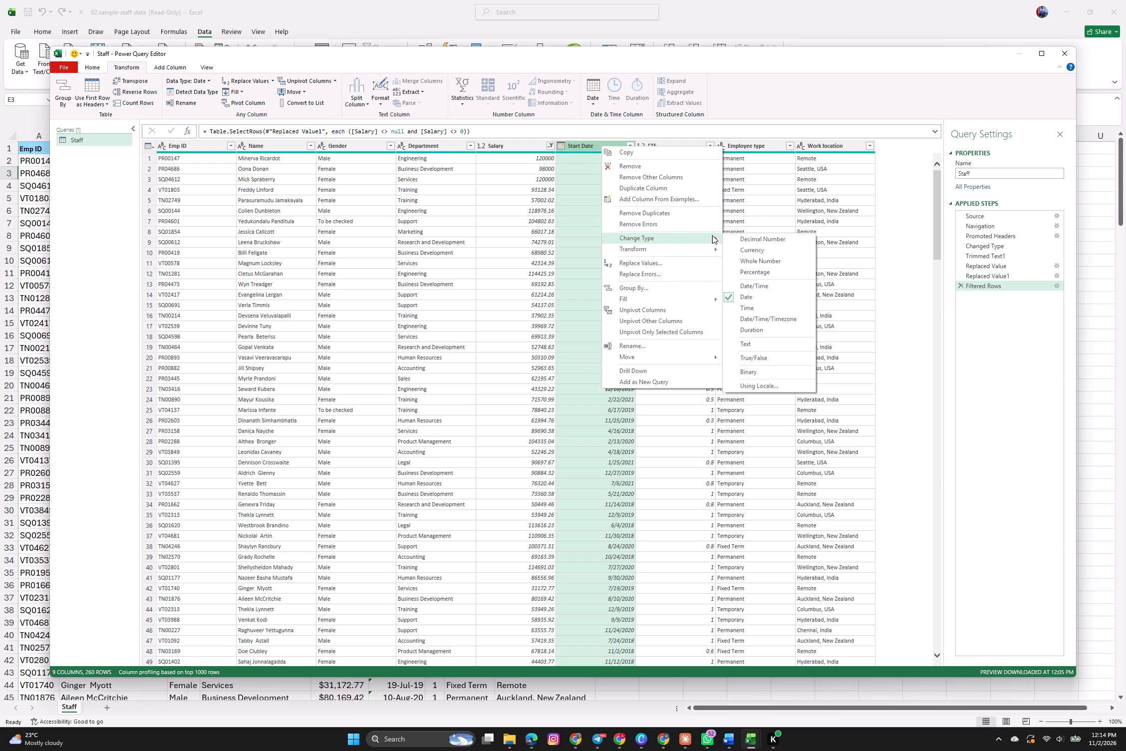
pyautogui.click(728, 296)
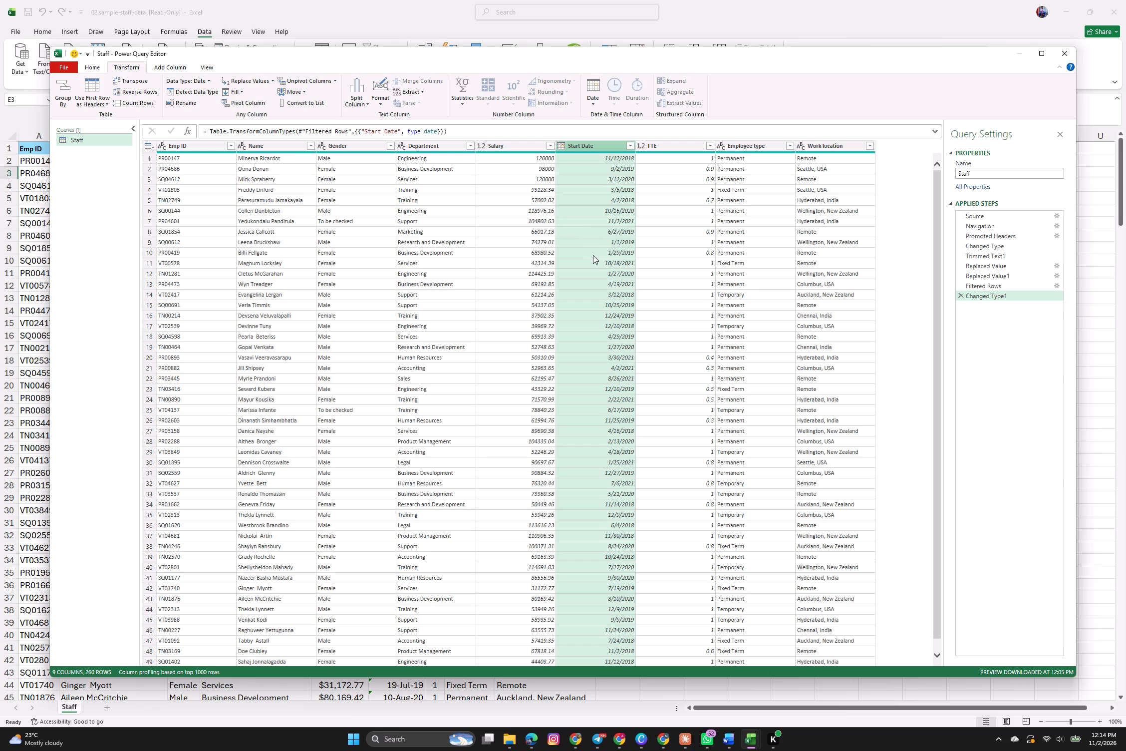
# Look down the Start Date column to check its date values.
pyautogui.scroll(2, 593, 255)
pyautogui.scroll(-3, 588, 359)
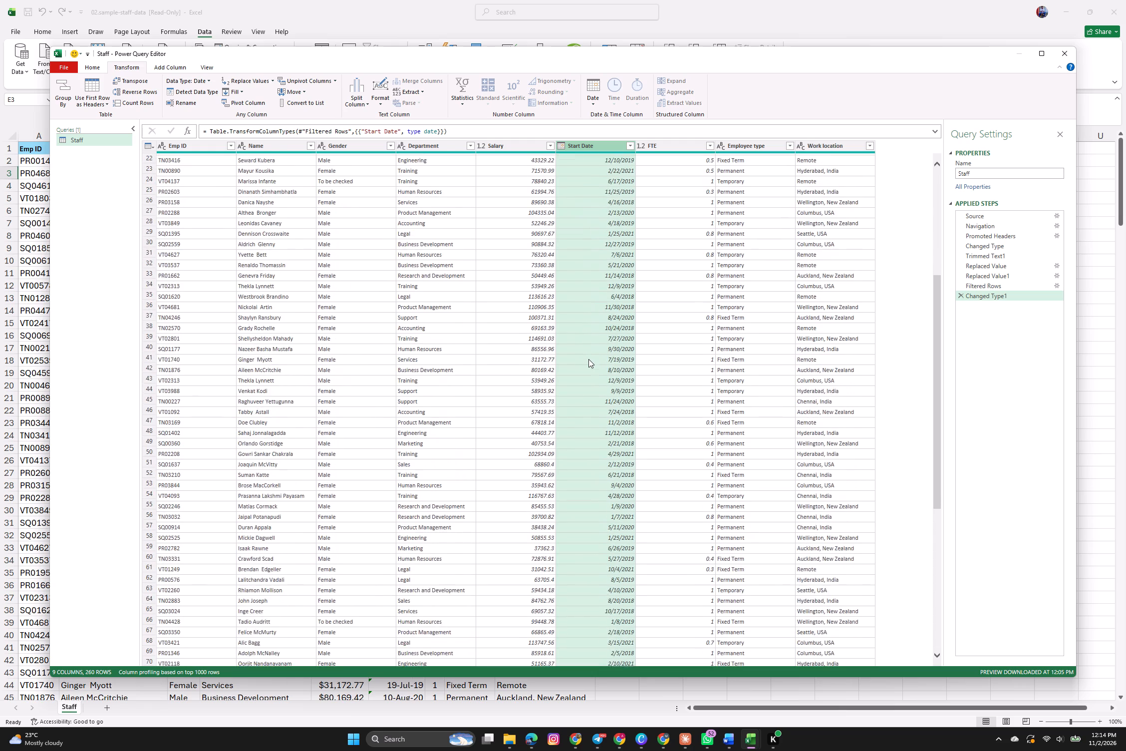
pyautogui.scroll(8, 588, 359)
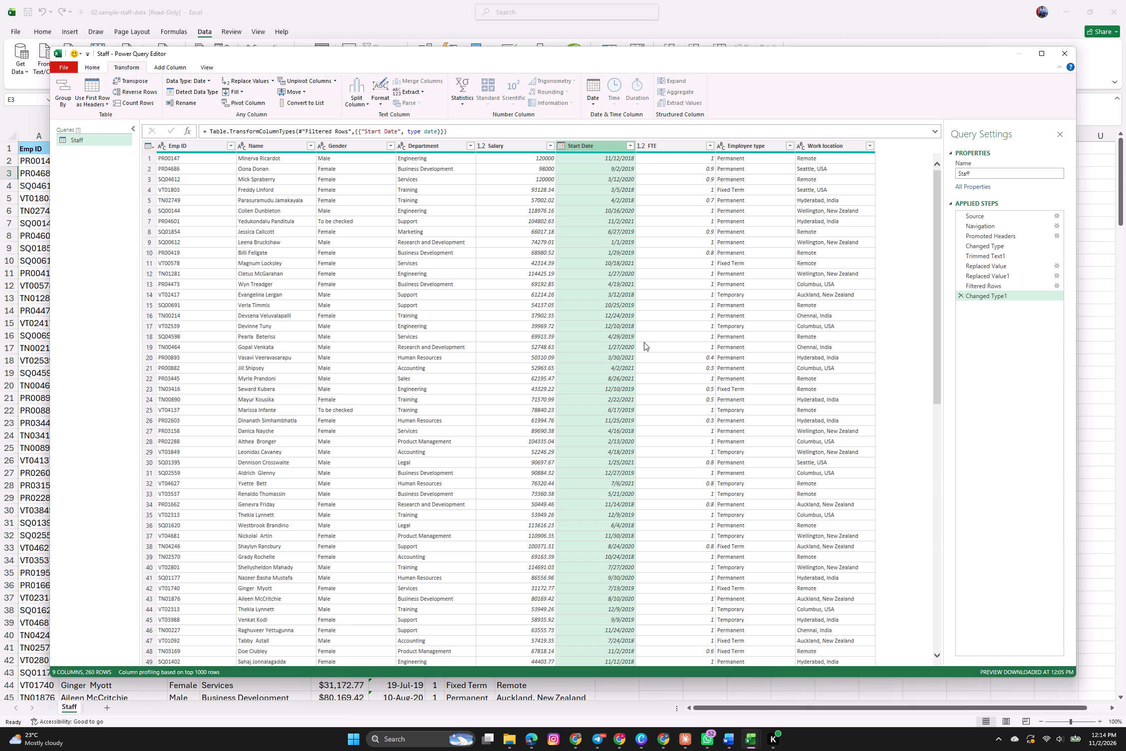
pyautogui.scroll(-3, 572, 455)
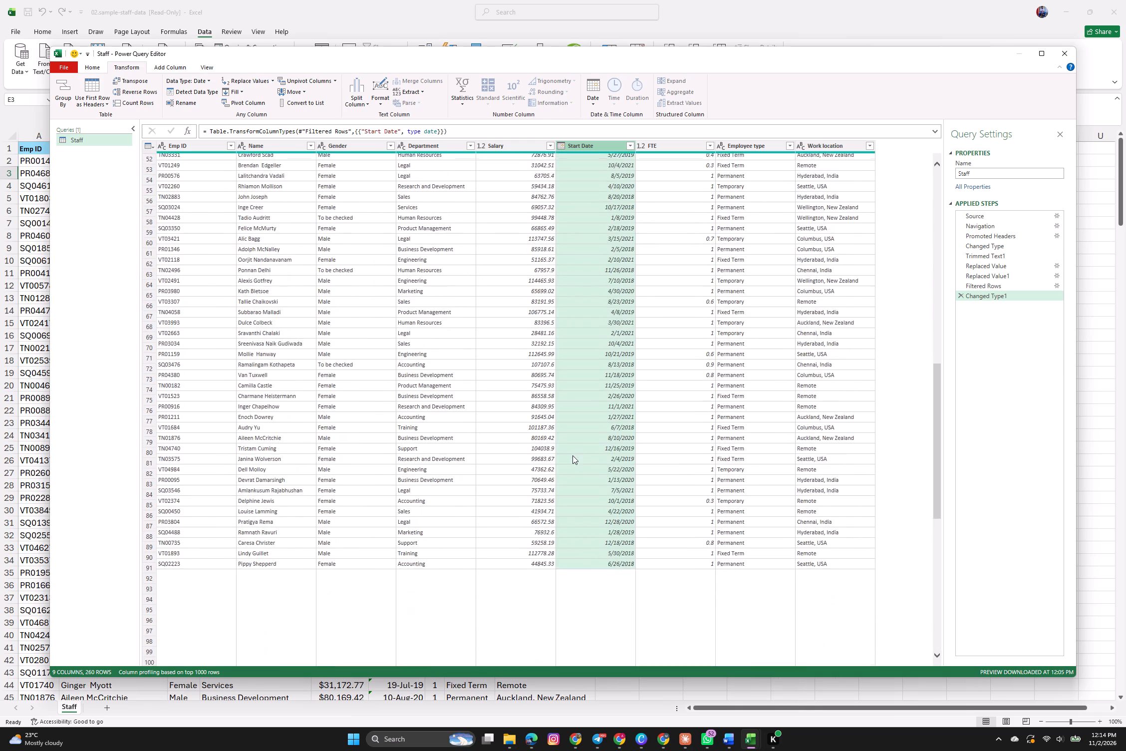
pyautogui.scroll(-5, 572, 455)
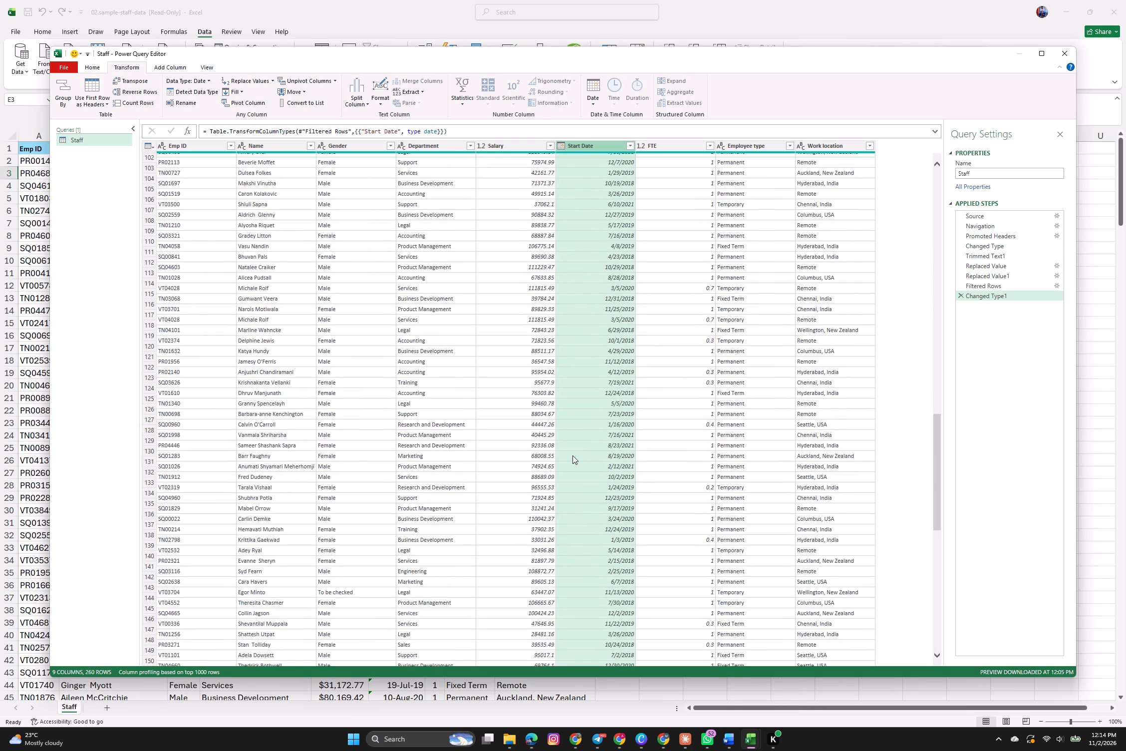
pyautogui.scroll(20, 572, 455)
pyautogui.scroll(6, 572, 455)
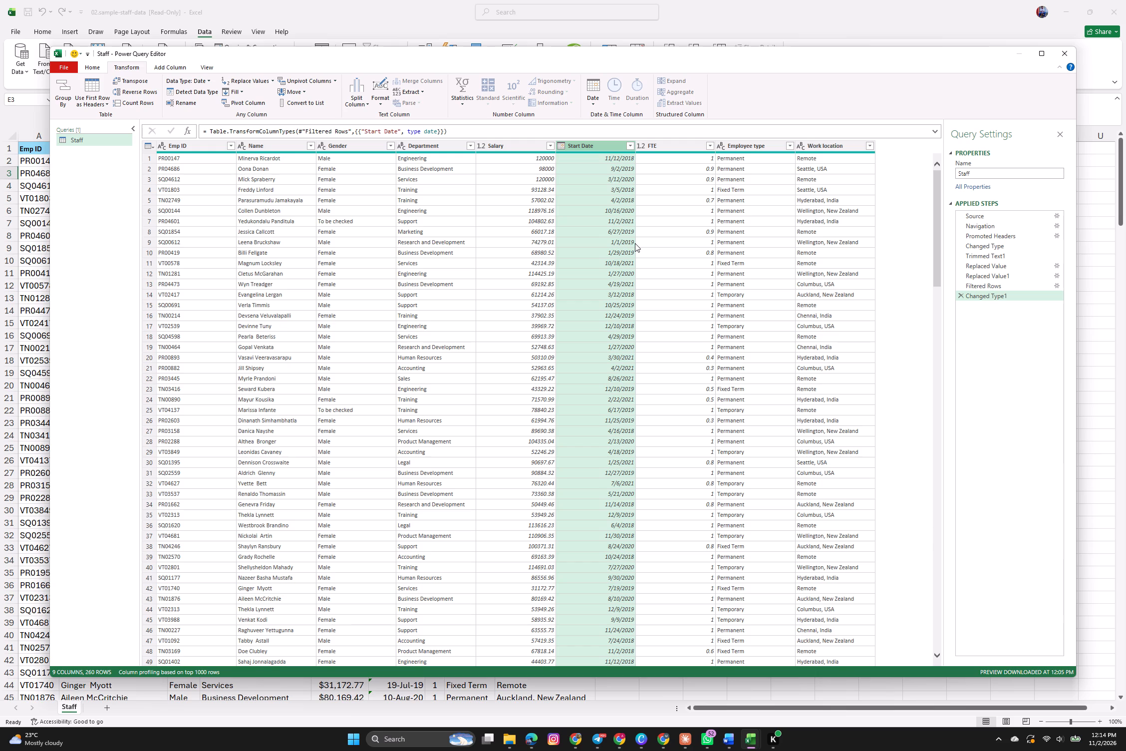
# Split the Name column by delimiter, using Space at the left-most delimiter.
pyautogui.click(275, 145)
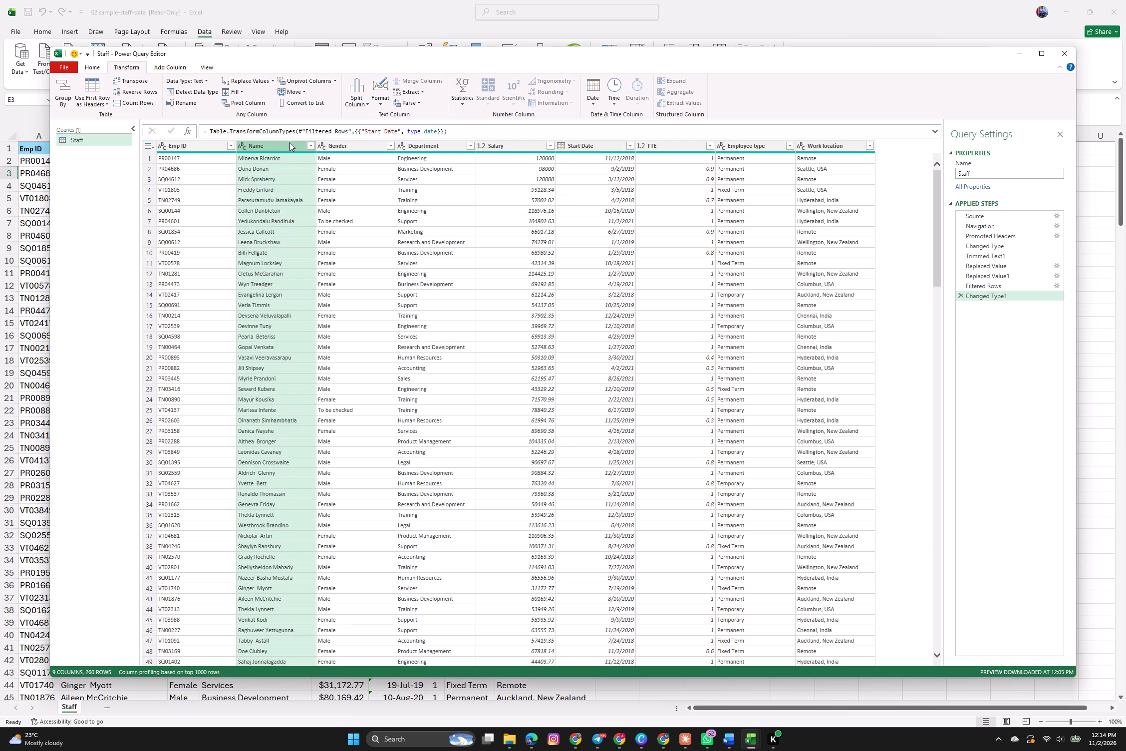
pyautogui.click(310, 144)
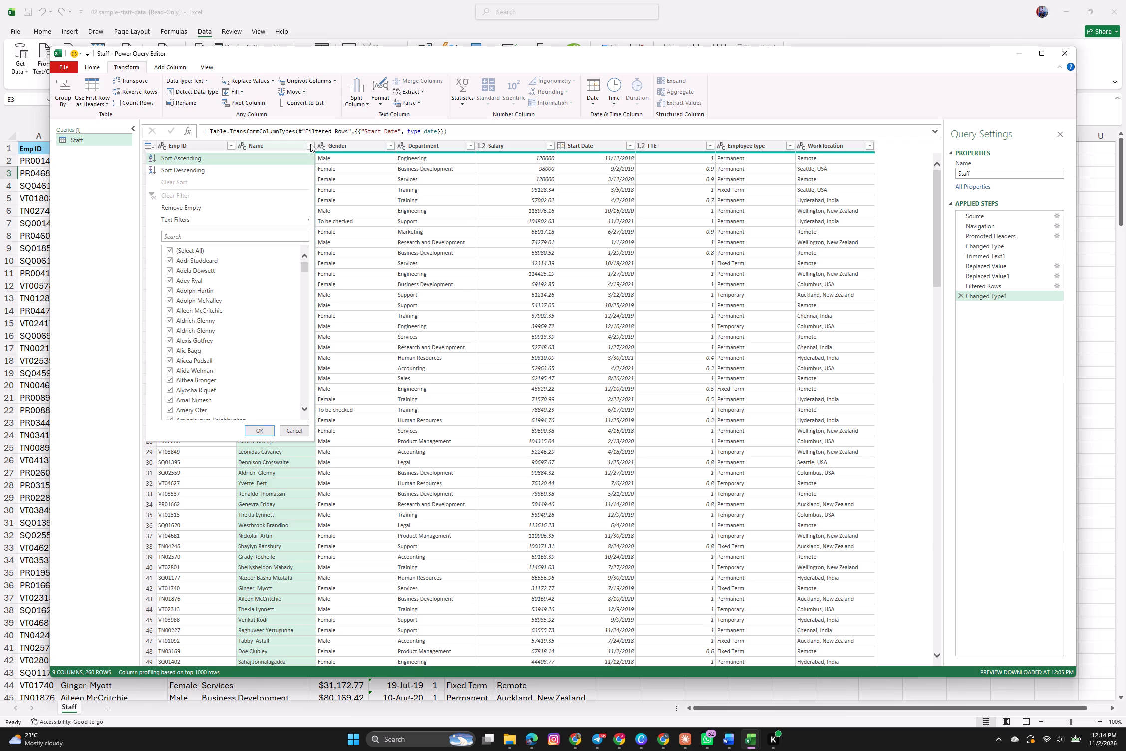
pyautogui.click(310, 144)
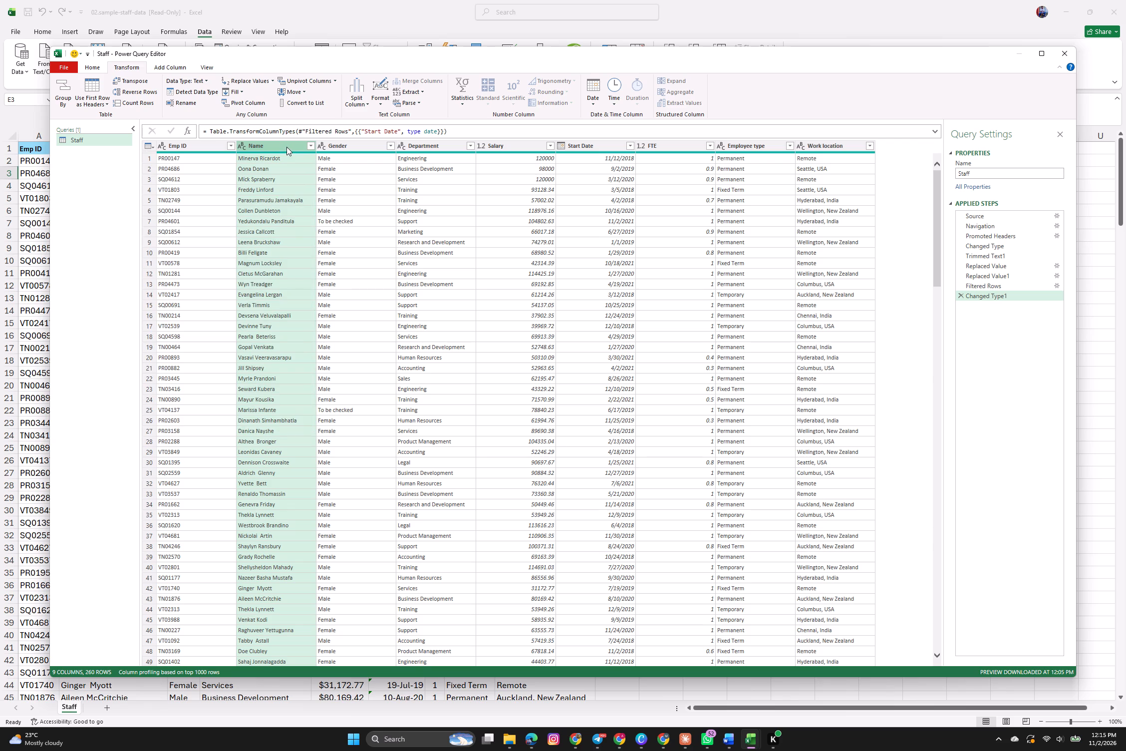
pyautogui.click(134, 65)
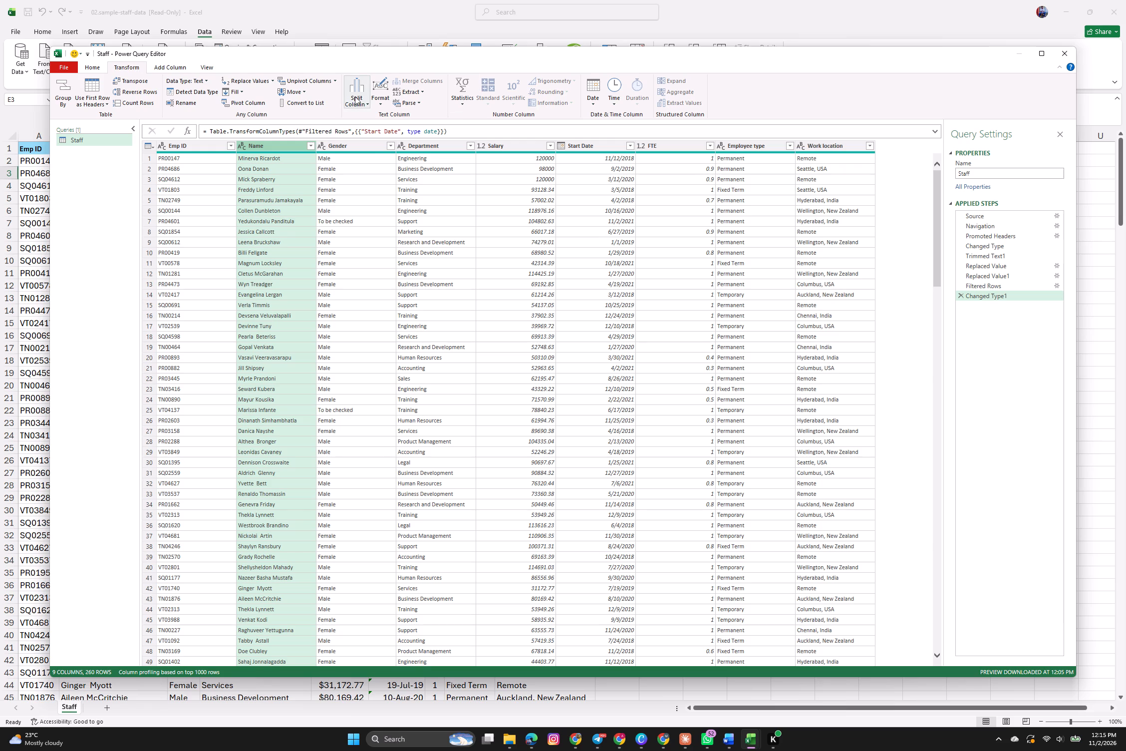
pyautogui.click(355, 96)
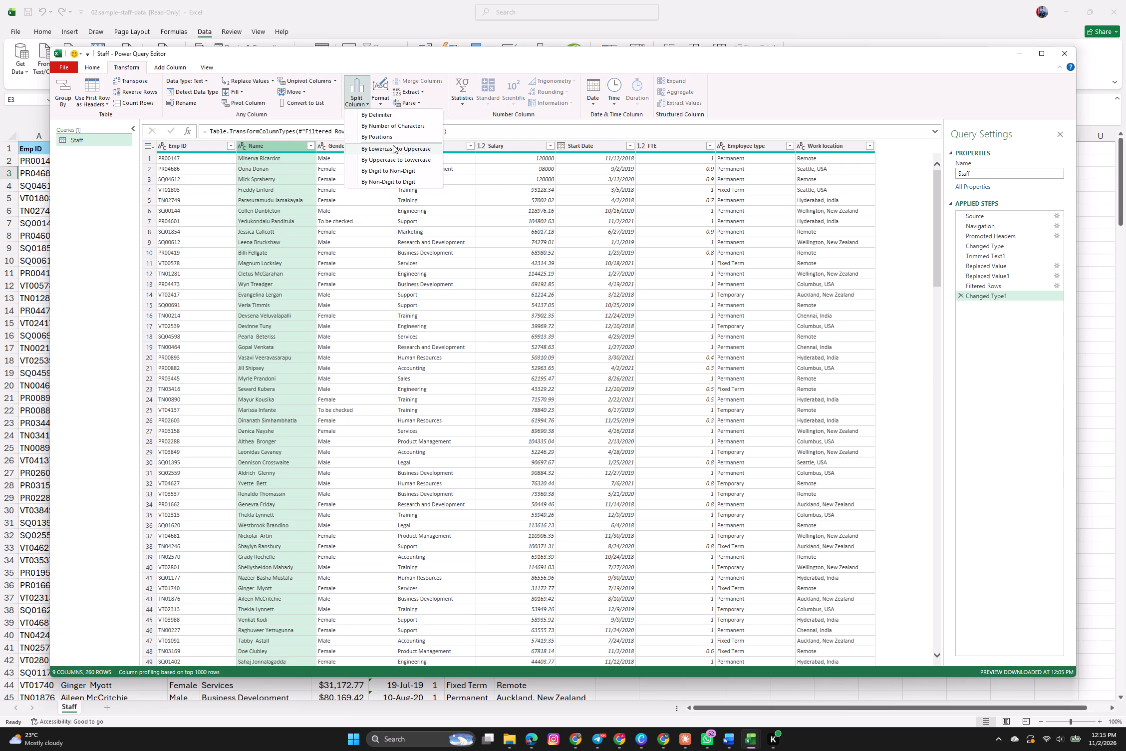
pyautogui.click(393, 114)
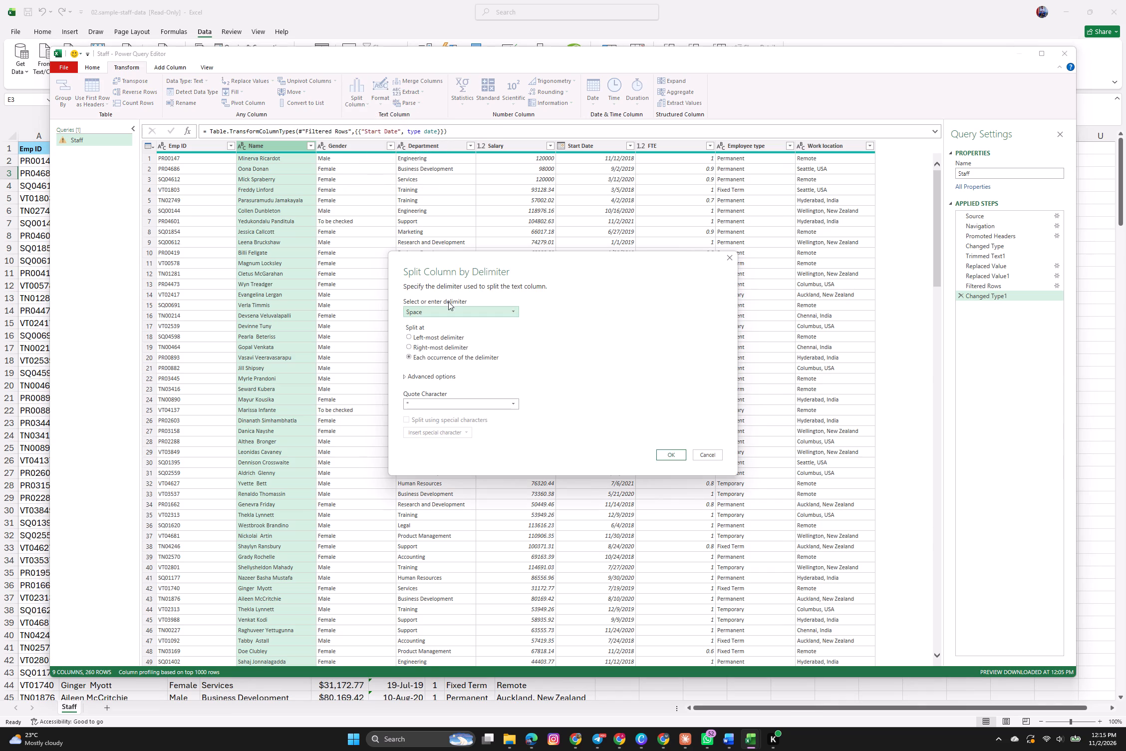
pyautogui.click(408, 337)
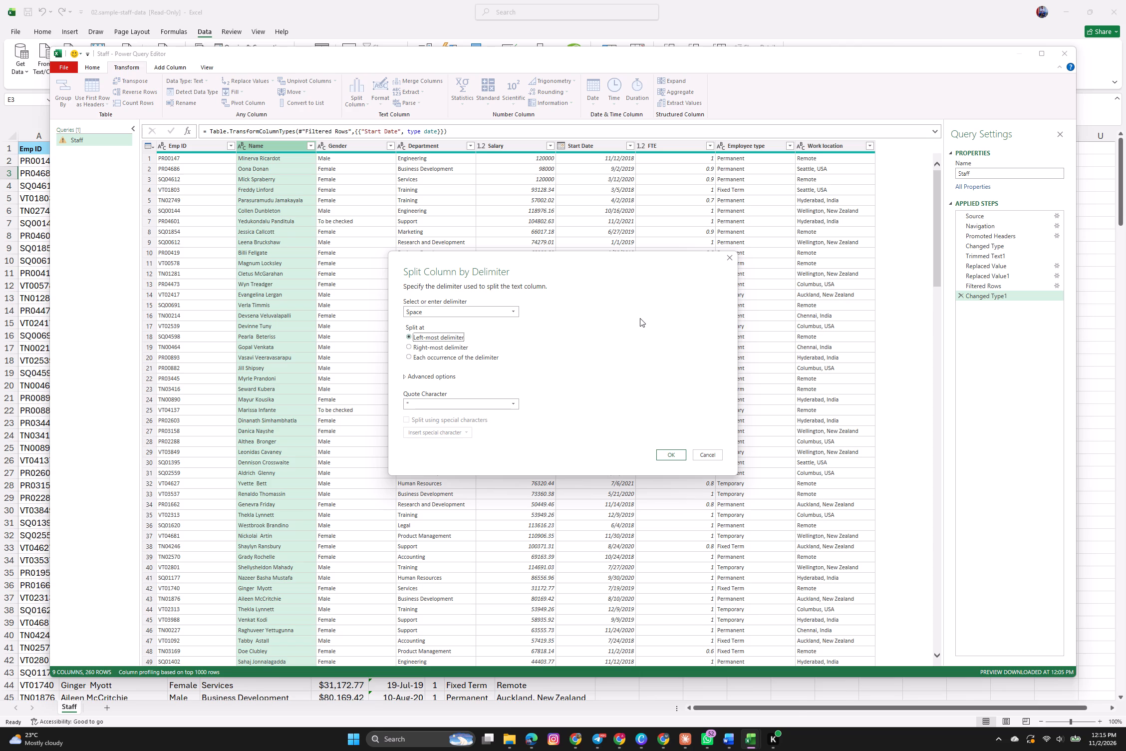
pyautogui.click(515, 311)
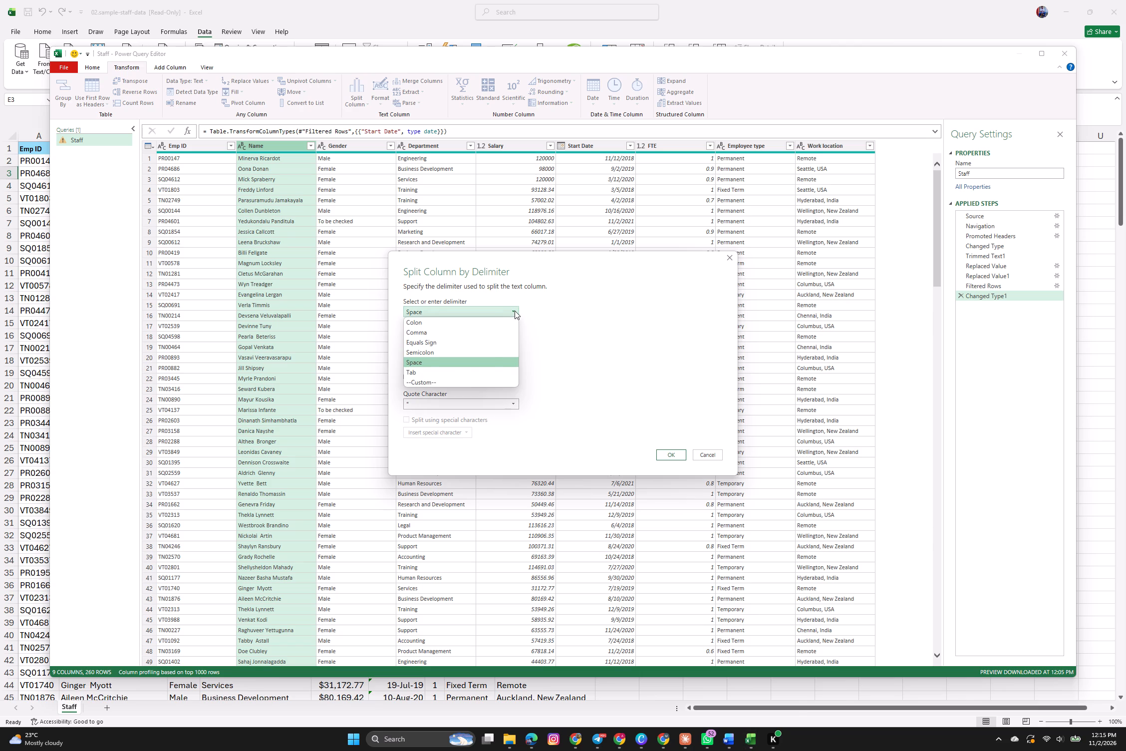
pyautogui.click(481, 362)
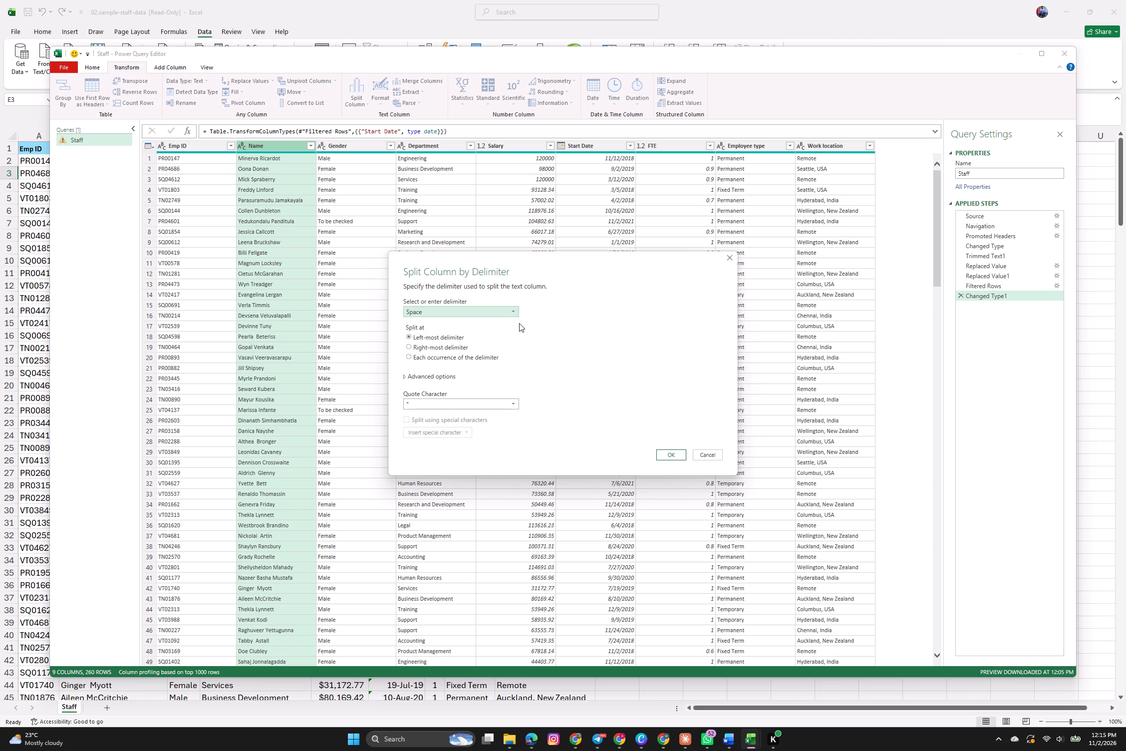
pyautogui.click(675, 453)
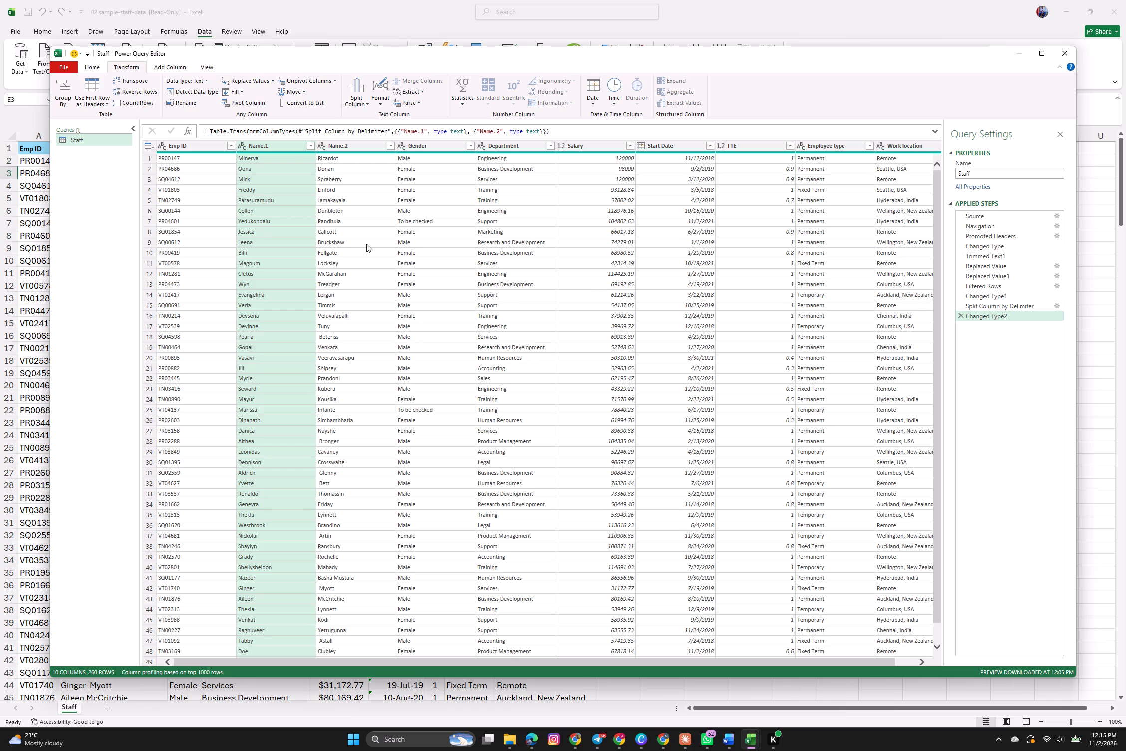
# Rename the two columns produced by the name split as First Name and Last Name.
pyautogui.click(271, 144)
pyautogui.doubleClick(271, 144)
pyautogui.press('BackSpace')
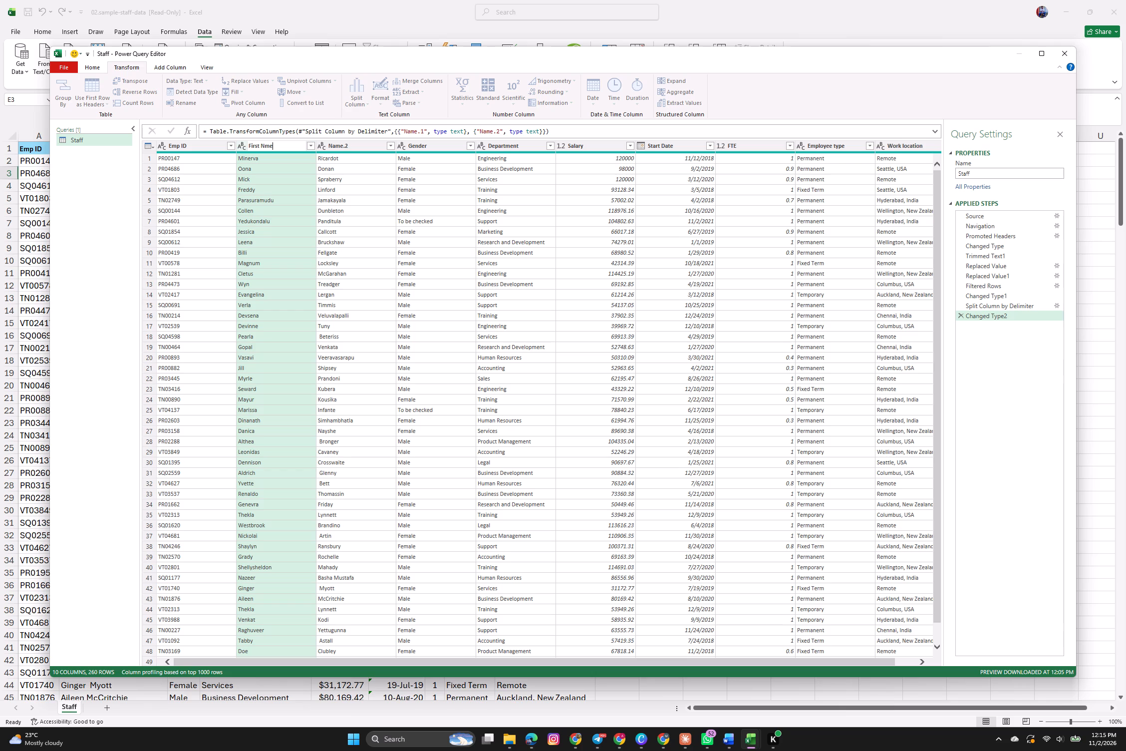
pyautogui.press('BackSpace')
pyautogui.press('BackSpace')
pyautogui.write('ame')
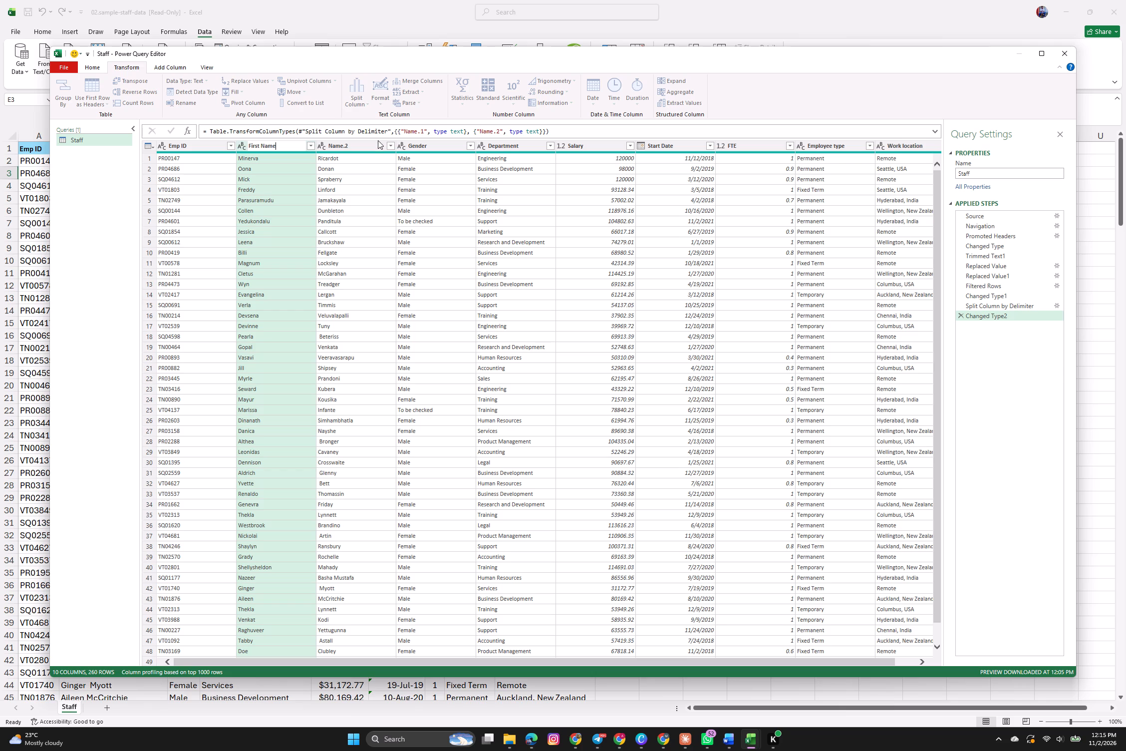
pyautogui.doubleClick(367, 144)
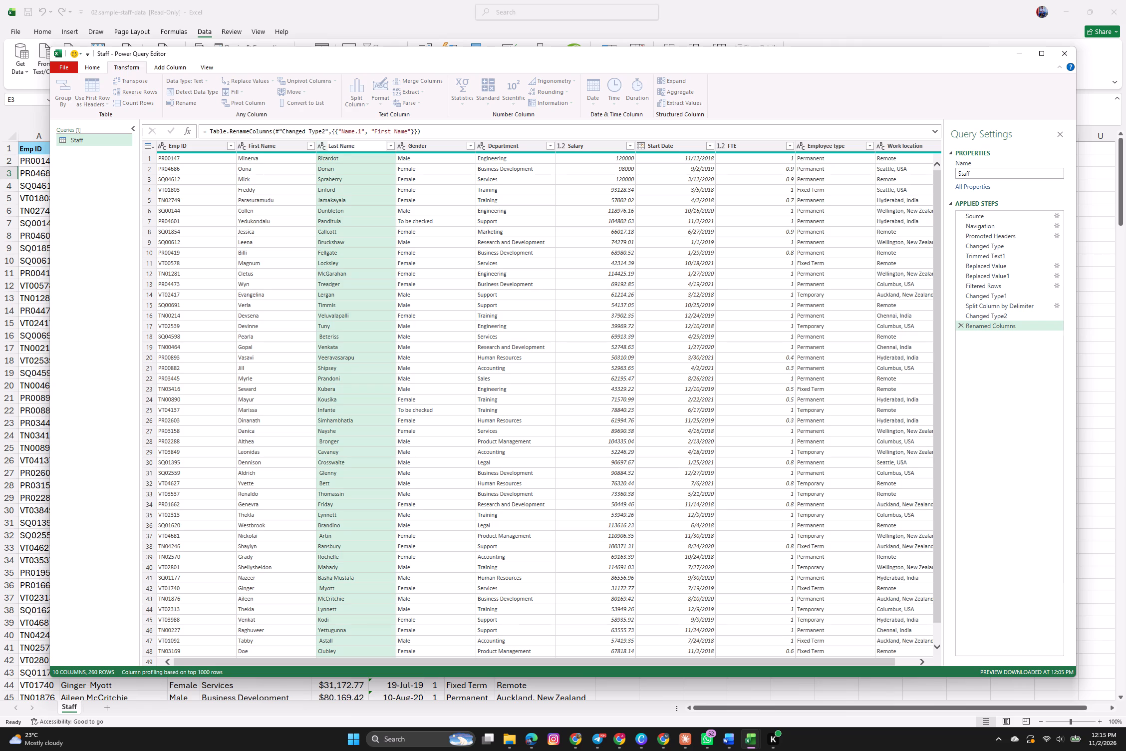
pyautogui.press('Return')
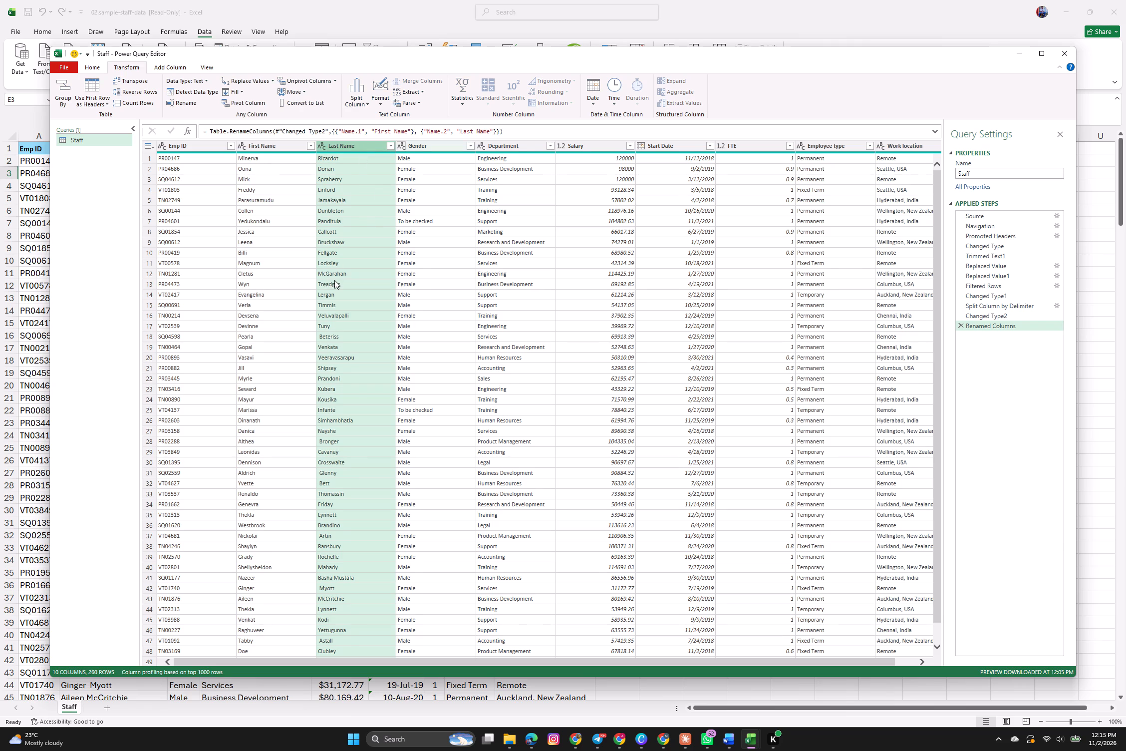
# Trim the extra spaces from the Last Name column's text.
pyautogui.scroll(4, 334, 280)
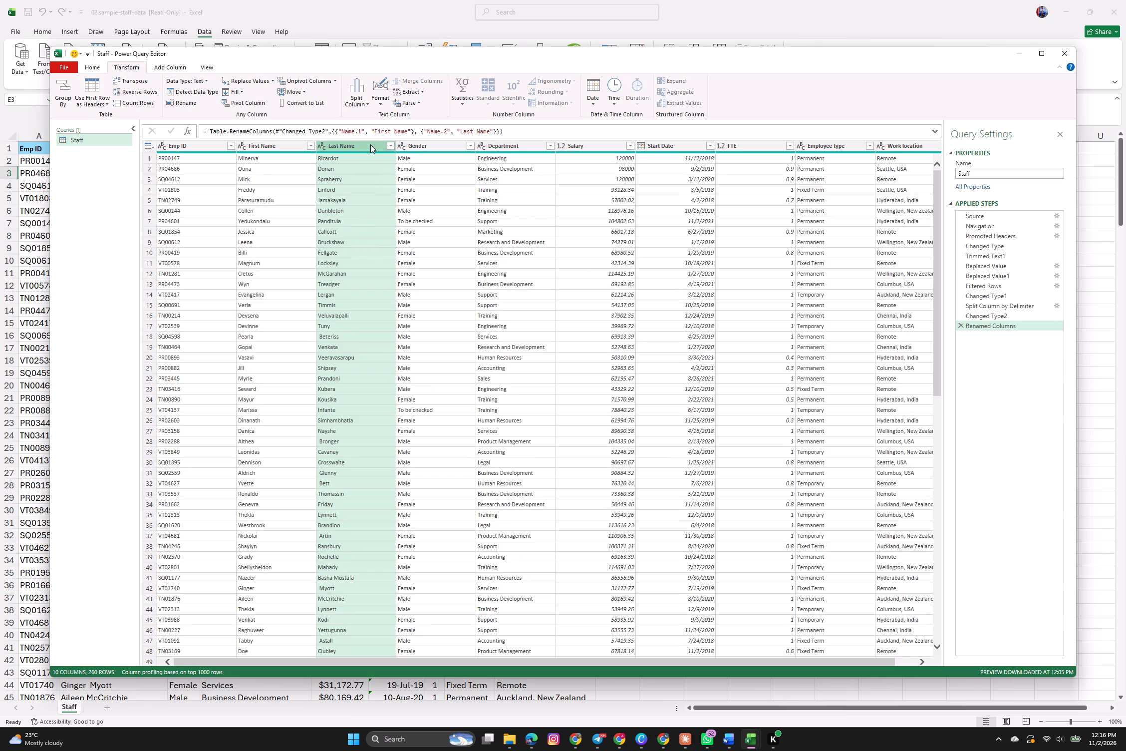
pyautogui.click(380, 100)
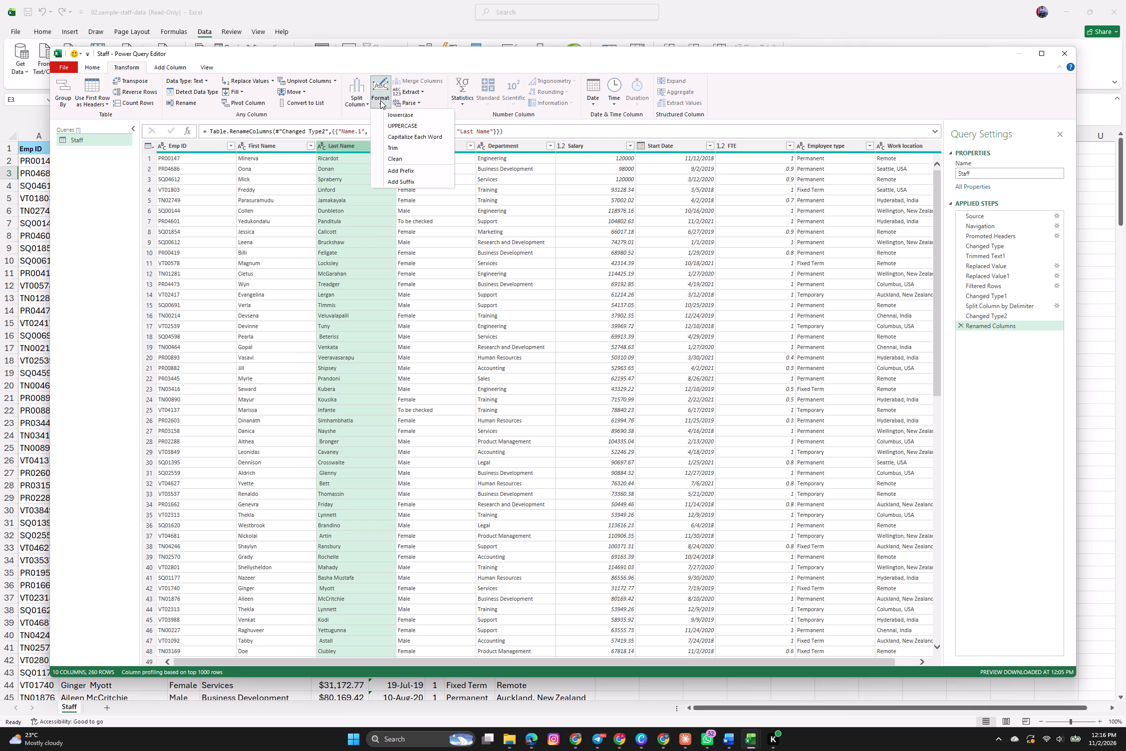
pyautogui.click(410, 148)
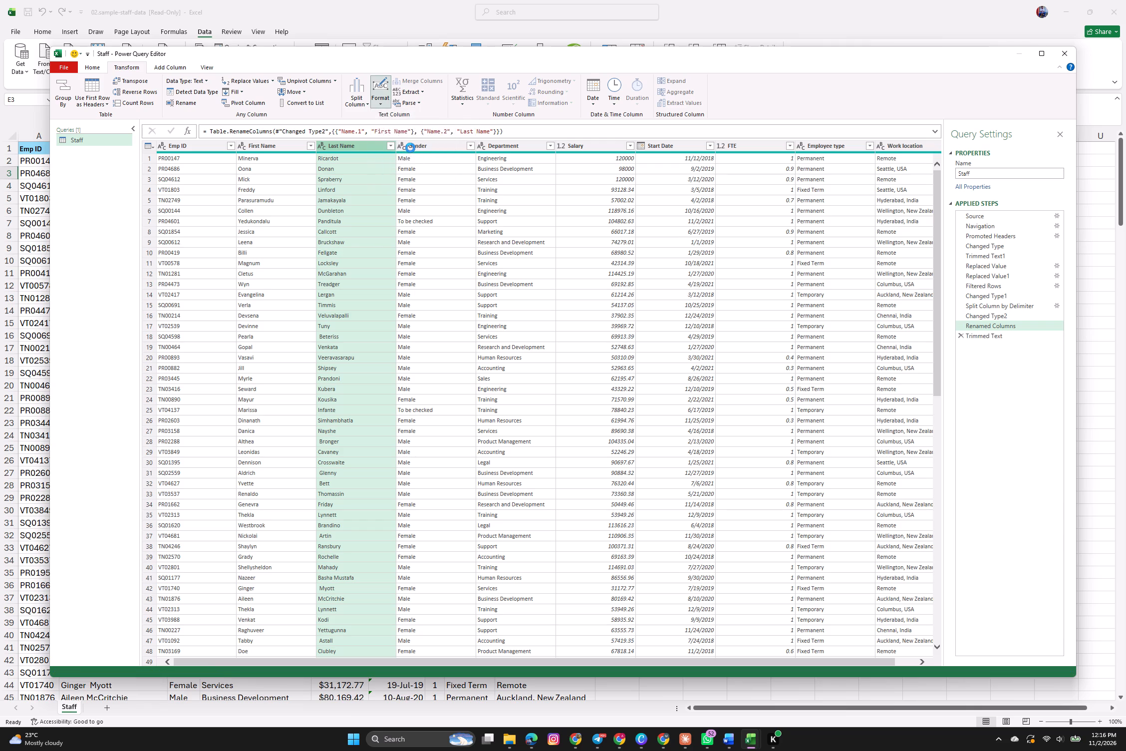
# Split the Last Name column by delimiter, using Space at the right-most delimiter.
pyautogui.scroll(-1, 337, 328)
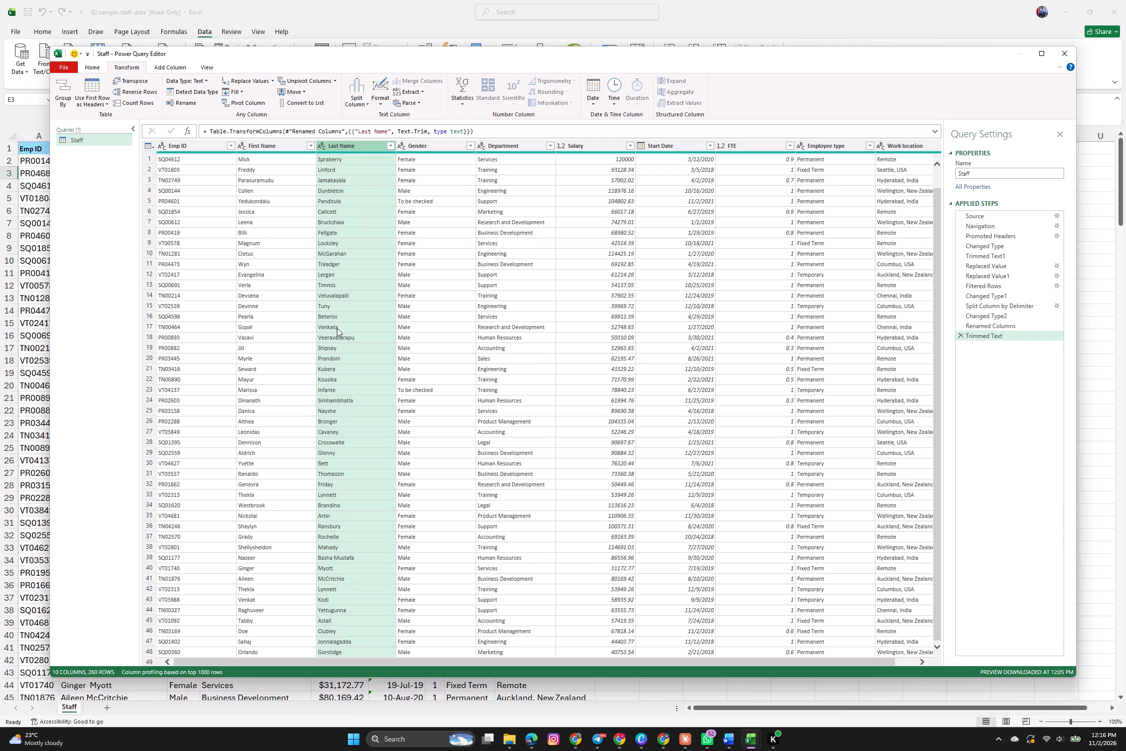
pyautogui.scroll(-6, 337, 328)
pyautogui.scroll(11, 337, 328)
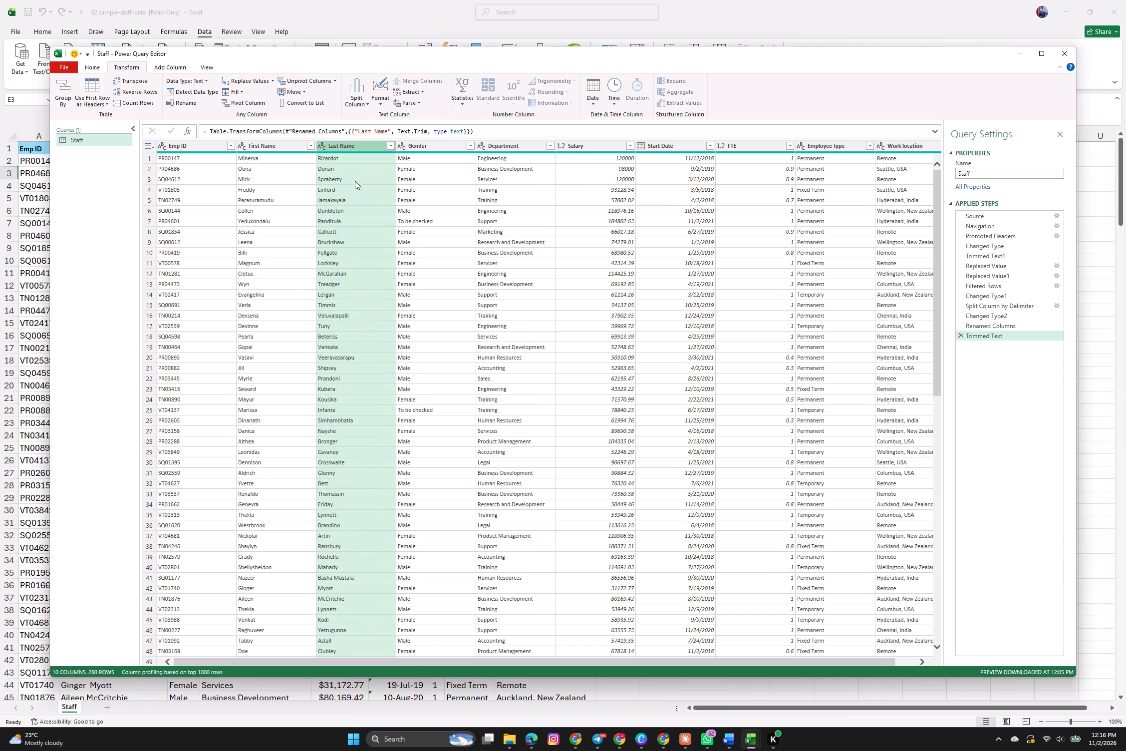
pyautogui.scroll(2, 346, 211)
pyautogui.click(358, 91)
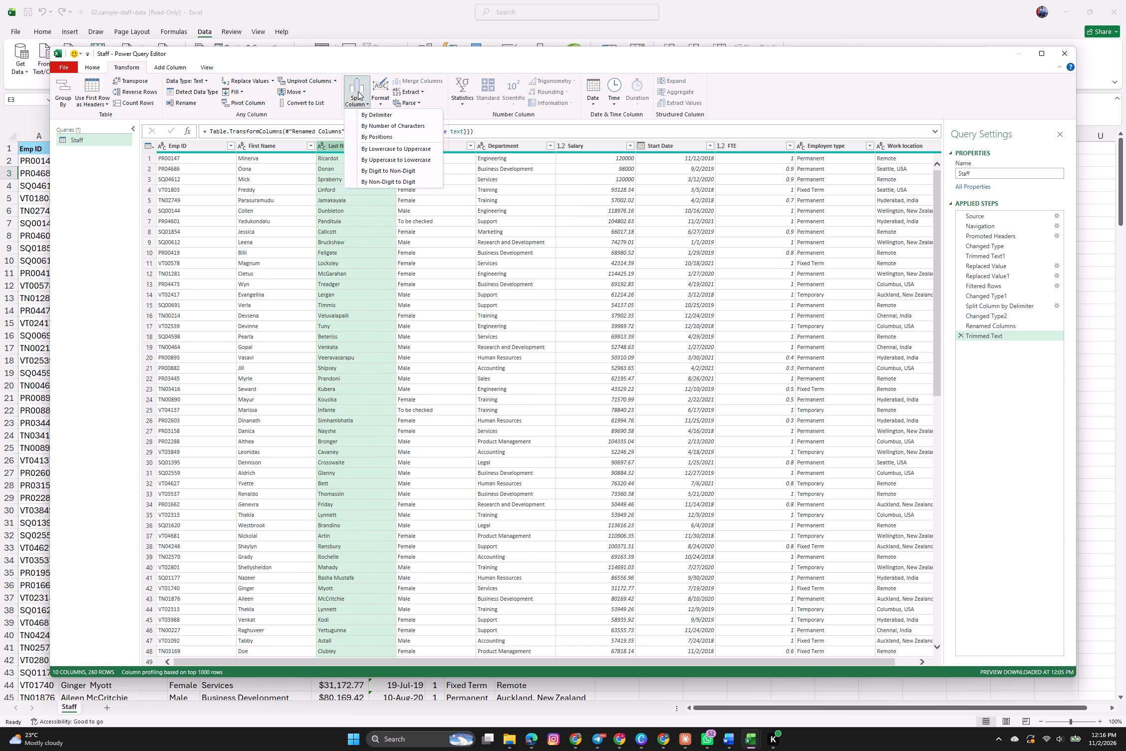
pyautogui.click(385, 113)
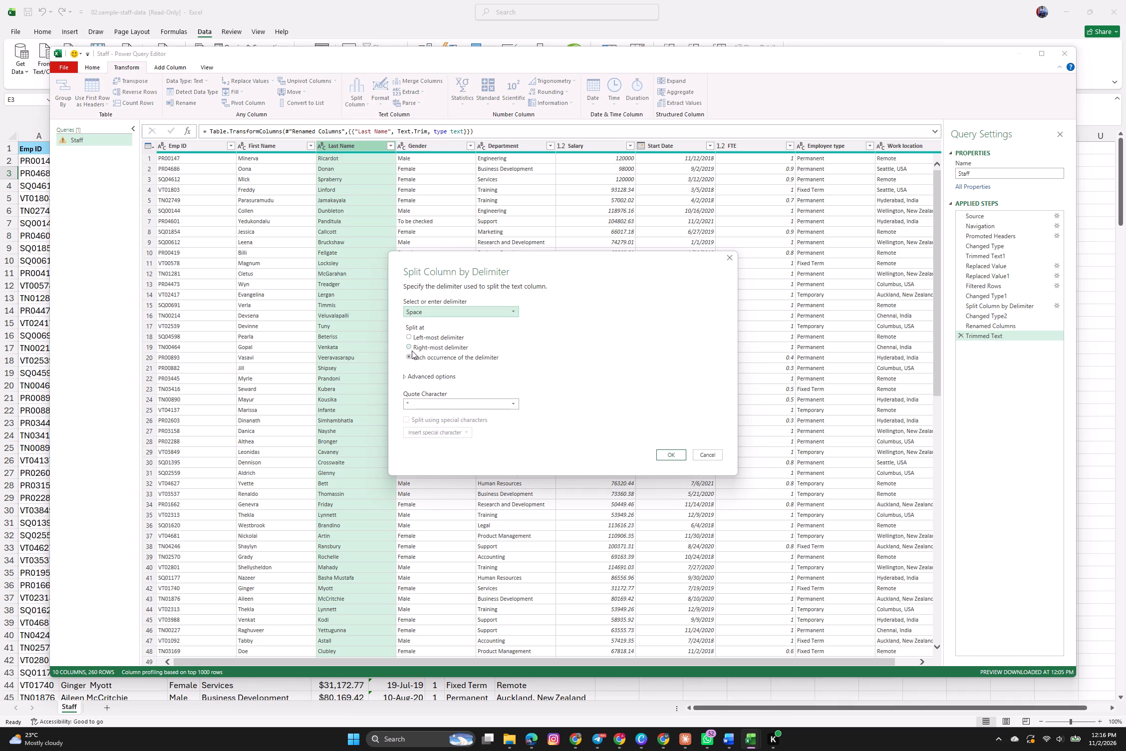
pyautogui.click(409, 347)
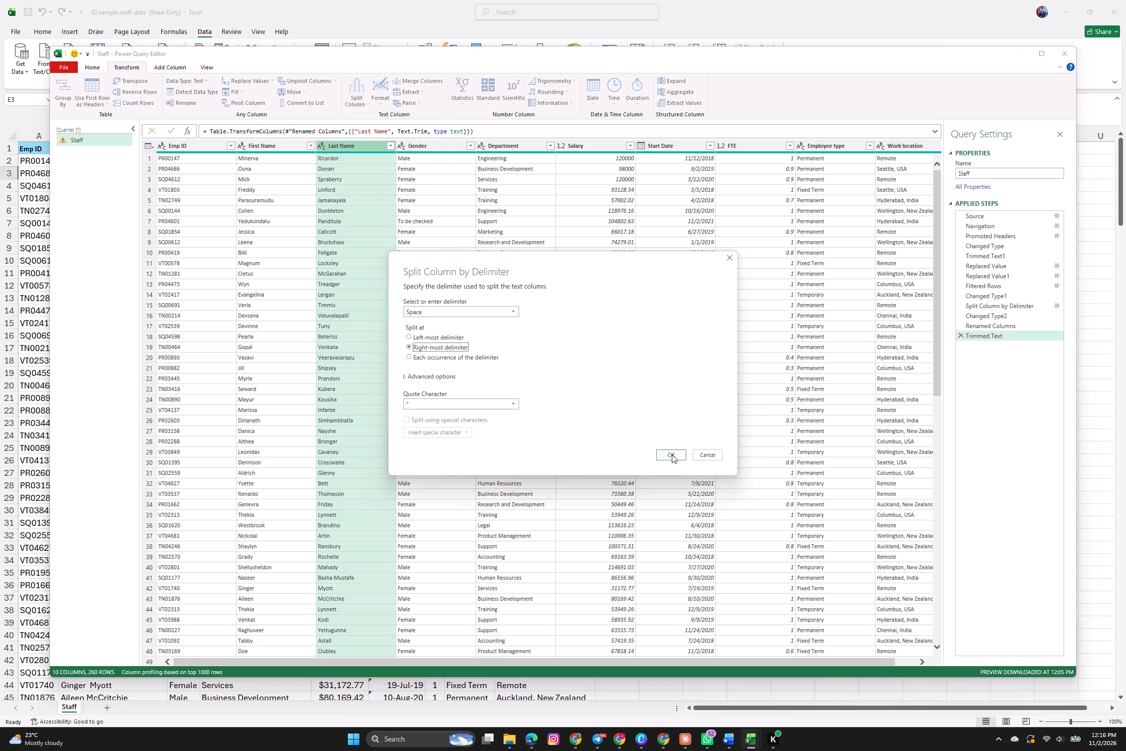
pyautogui.click(674, 452)
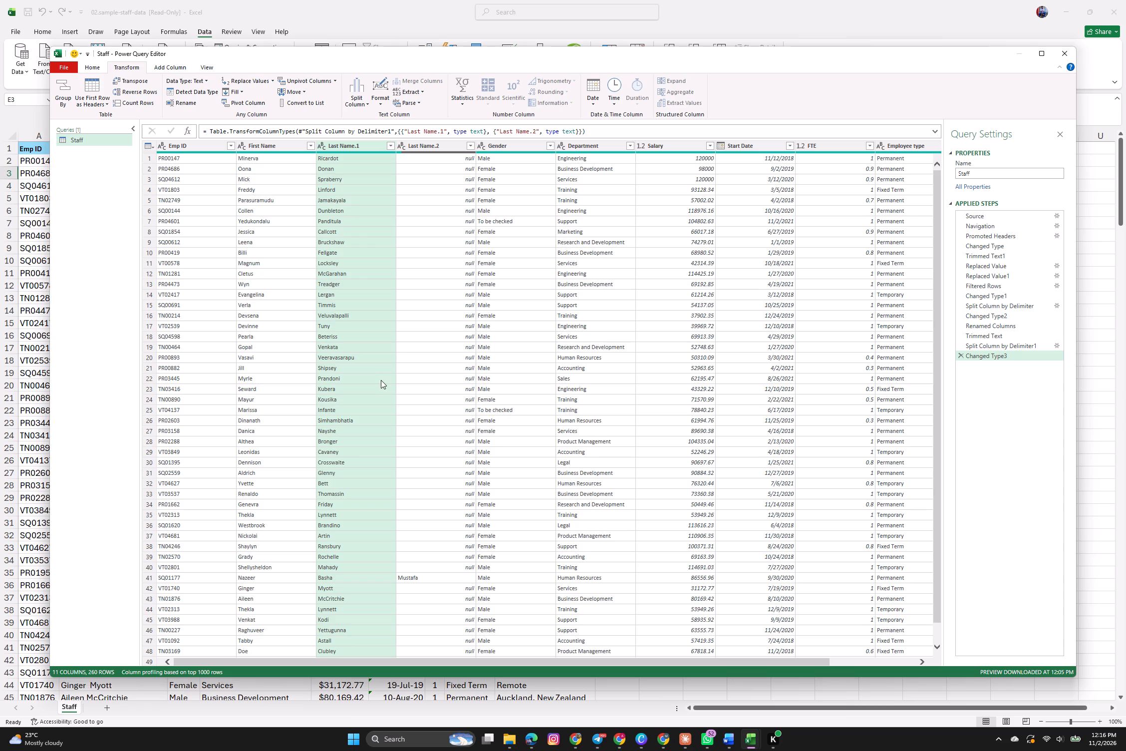
# Remove the Last Name.2 column from the staff query.
pyautogui.scroll(-20, 393, 429)
pyautogui.scroll(-1, 393, 429)
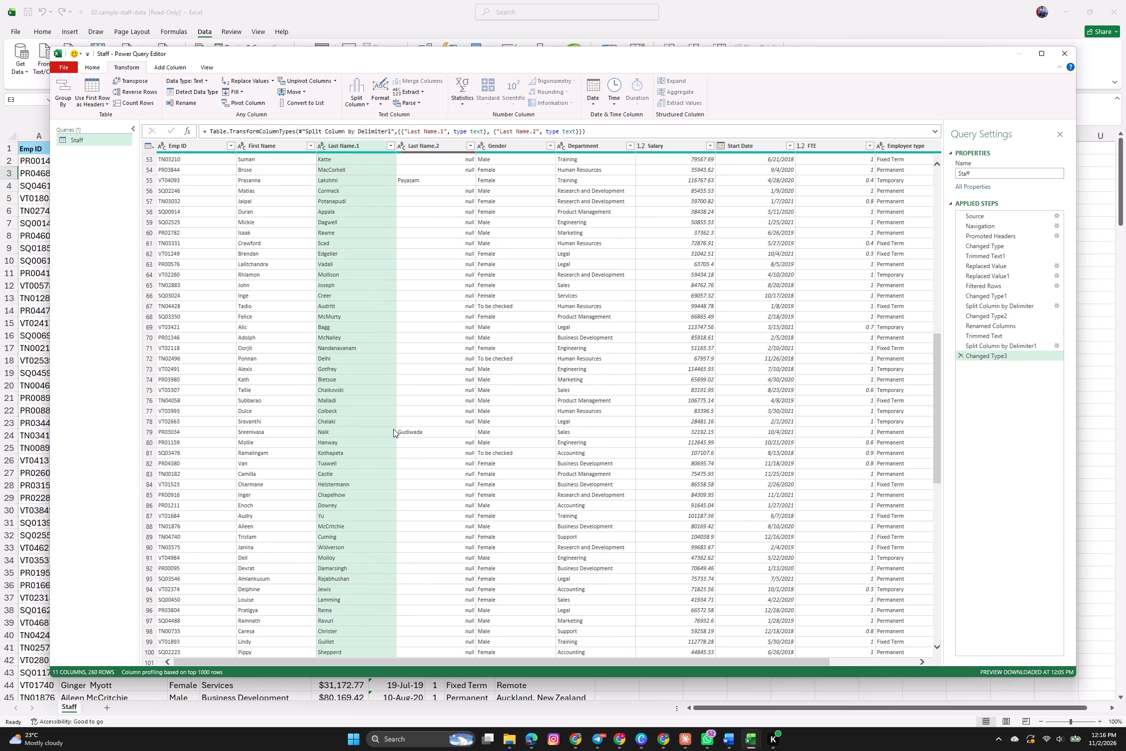
pyautogui.scroll(-20, 393, 429)
pyautogui.scroll(-5, 393, 429)
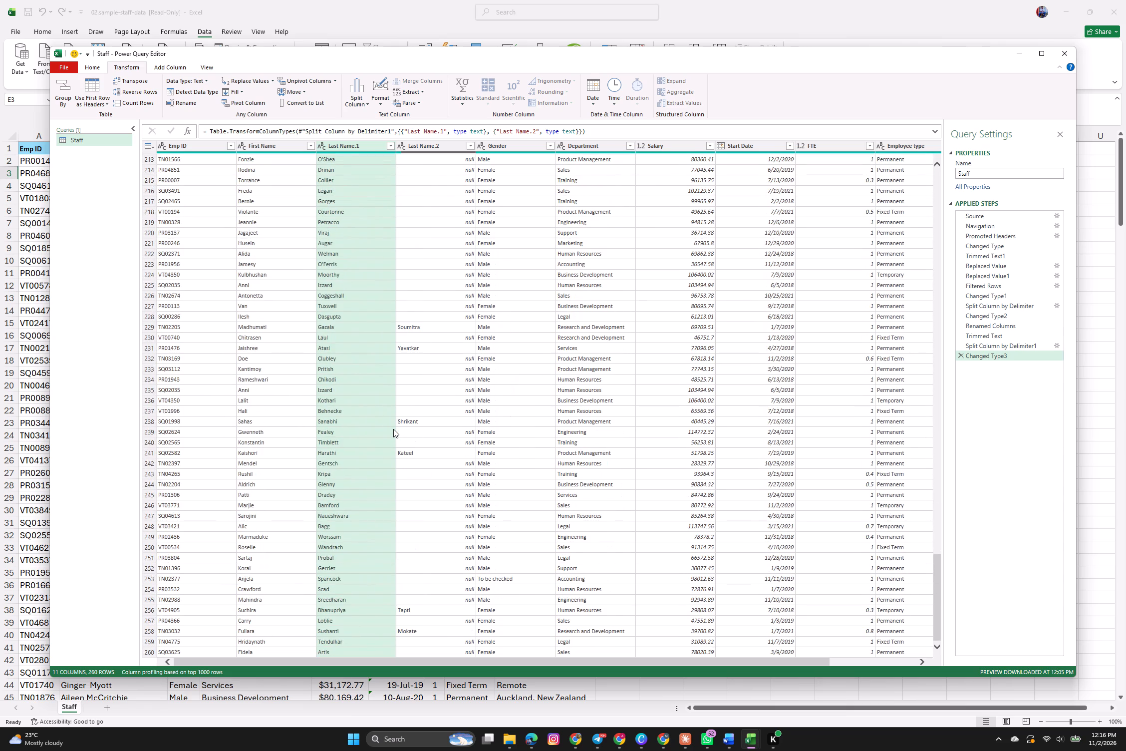
pyautogui.scroll(-20, 393, 429)
pyautogui.scroll(-9, 393, 429)
pyautogui.scroll(20, 393, 429)
pyautogui.scroll(20, 393, 429)
pyautogui.scroll(16, 393, 429)
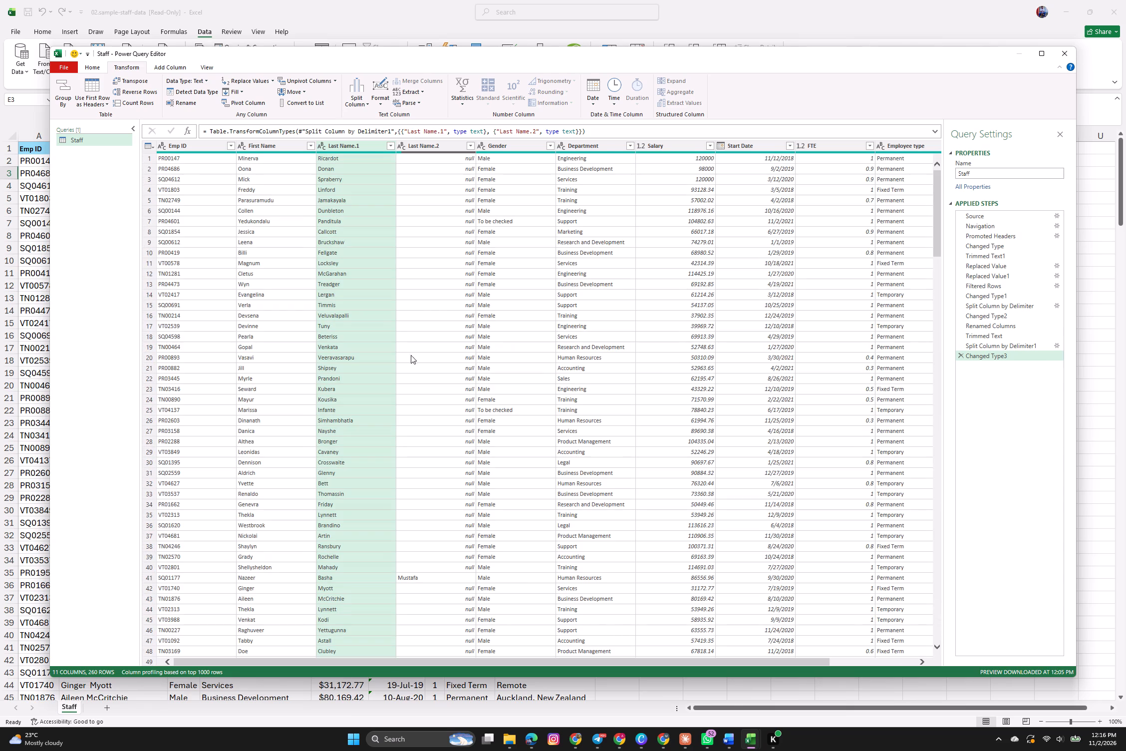
pyautogui.click(432, 144)
pyautogui.doubleClick(429, 144)
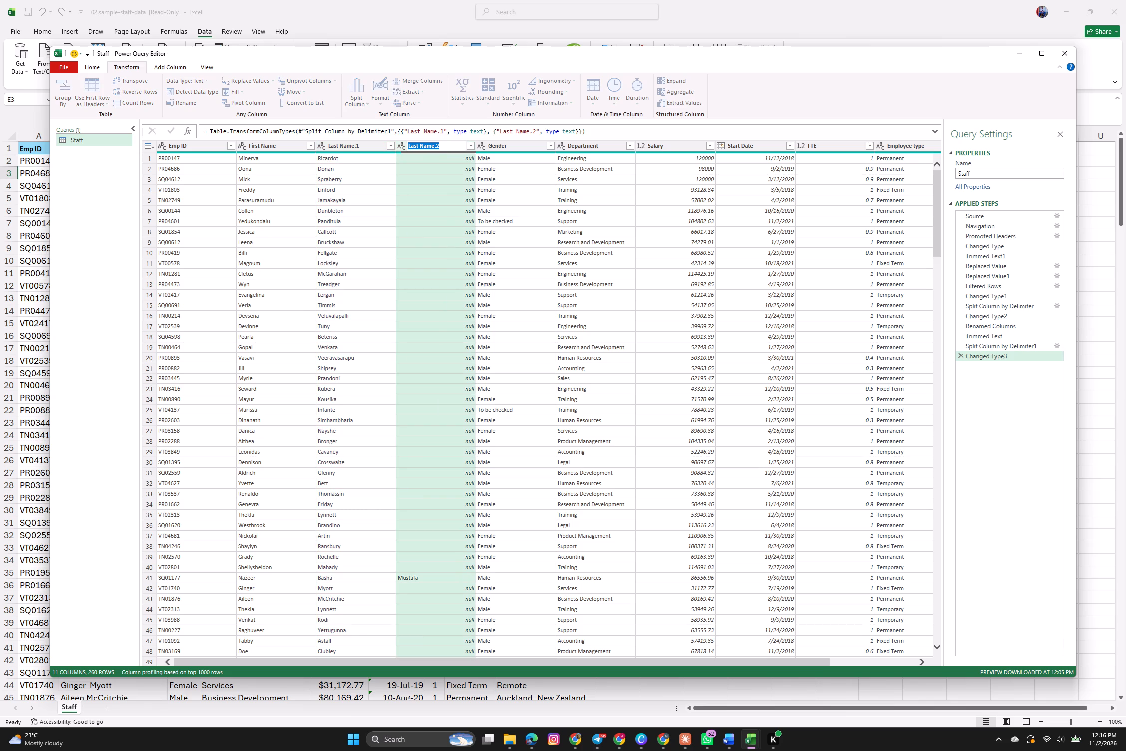
pyautogui.click(447, 145)
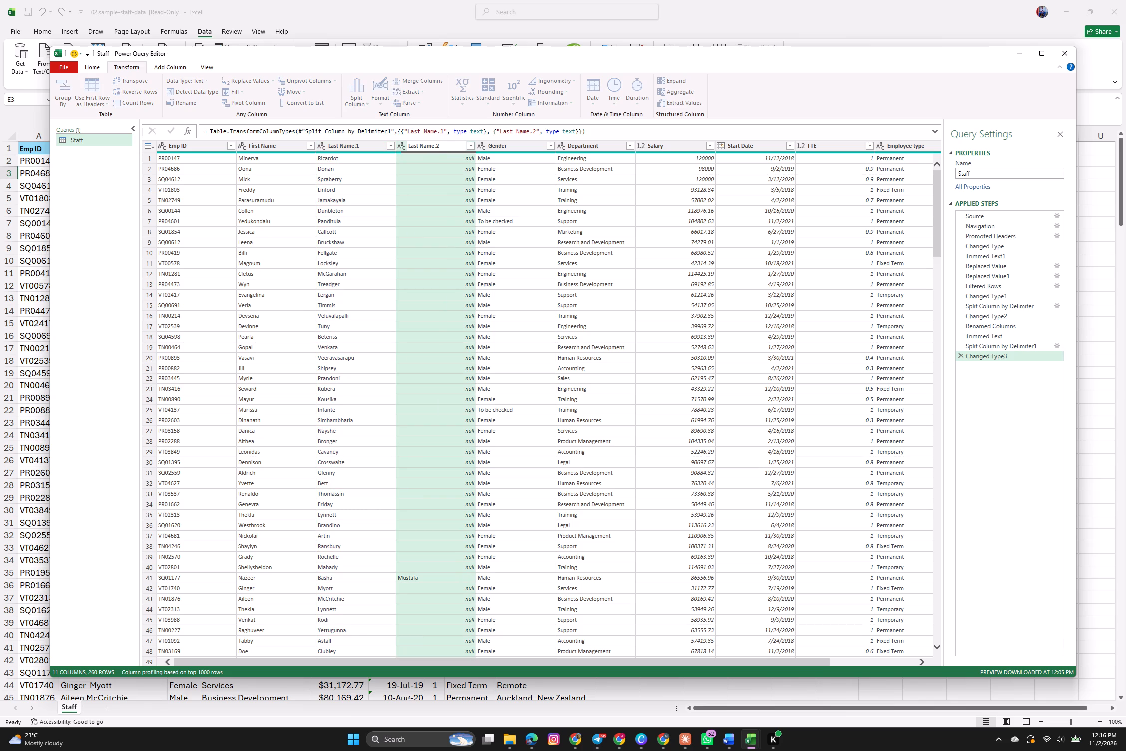
pyautogui.click(459, 144)
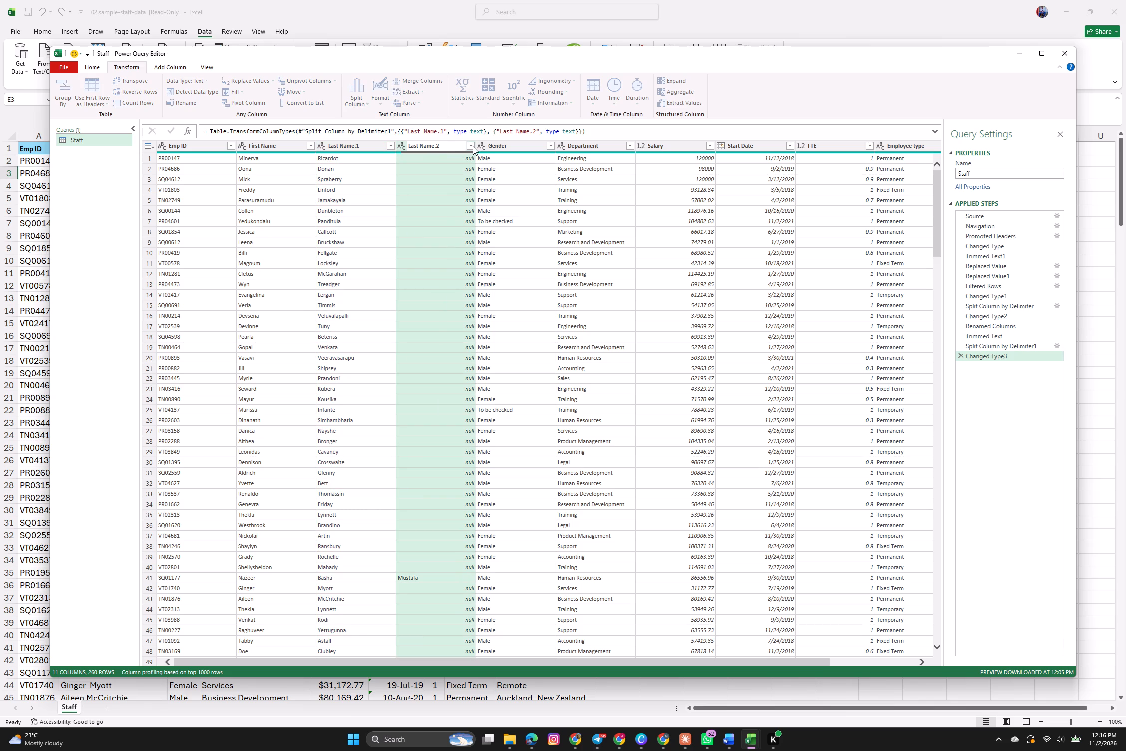
pyautogui.click(473, 146)
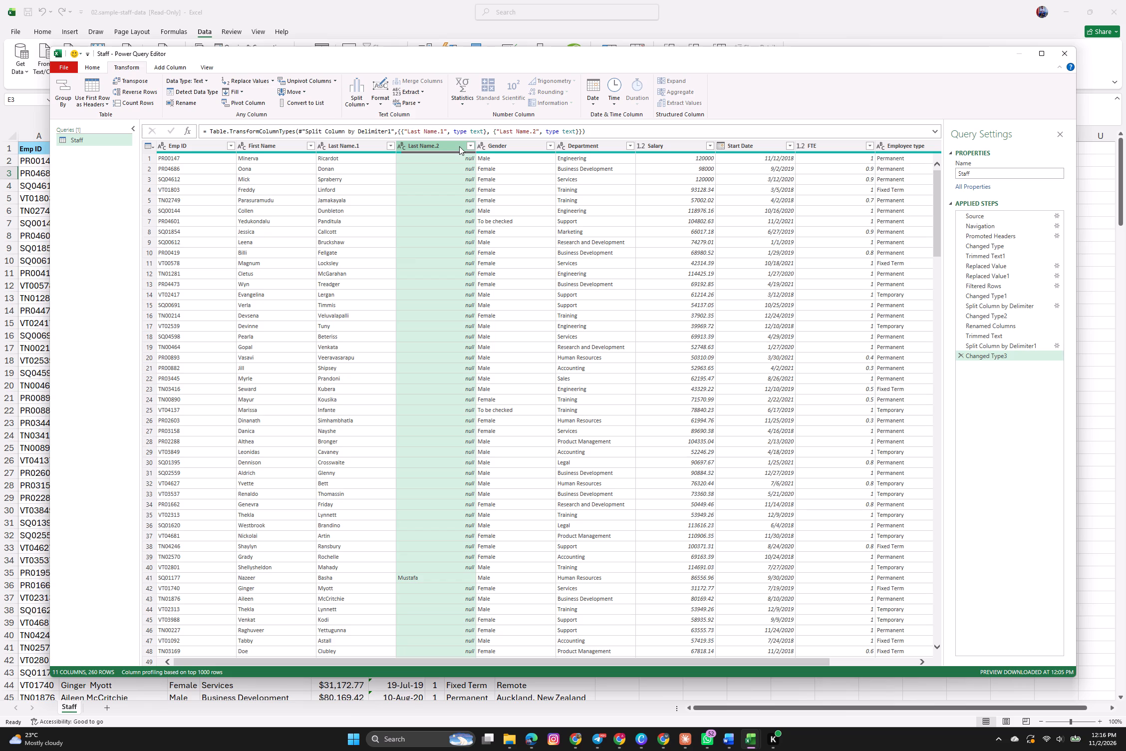
pyautogui.rightClick(459, 146)
pyautogui.click(494, 168)
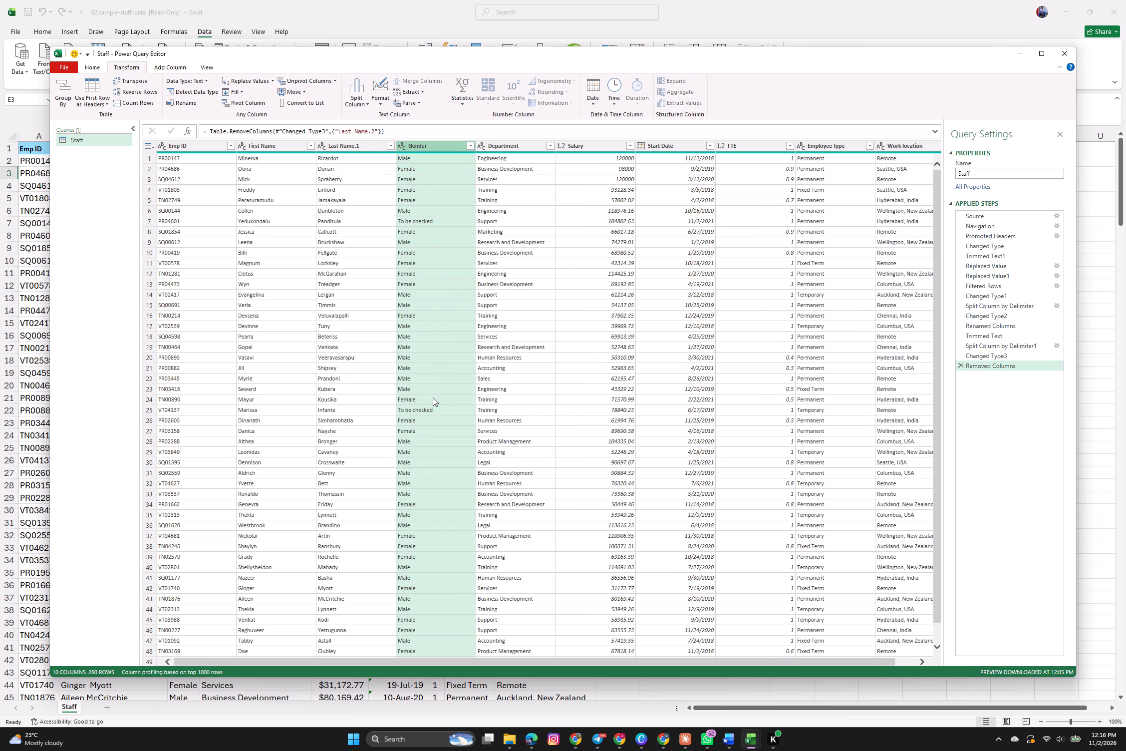
# Change the Salary column's data type to Decimal Number.
pyautogui.click(608, 145)
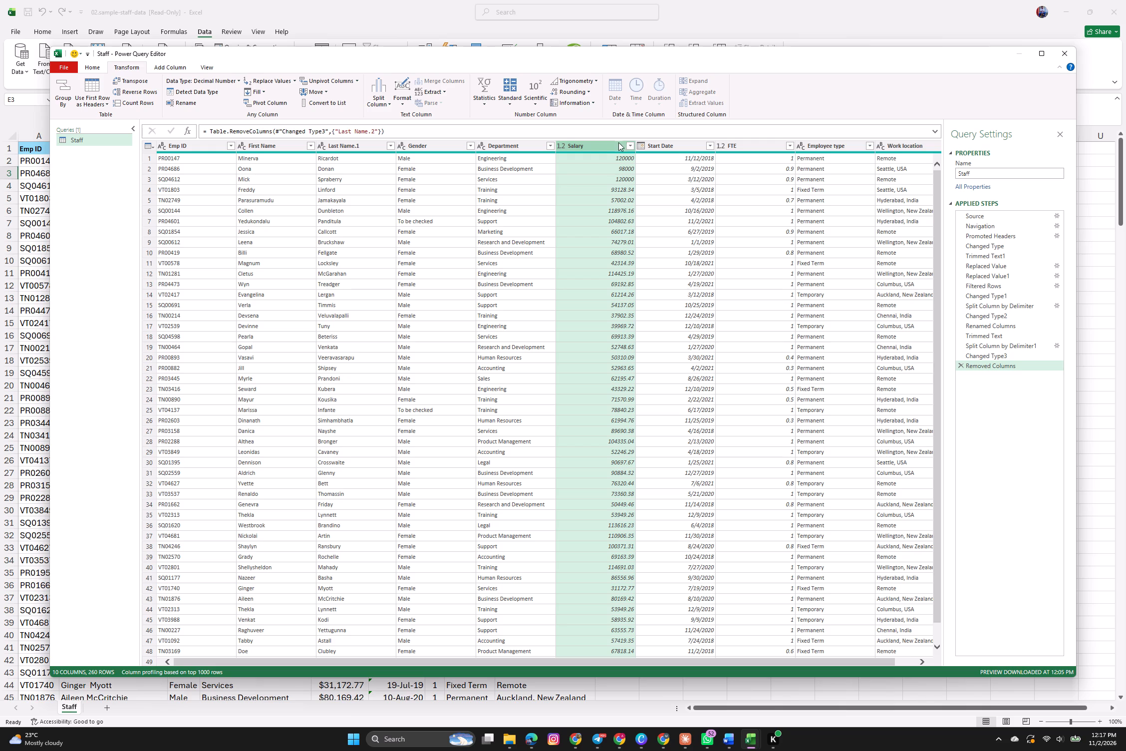
pyautogui.click(562, 144)
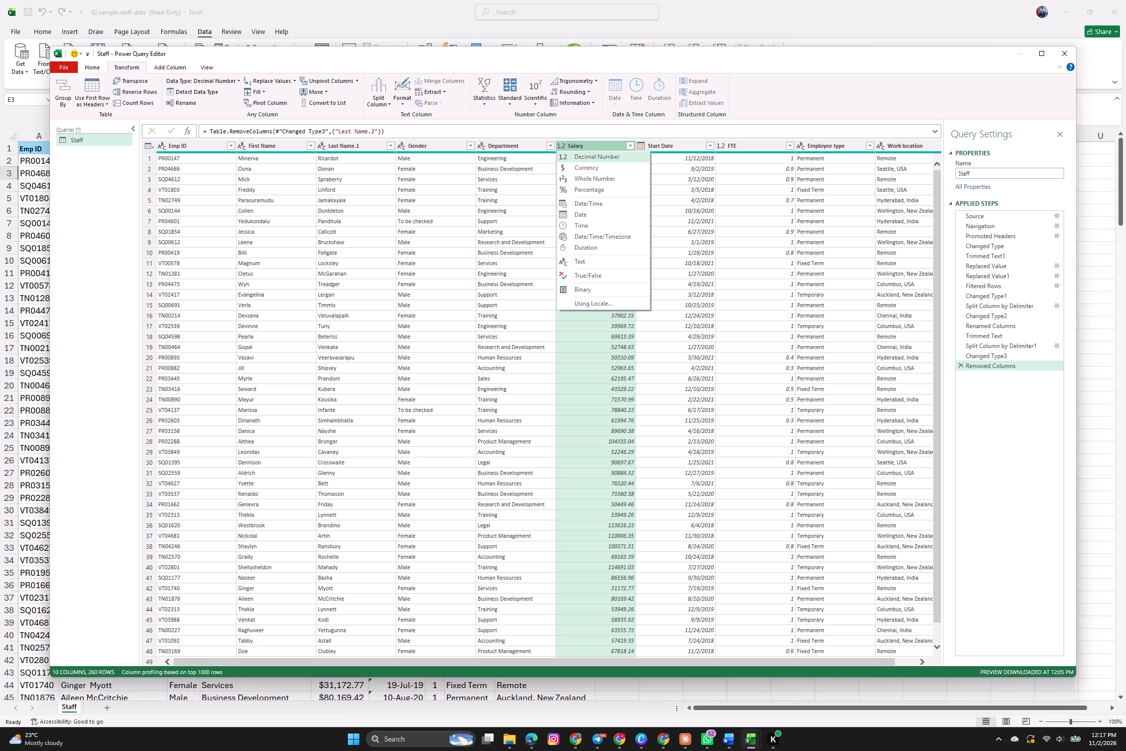
pyautogui.click(613, 147)
pyautogui.rightClick(613, 147)
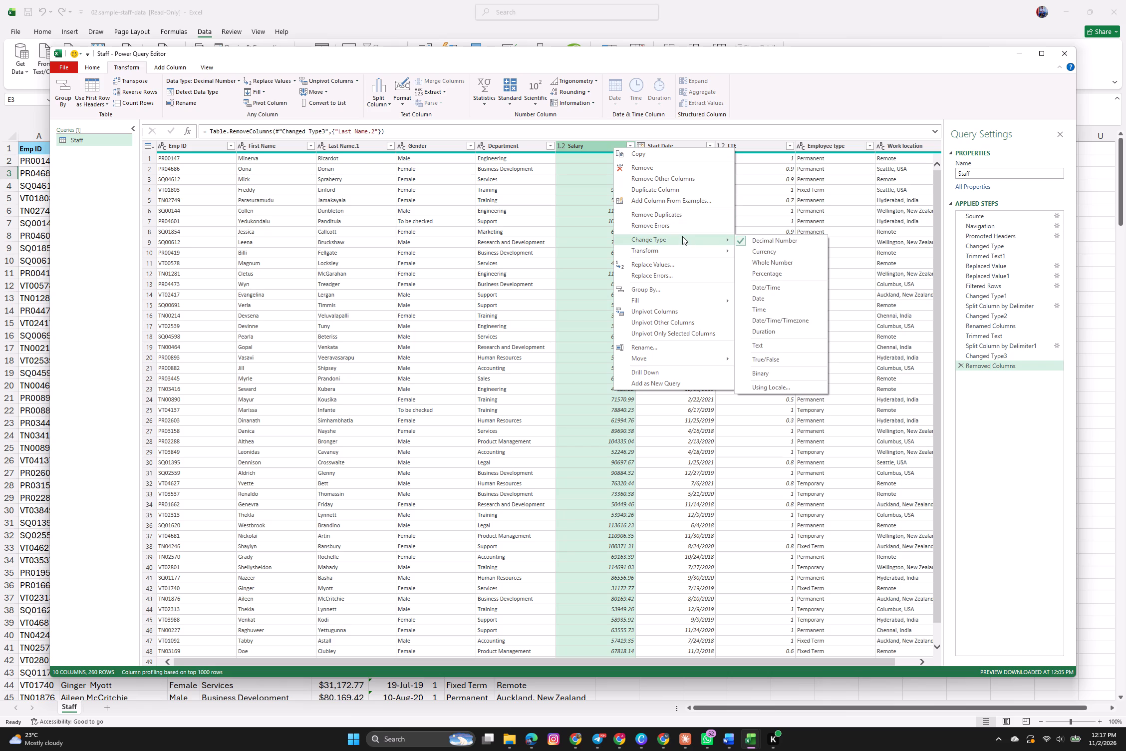
pyautogui.click(743, 239)
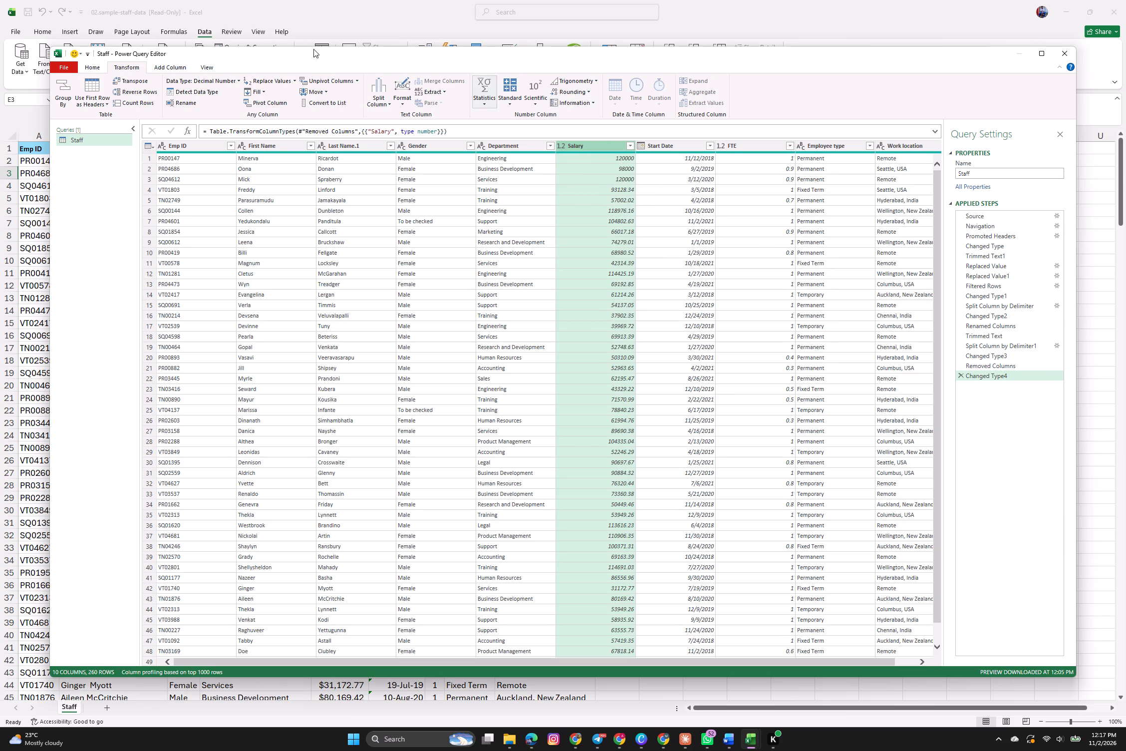
# Start a conditional column named Salary Bucket whose first clause outputs "under 50k" when Salary is less than 50000.
pyautogui.click(174, 63)
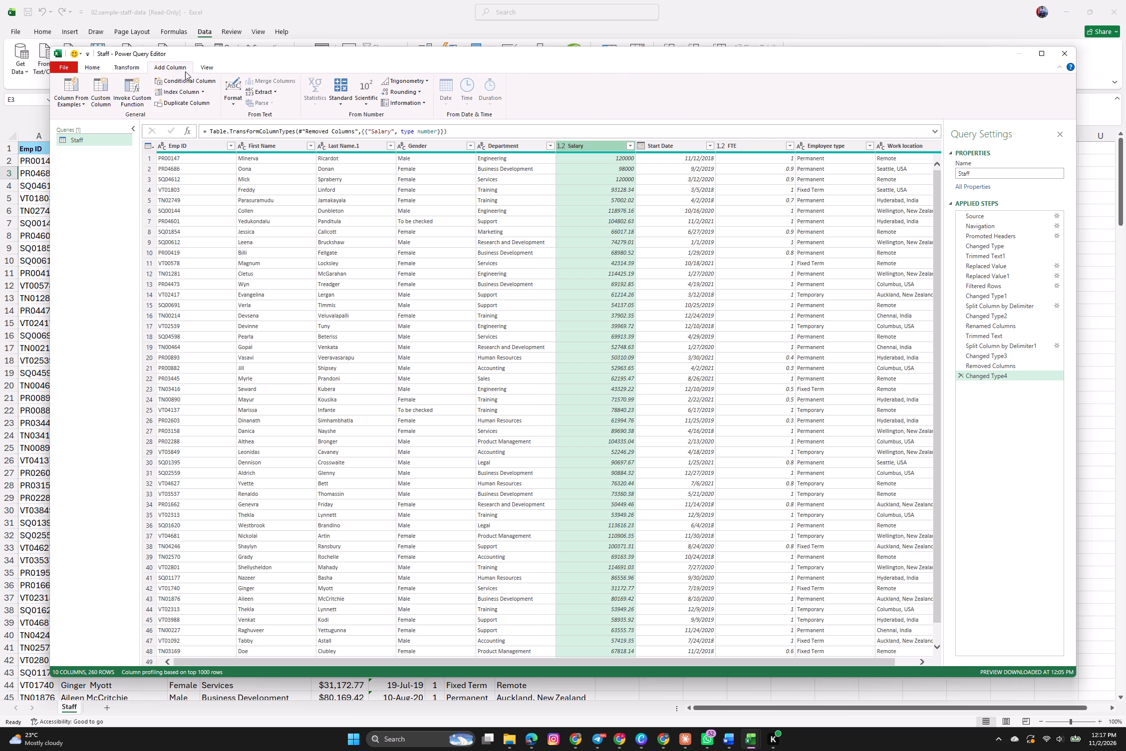
pyautogui.click(186, 80)
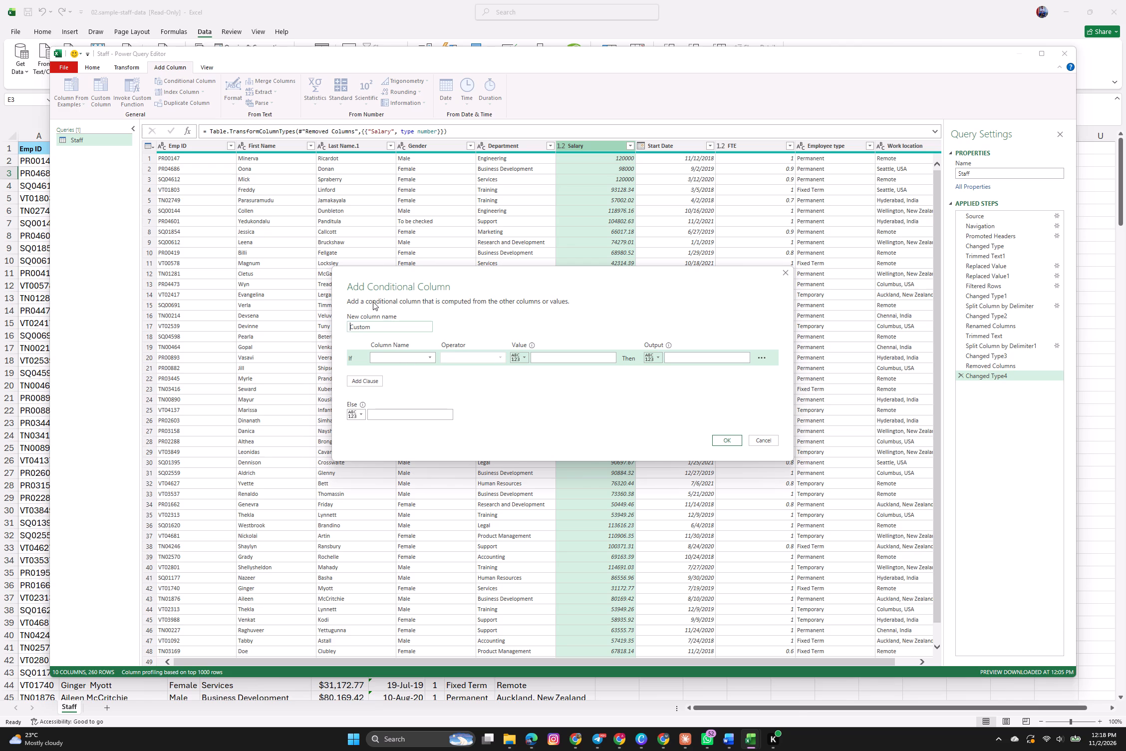
pyautogui.doubleClick(365, 326)
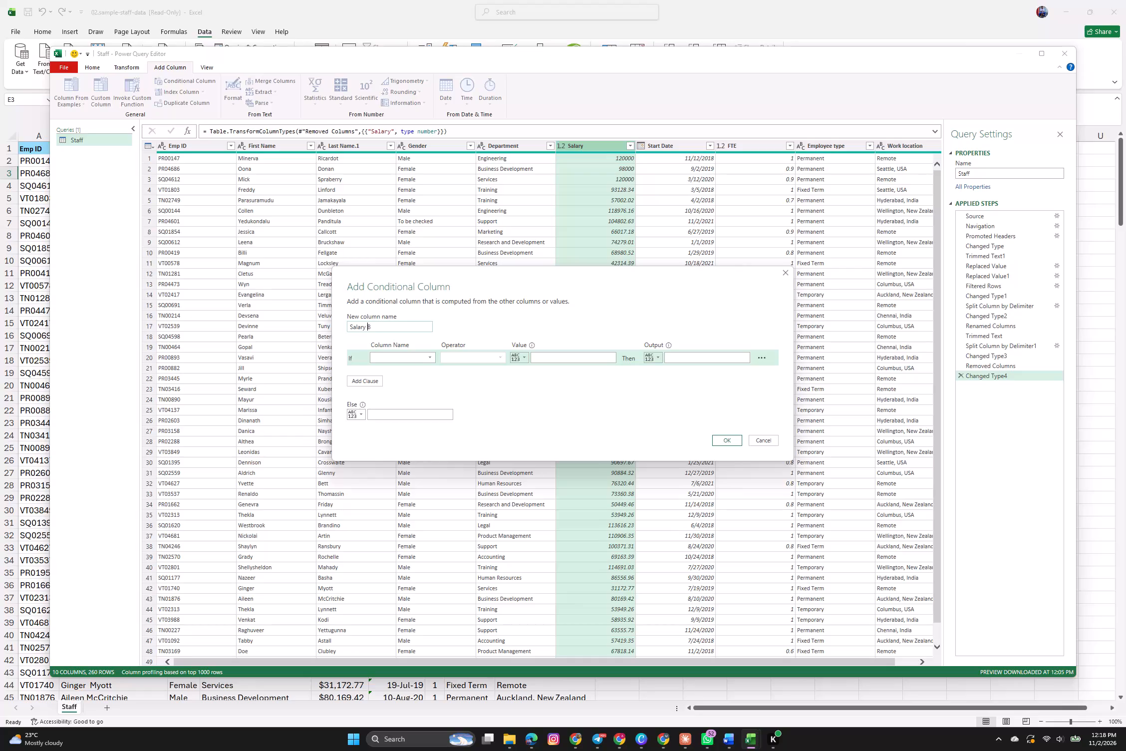
pyautogui.write('ucket')
pyautogui.click(401, 359)
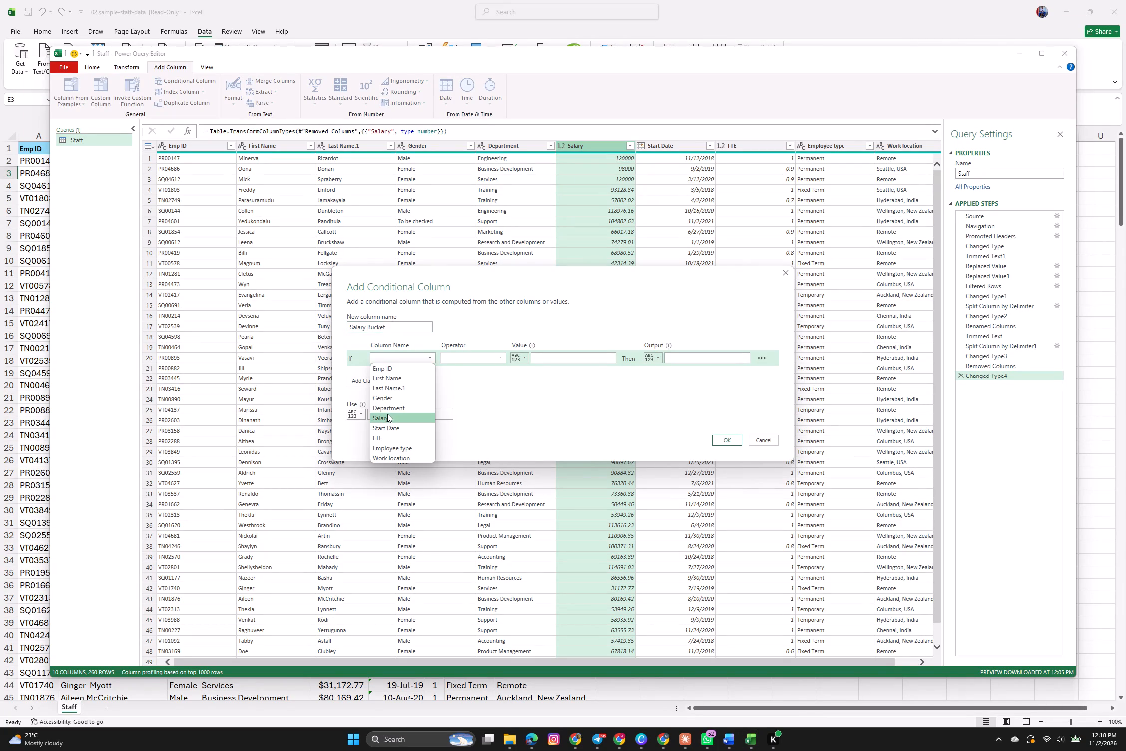
pyautogui.click(387, 414)
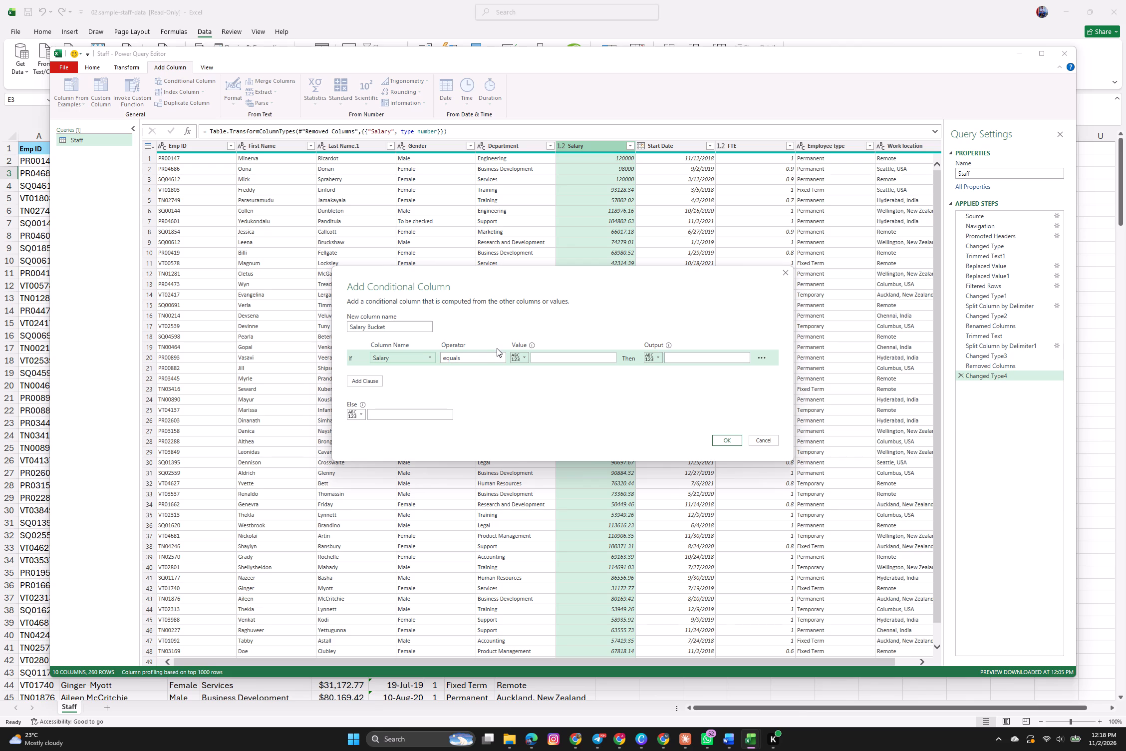
pyautogui.click(491, 358)
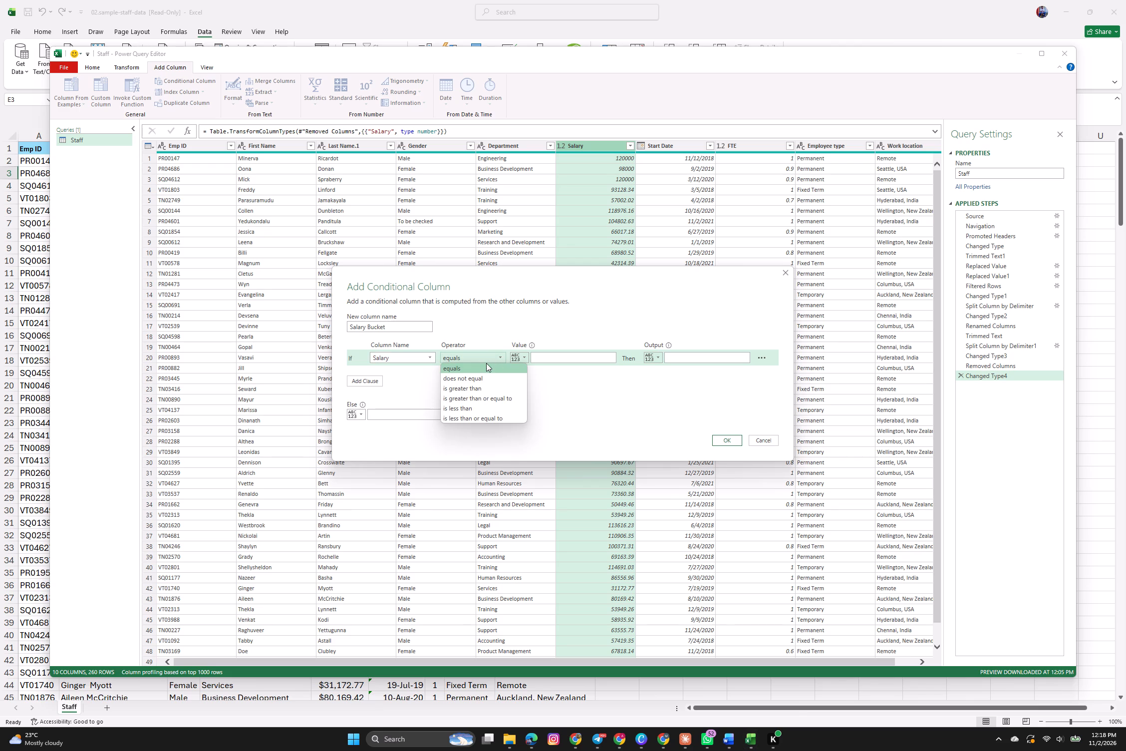
pyautogui.click(464, 406)
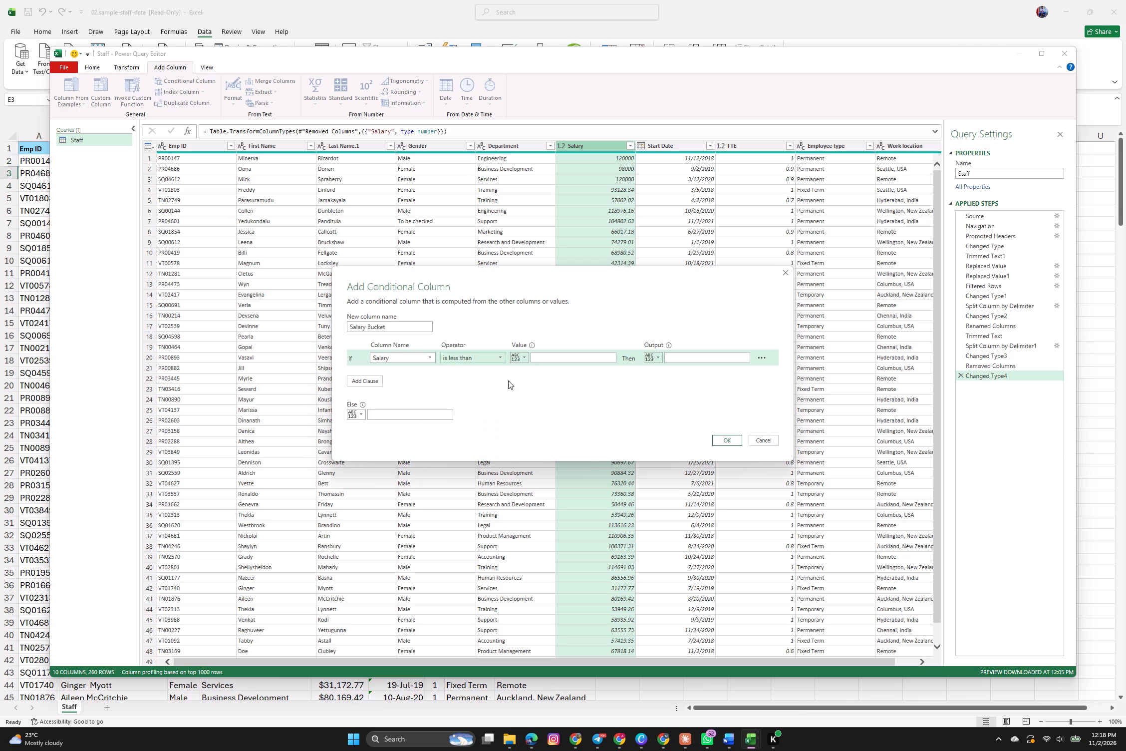
pyautogui.click(542, 357)
pyautogui.write('50000')
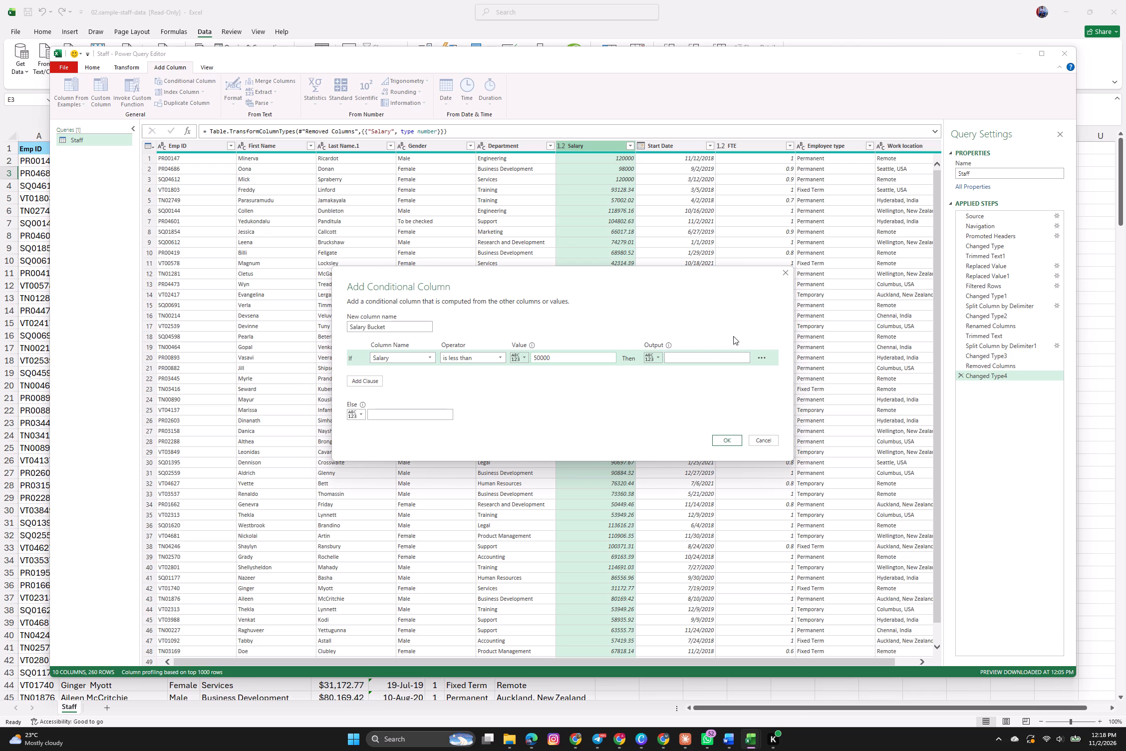
pyautogui.click(692, 356)
pyautogui.write('under 50l')
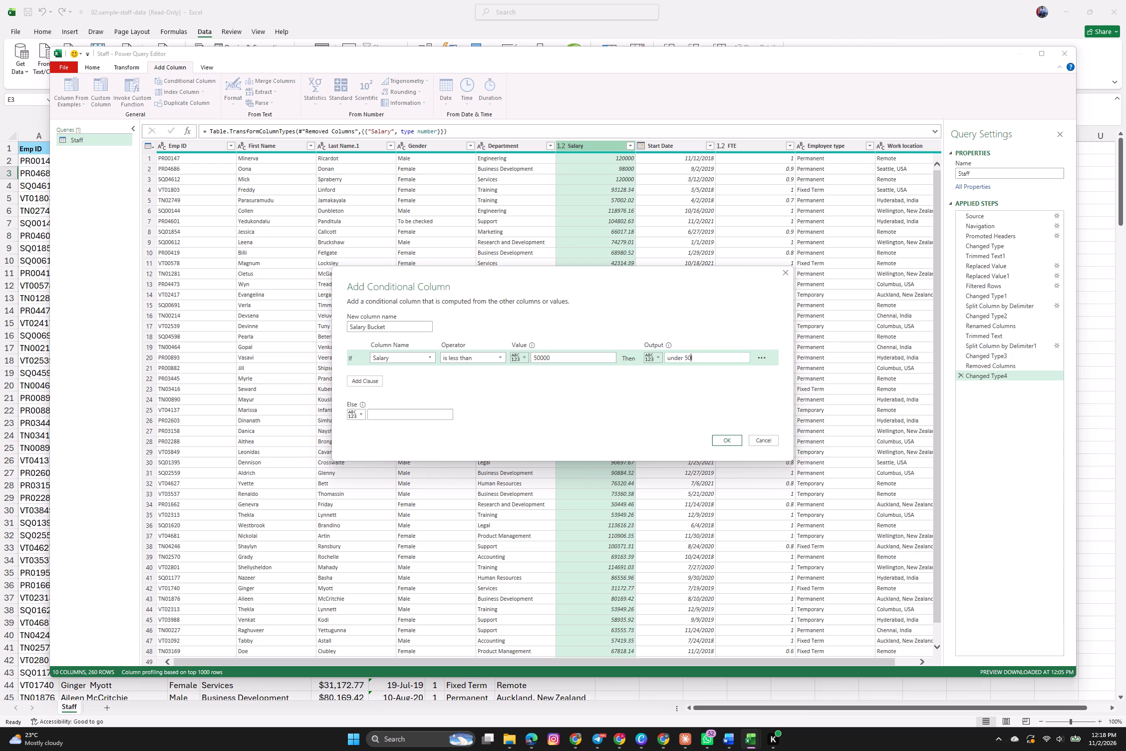
pyautogui.press('BackSpace')
pyautogui.press('k')
# Add an else-if clause that outputs "50k to 100k" when Salary is less than 100000.
pyautogui.click(372, 380)
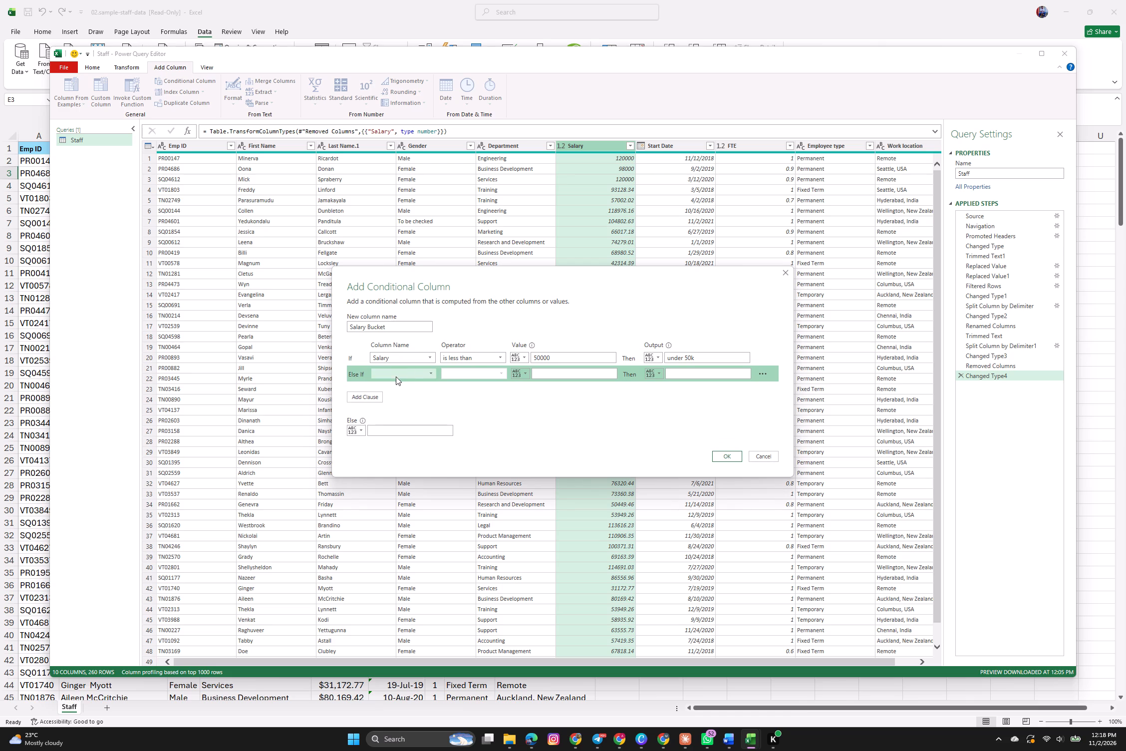
pyautogui.click(428, 372)
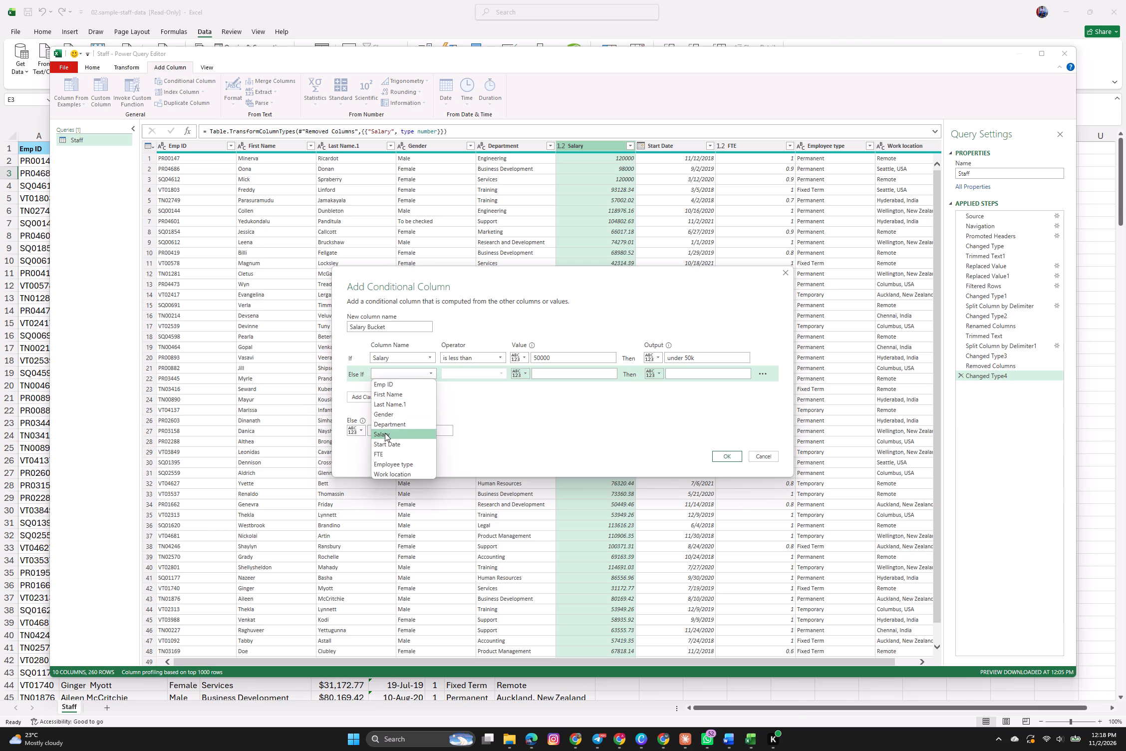
pyautogui.click(385, 432)
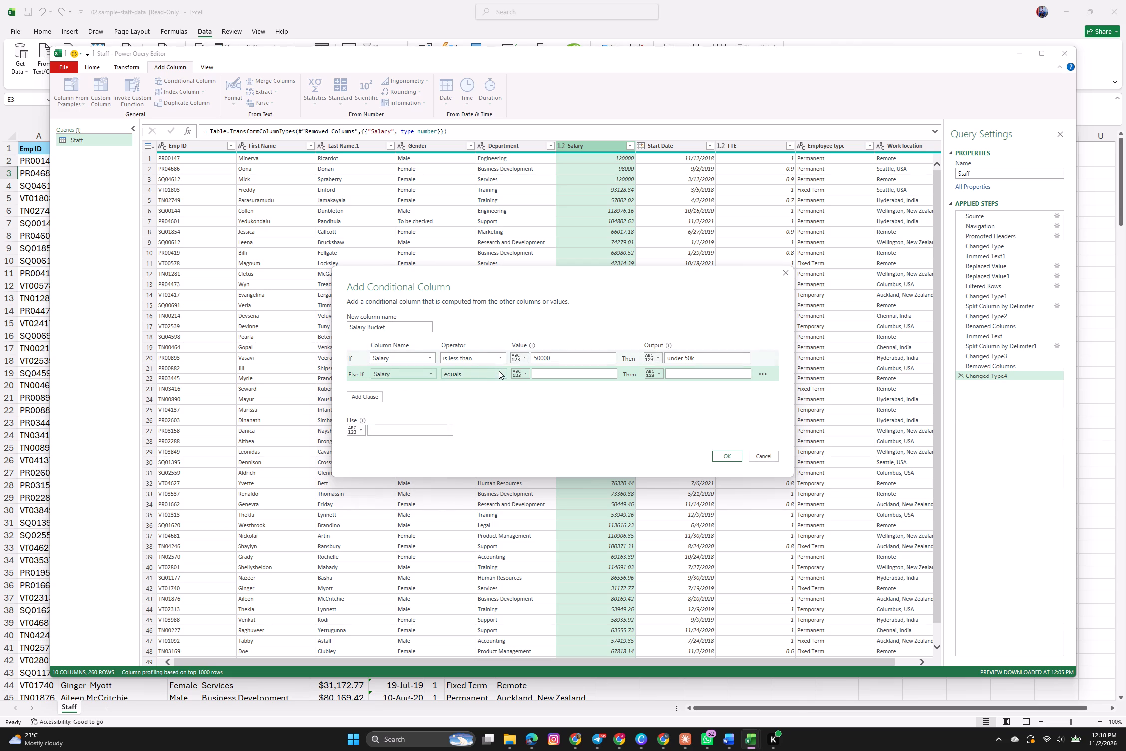
pyautogui.click(500, 371)
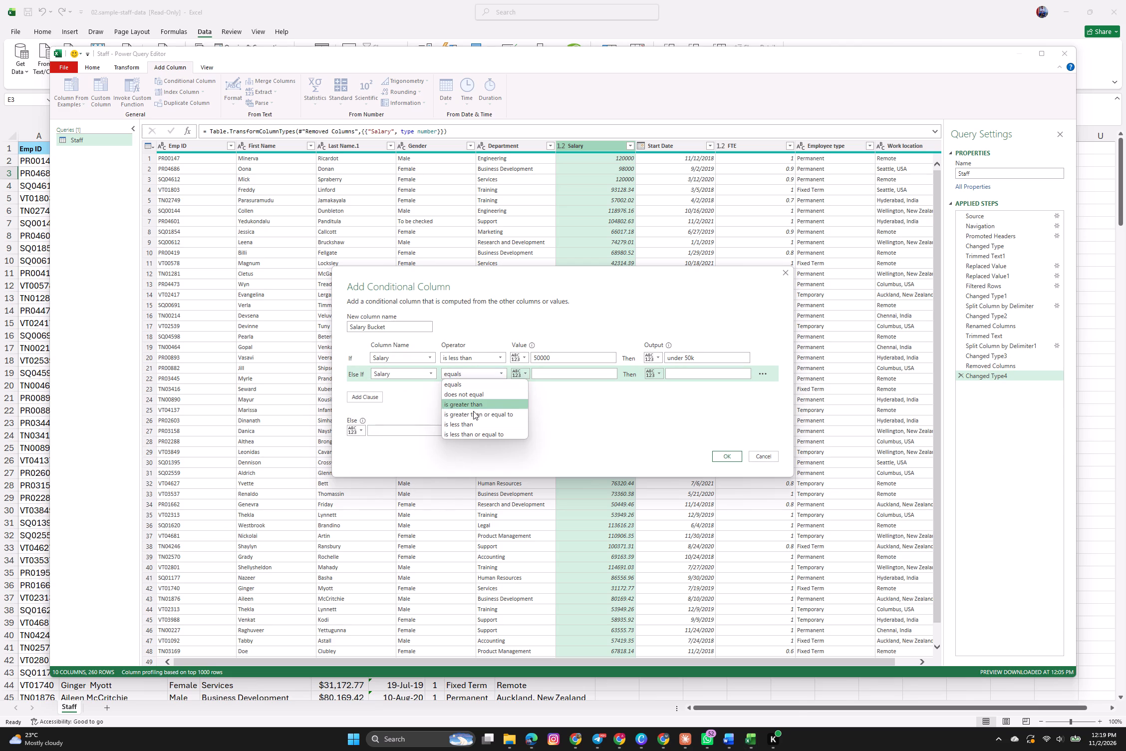
pyautogui.click(477, 422)
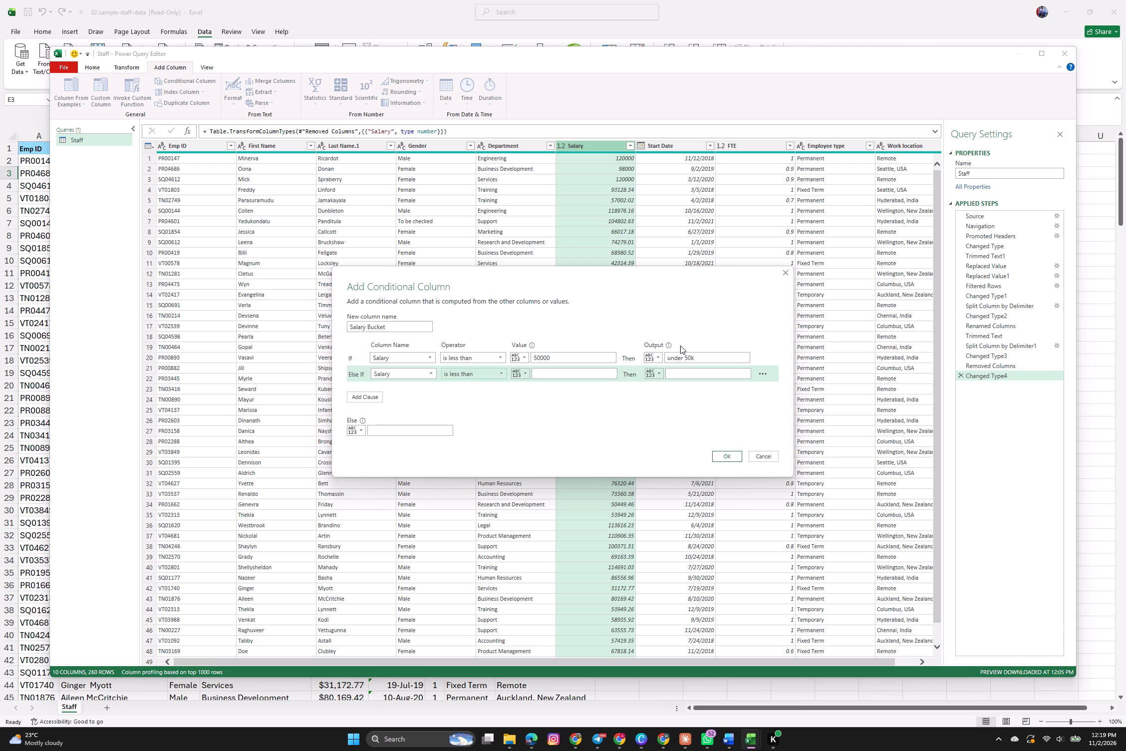
pyautogui.click(557, 374)
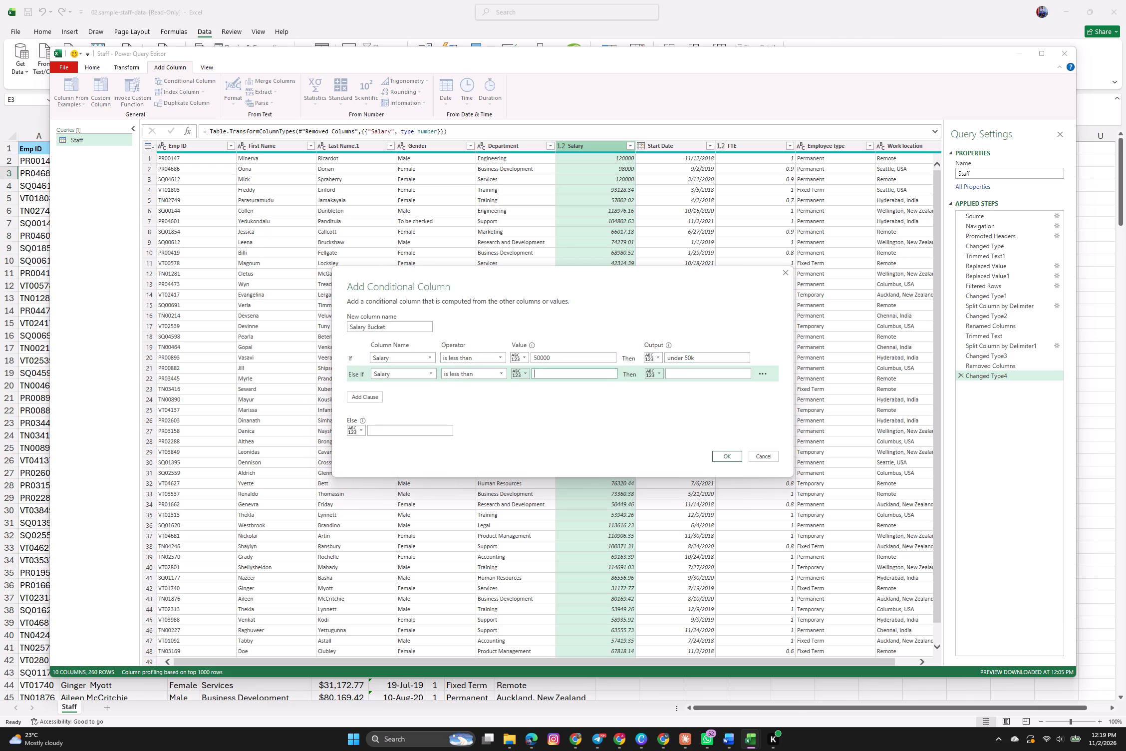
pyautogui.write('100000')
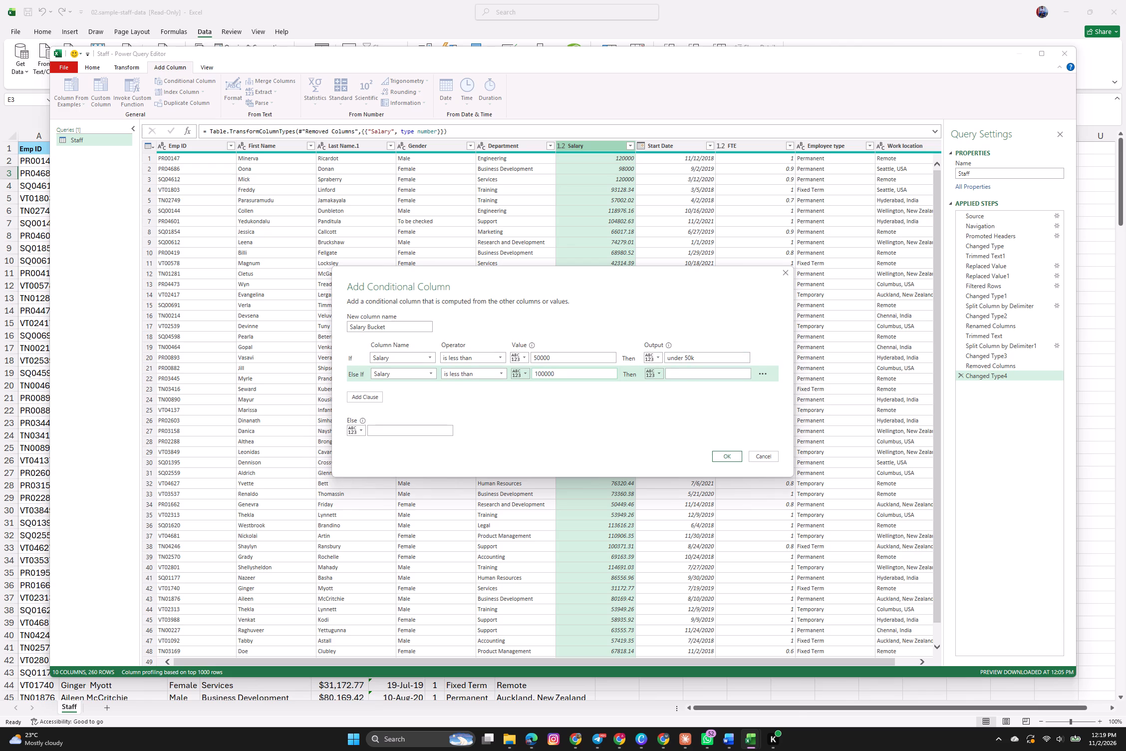
pyautogui.click(684, 374)
pyautogui.write('50')
pyautogui.press('k')
pyautogui.press('space')
pyautogui.write('to 100k')
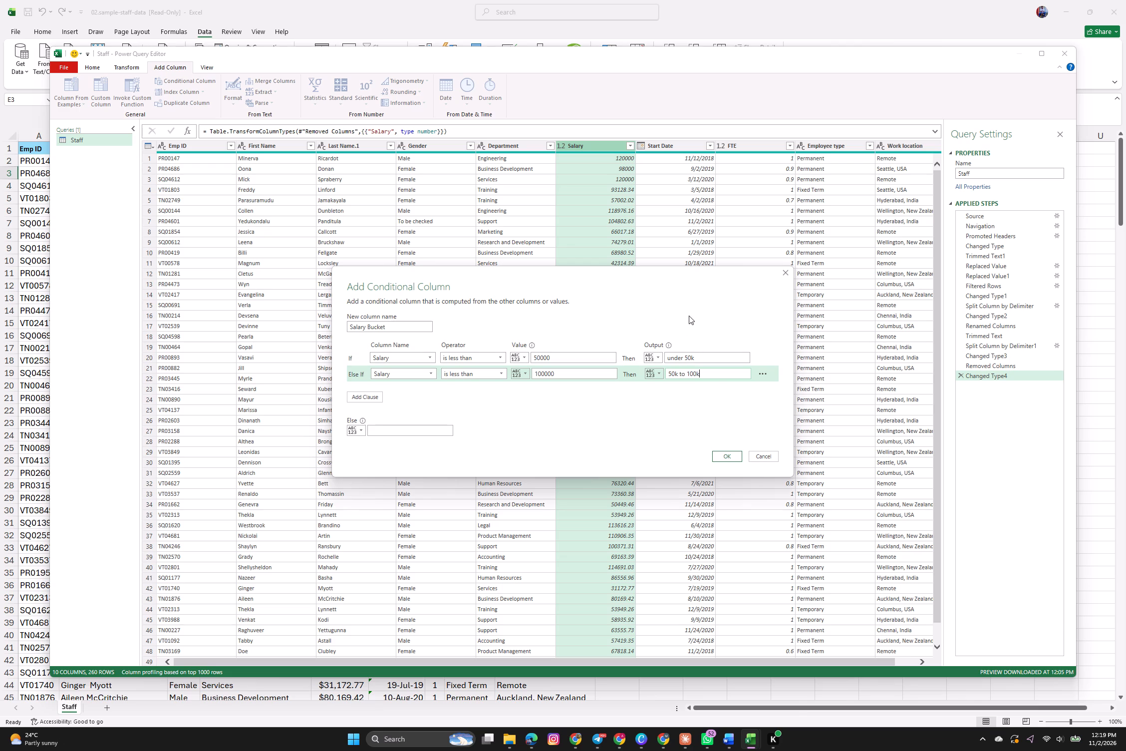
# Set the else output to "Above 100k" and create the conditional column.
pyautogui.click(423, 430)
pyautogui.write('bove 100k')
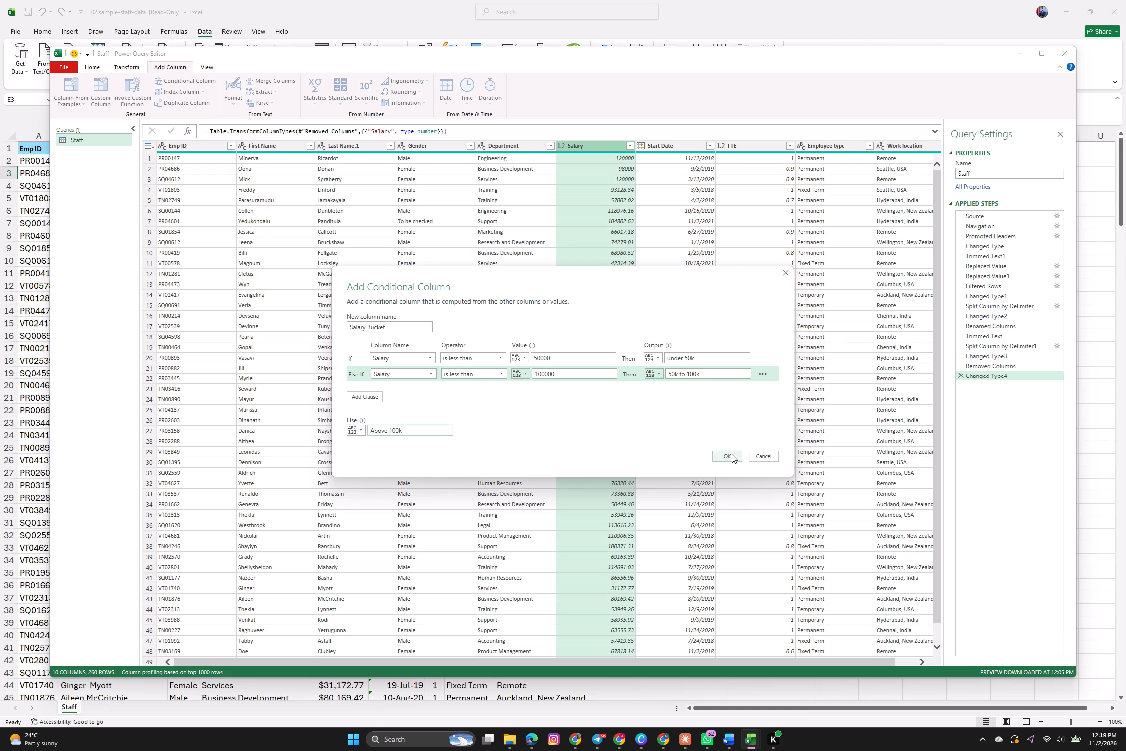
pyautogui.click(732, 454)
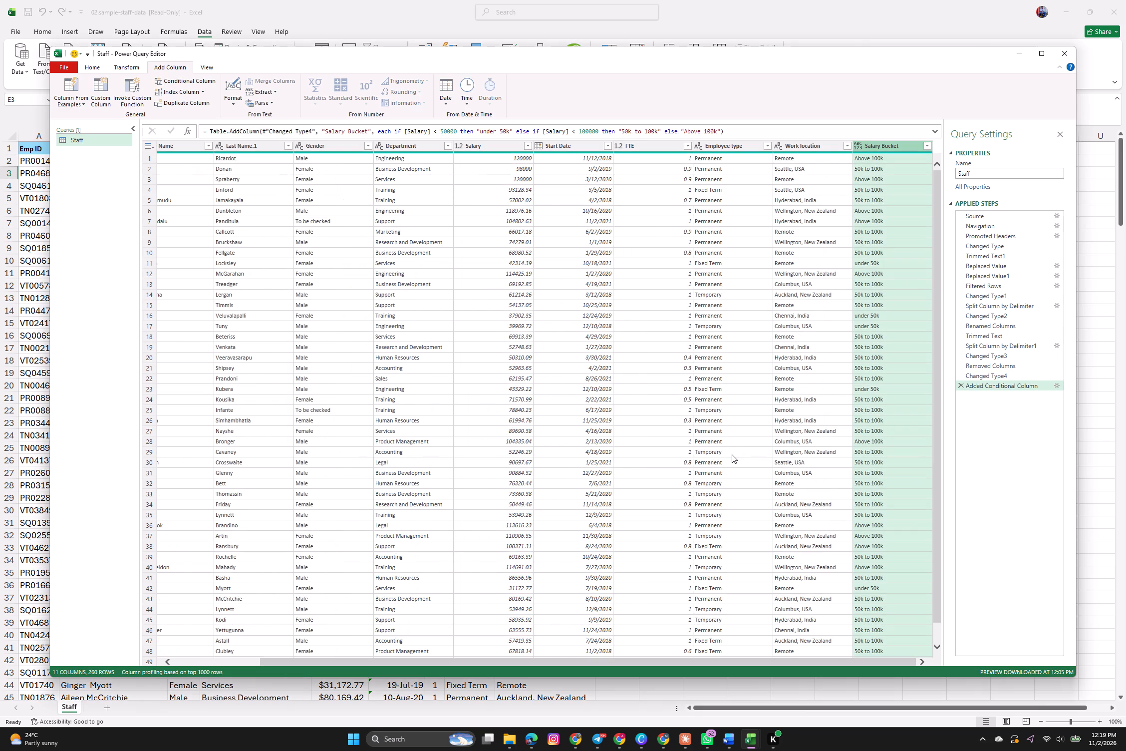
# Check the new Salary Bucket values against the salaries throughout the staff rows.
pyautogui.scroll(1, 750, 381)
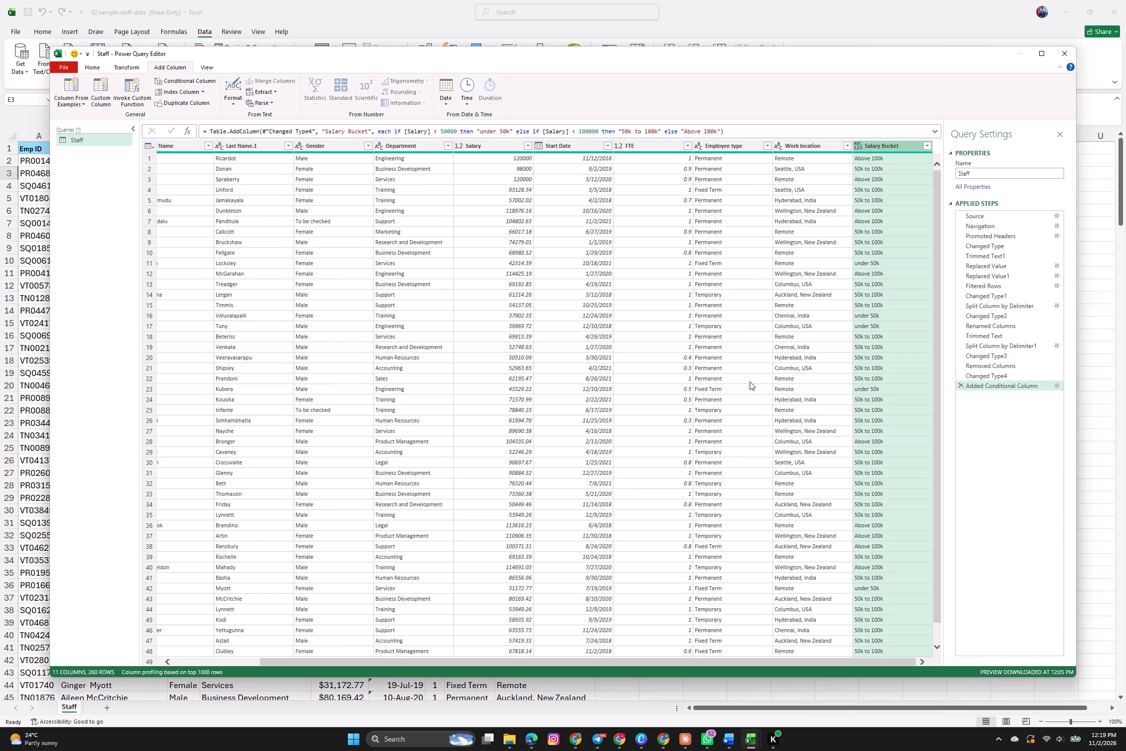
pyautogui.scroll(1, 750, 381)
pyautogui.scroll(-10, 750, 381)
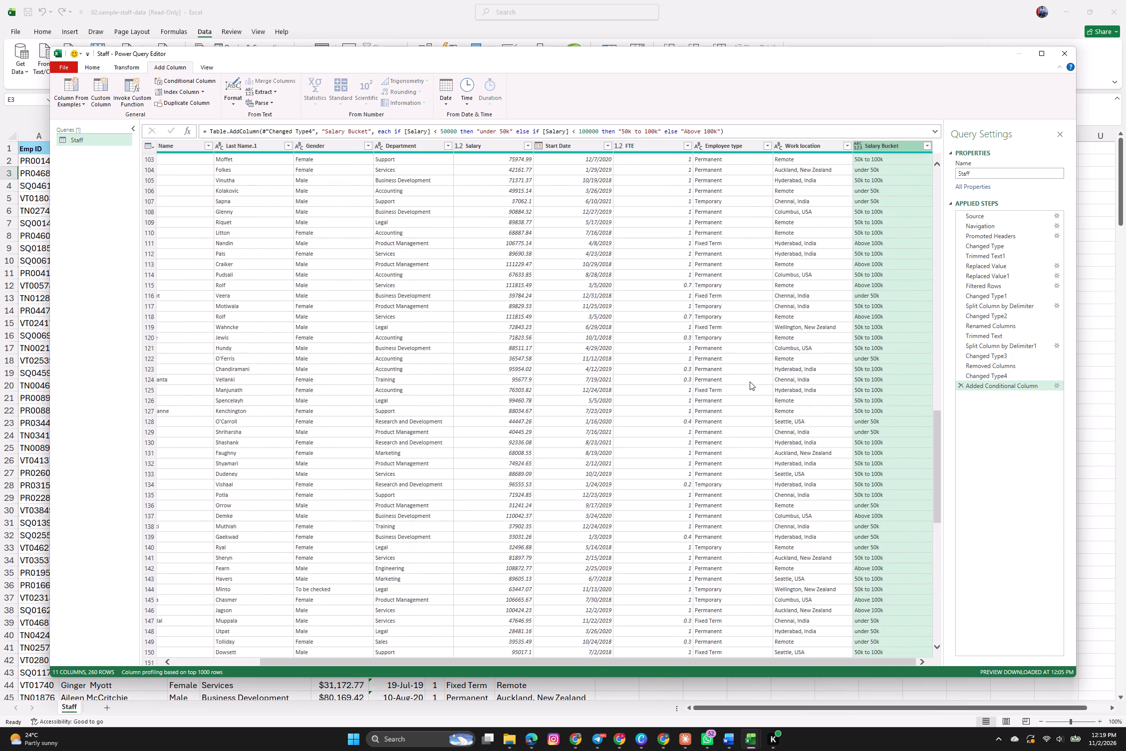
pyautogui.scroll(-4, 750, 381)
pyautogui.scroll(1, 750, 381)
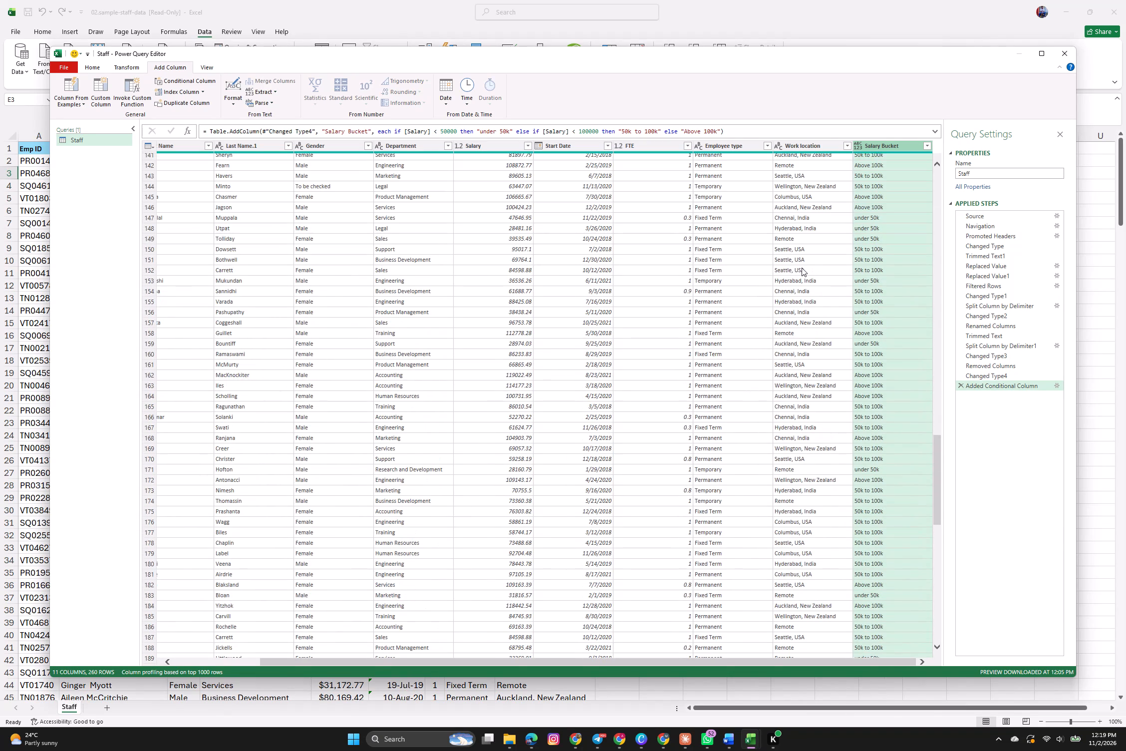
pyautogui.scroll(7, 754, 245)
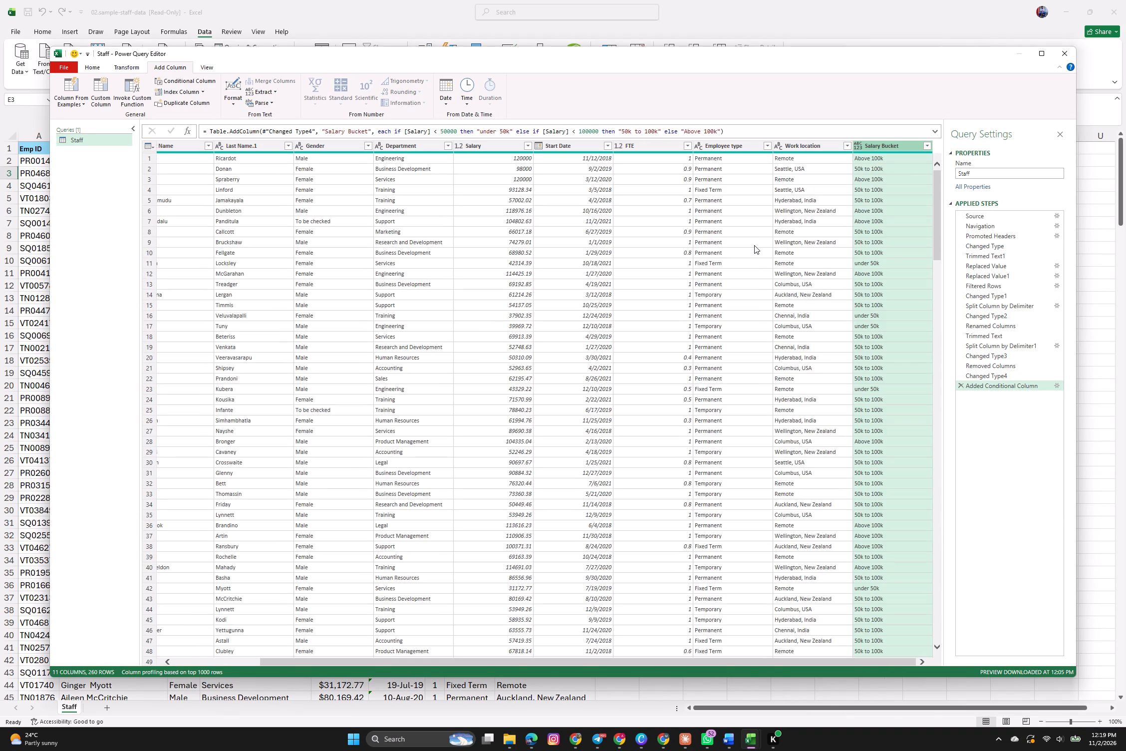
pyautogui.scroll(17, 754, 245)
# Move the Salary Bucket column between the Department and Salary columns.
pyautogui.click(891, 144)
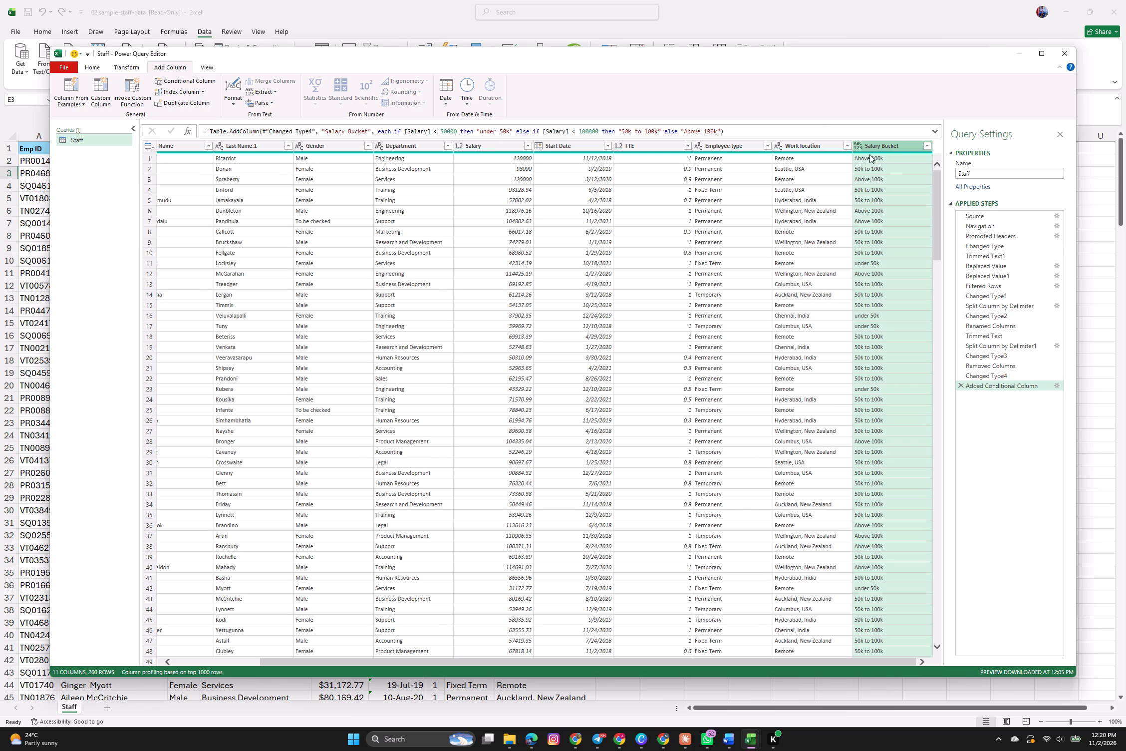
pyautogui.moveTo(876, 140); pyautogui.dragTo(833, 155)
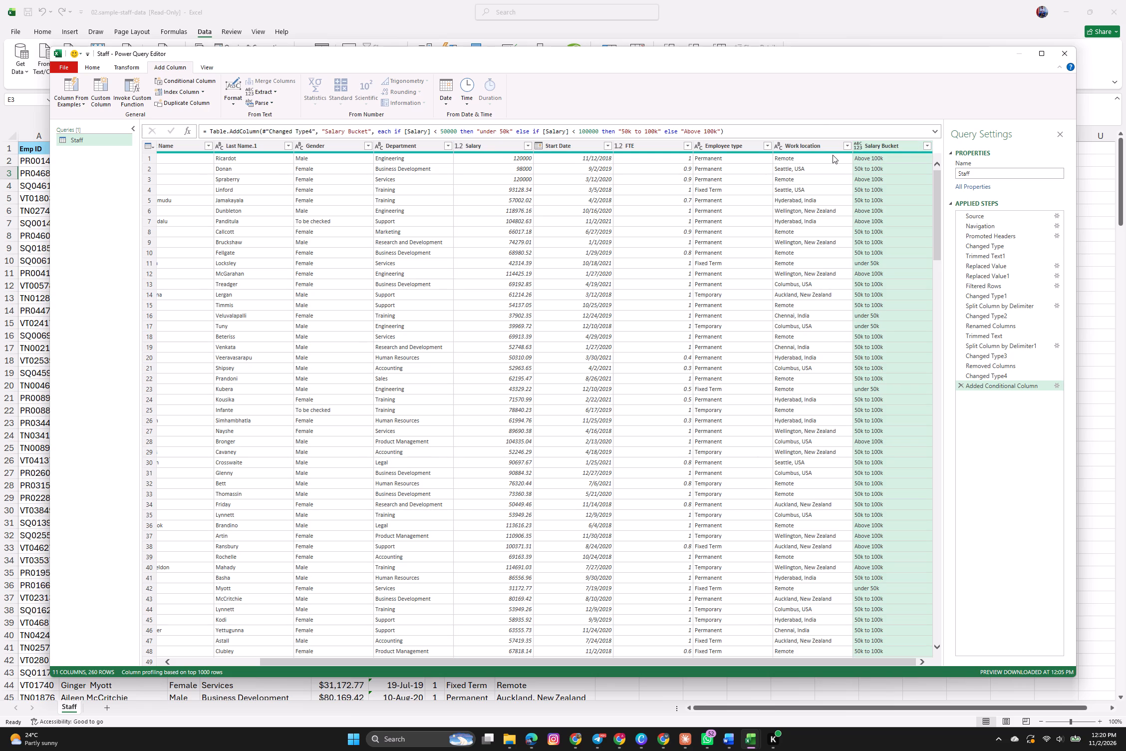
pyautogui.moveTo(833, 155); pyautogui.dragTo(779, 154)
pyautogui.moveTo(894, 143); pyautogui.dragTo(515, 227)
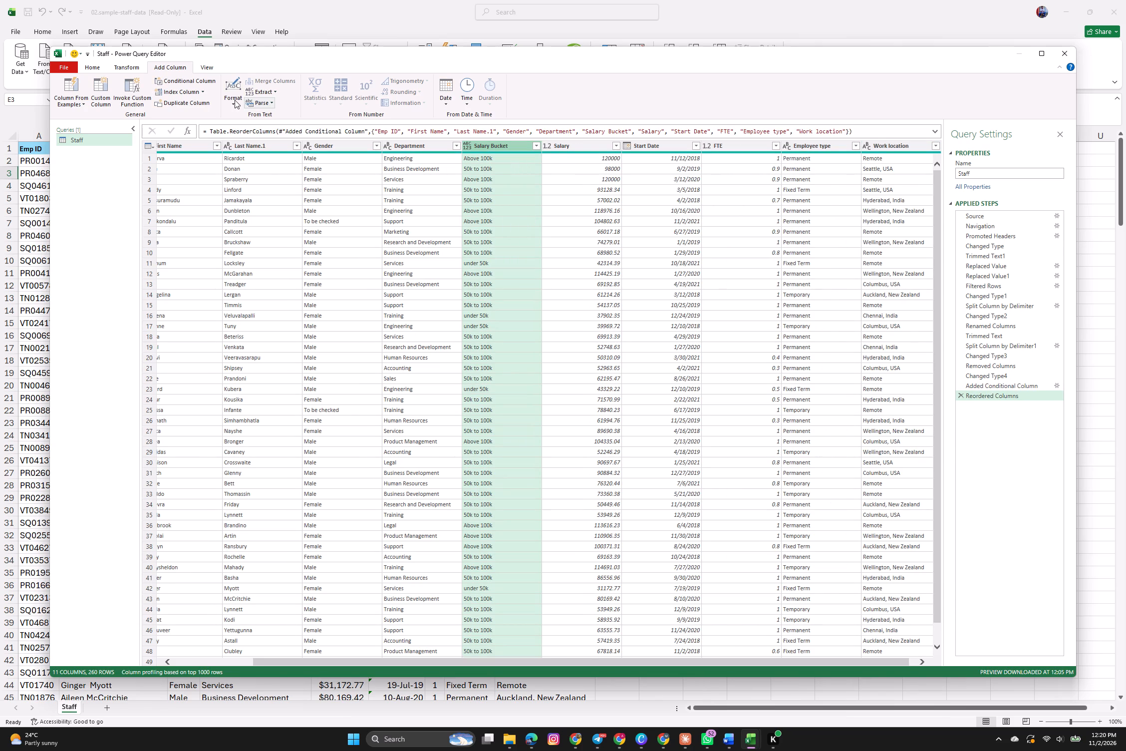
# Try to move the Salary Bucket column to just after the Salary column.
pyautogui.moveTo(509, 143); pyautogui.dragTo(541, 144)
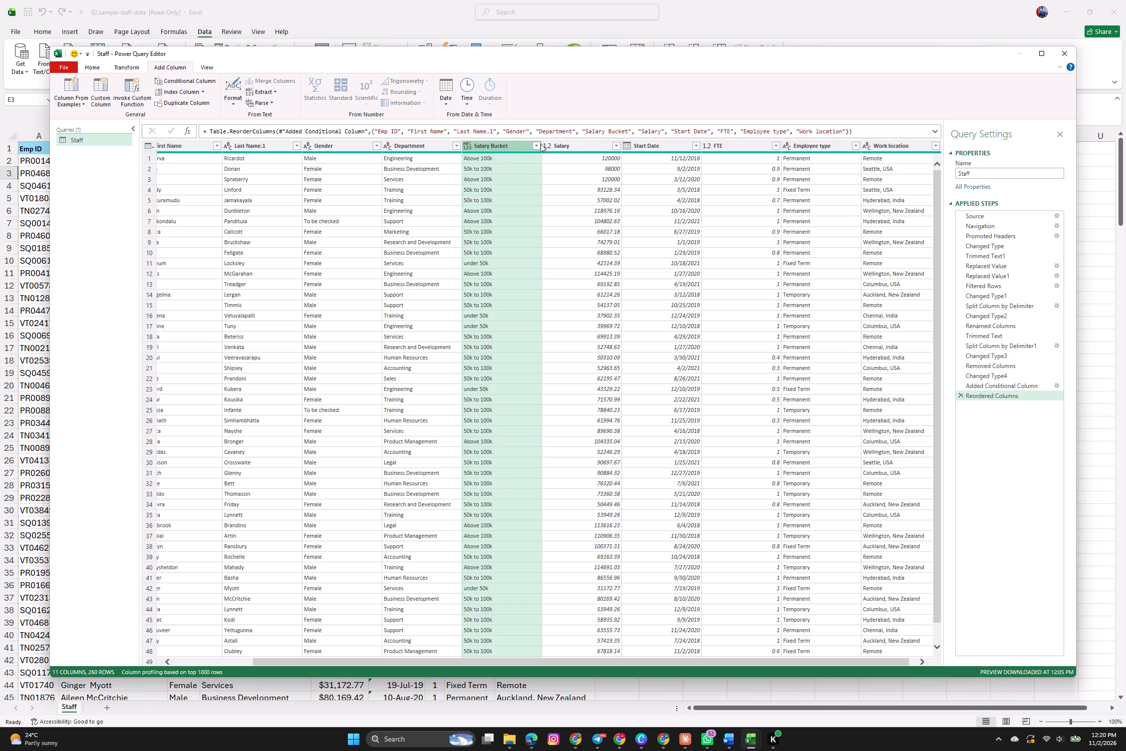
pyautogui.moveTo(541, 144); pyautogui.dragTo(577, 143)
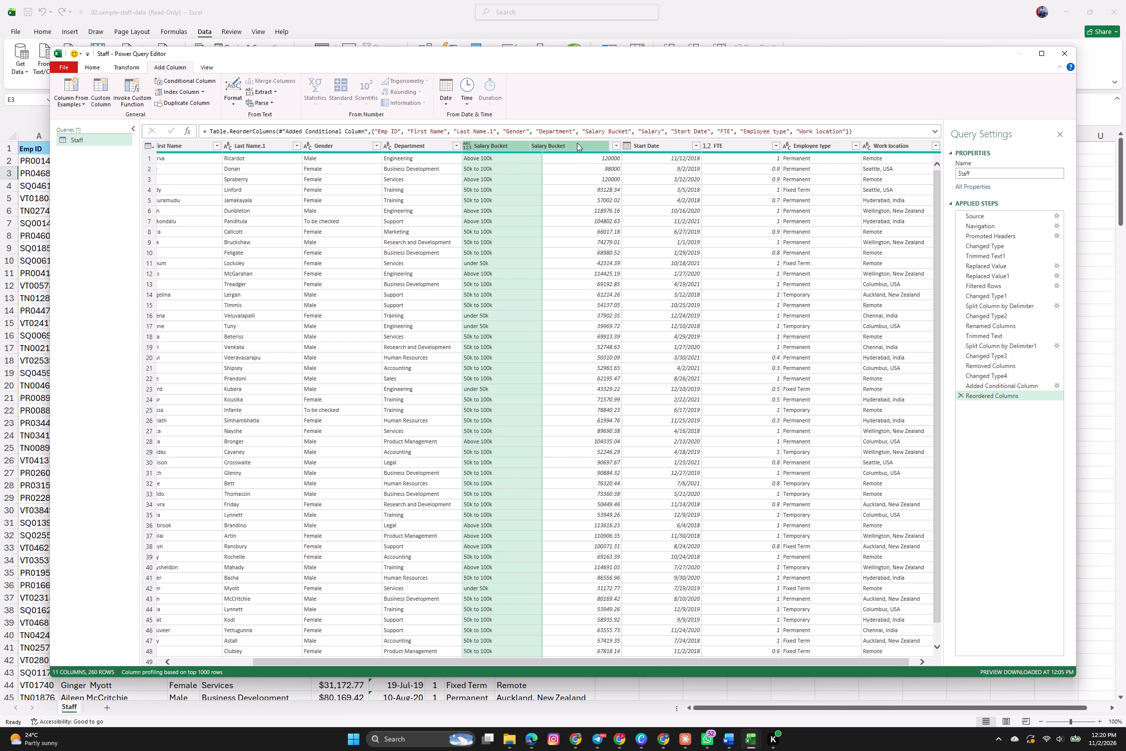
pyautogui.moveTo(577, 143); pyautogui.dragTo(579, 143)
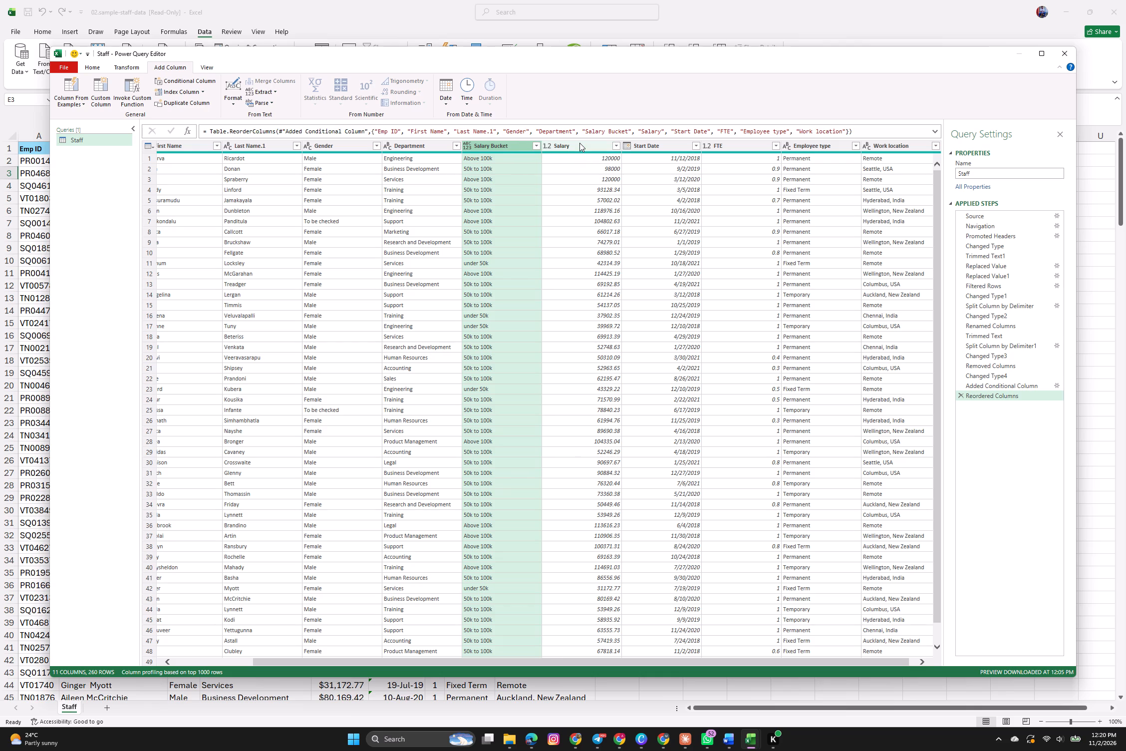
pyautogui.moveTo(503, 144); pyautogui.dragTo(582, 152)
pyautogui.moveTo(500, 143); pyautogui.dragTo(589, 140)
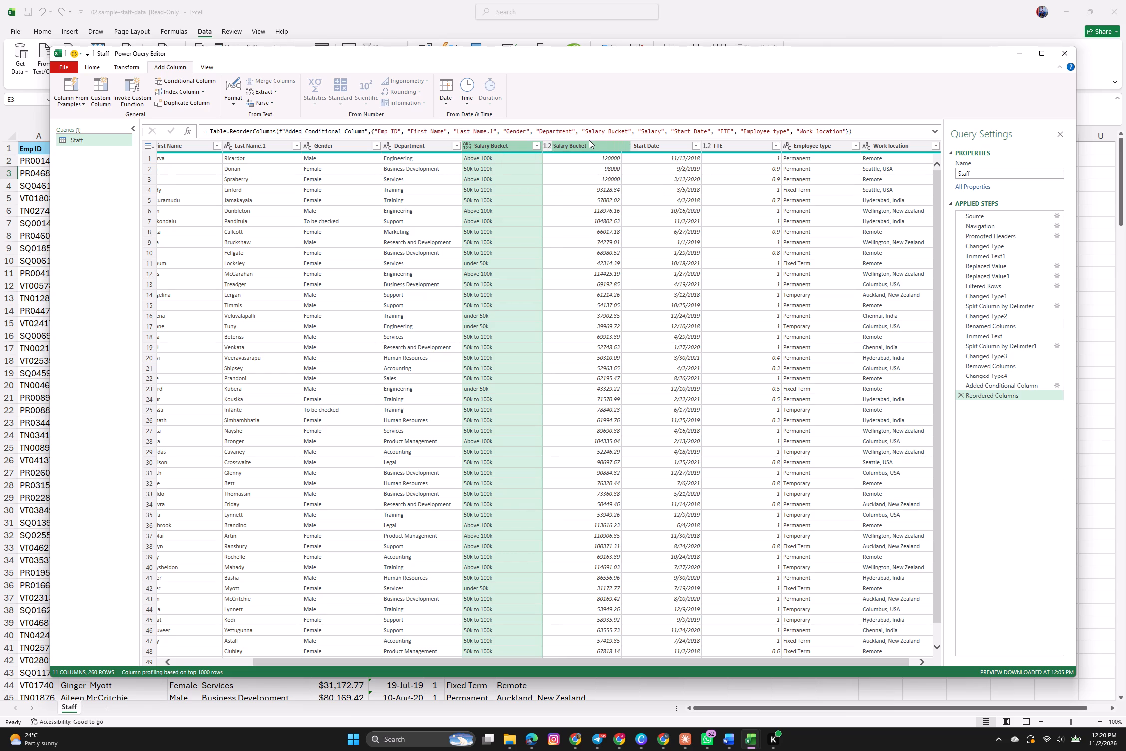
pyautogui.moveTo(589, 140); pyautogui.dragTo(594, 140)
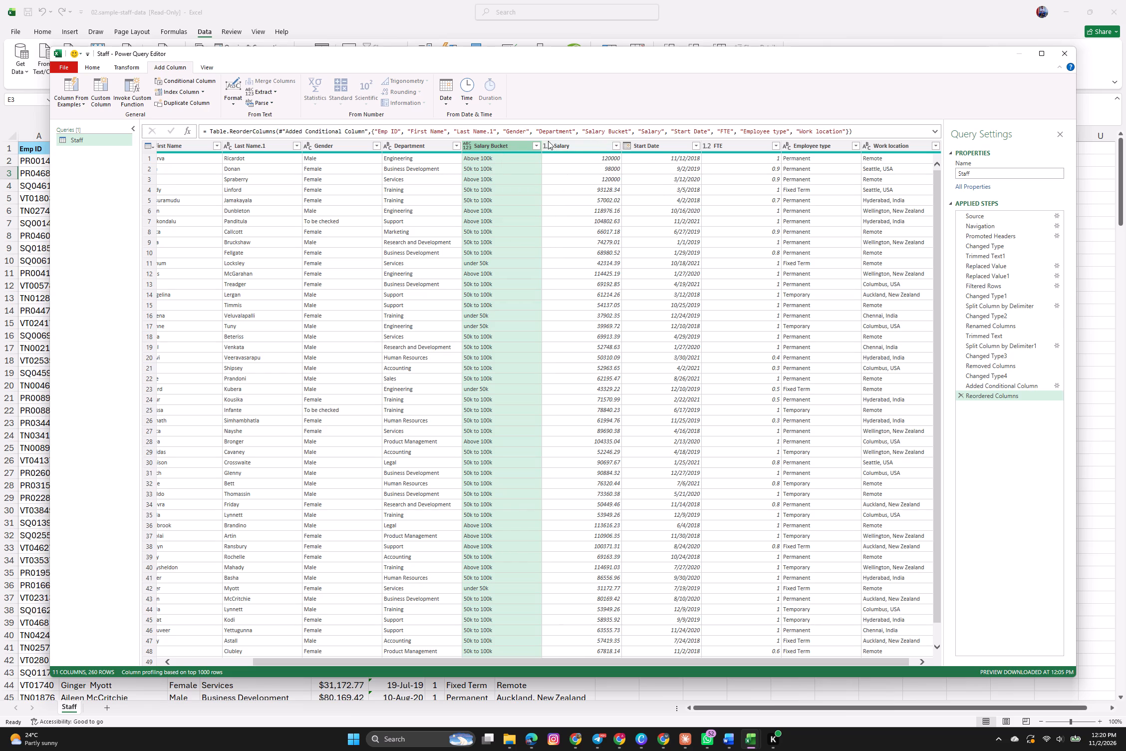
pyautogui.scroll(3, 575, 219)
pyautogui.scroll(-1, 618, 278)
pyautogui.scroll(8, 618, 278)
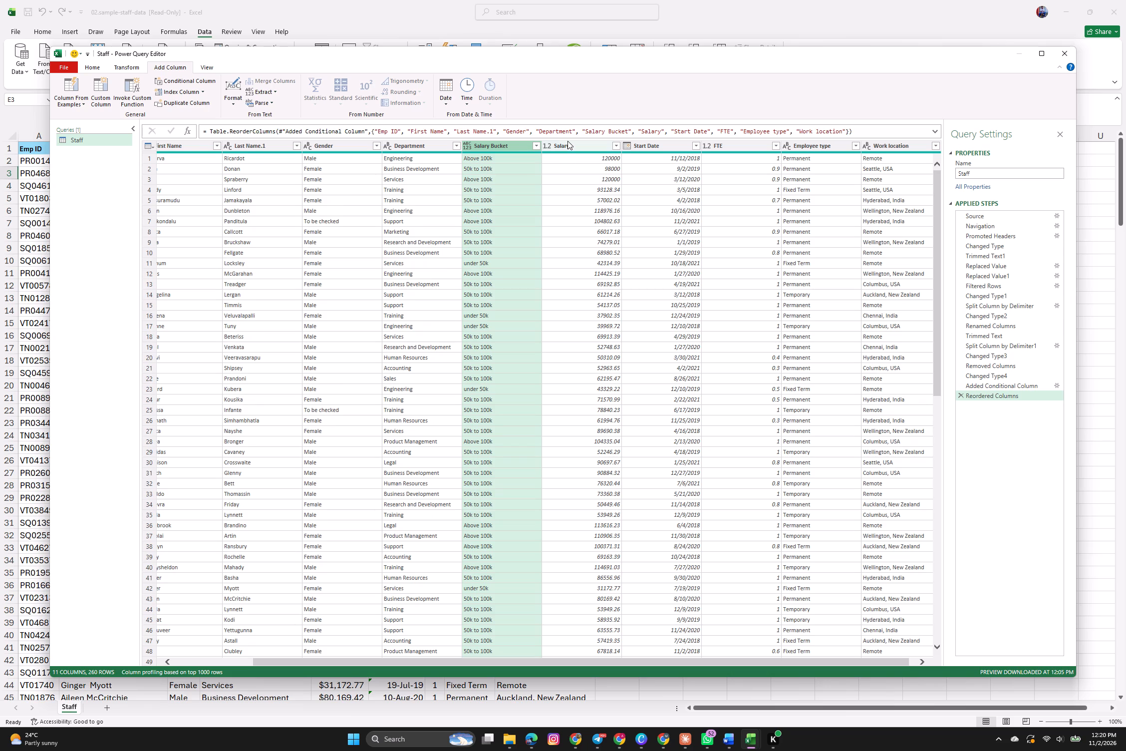
# Rearrange the columns into the order Gender, Department, Salary, Salary Bucket, ahead of Start Date.
pyautogui.click(566, 142)
pyautogui.moveTo(567, 142); pyautogui.dragTo(470, 145)
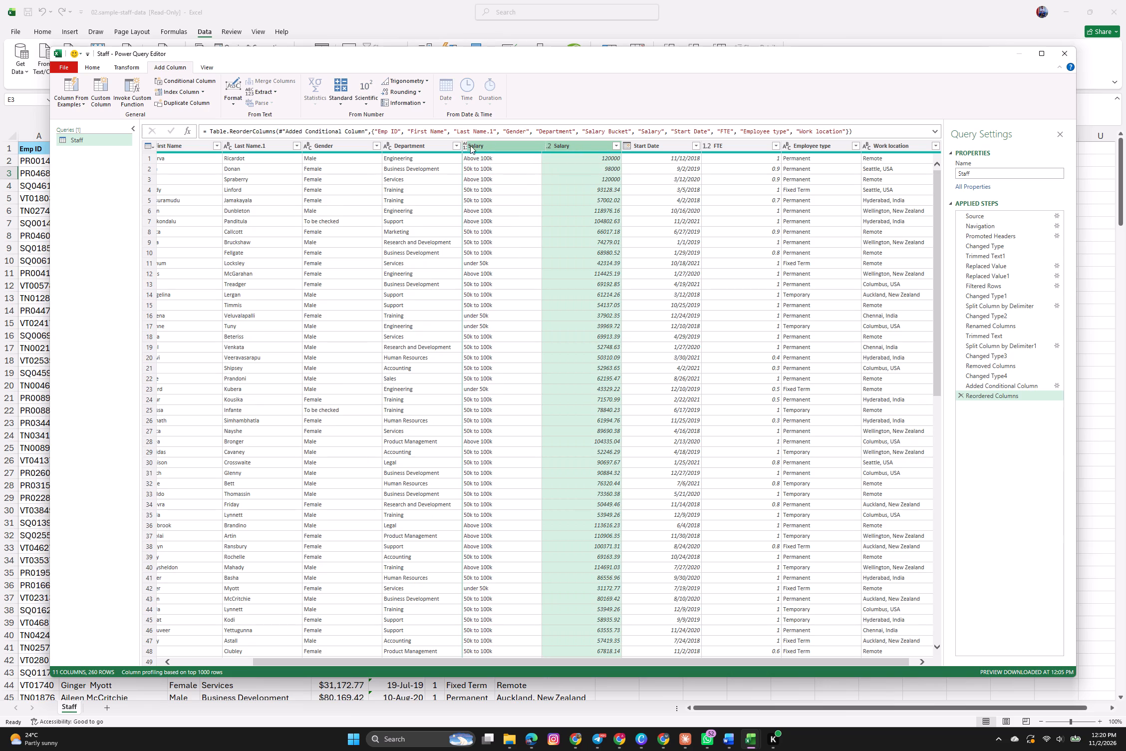
pyautogui.moveTo(470, 145); pyautogui.dragTo(444, 141)
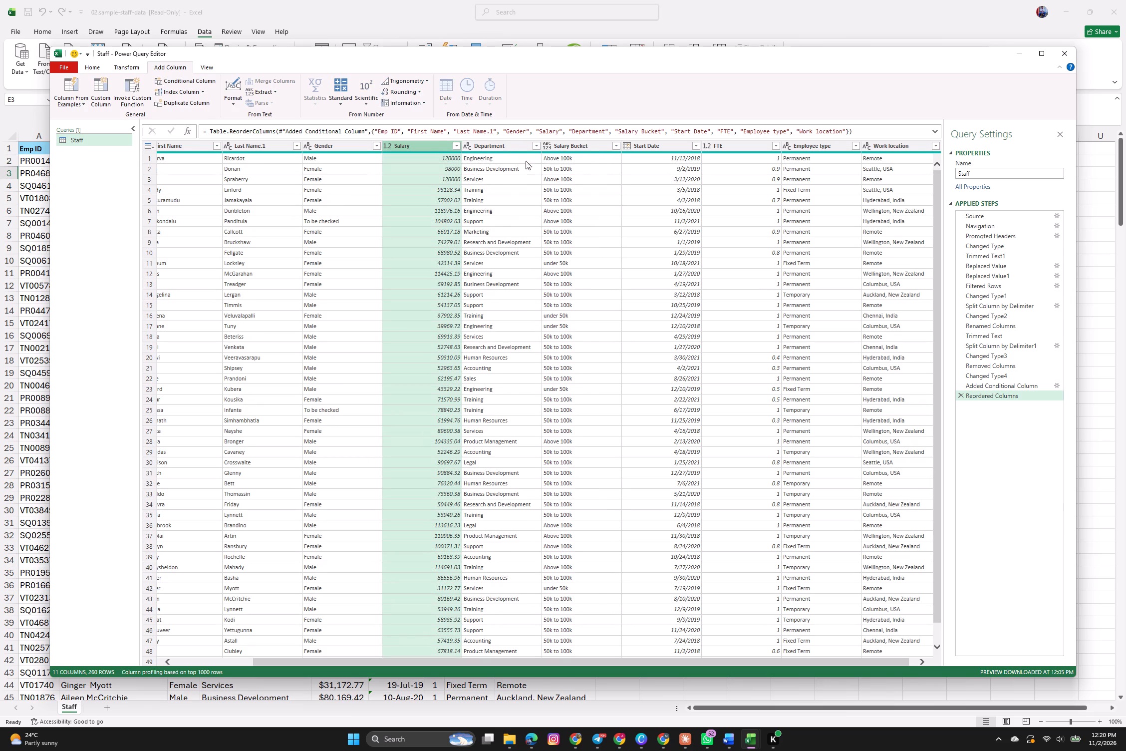
pyautogui.moveTo(423, 145); pyautogui.dragTo(505, 148)
pyautogui.moveTo(494, 142); pyautogui.dragTo(375, 148)
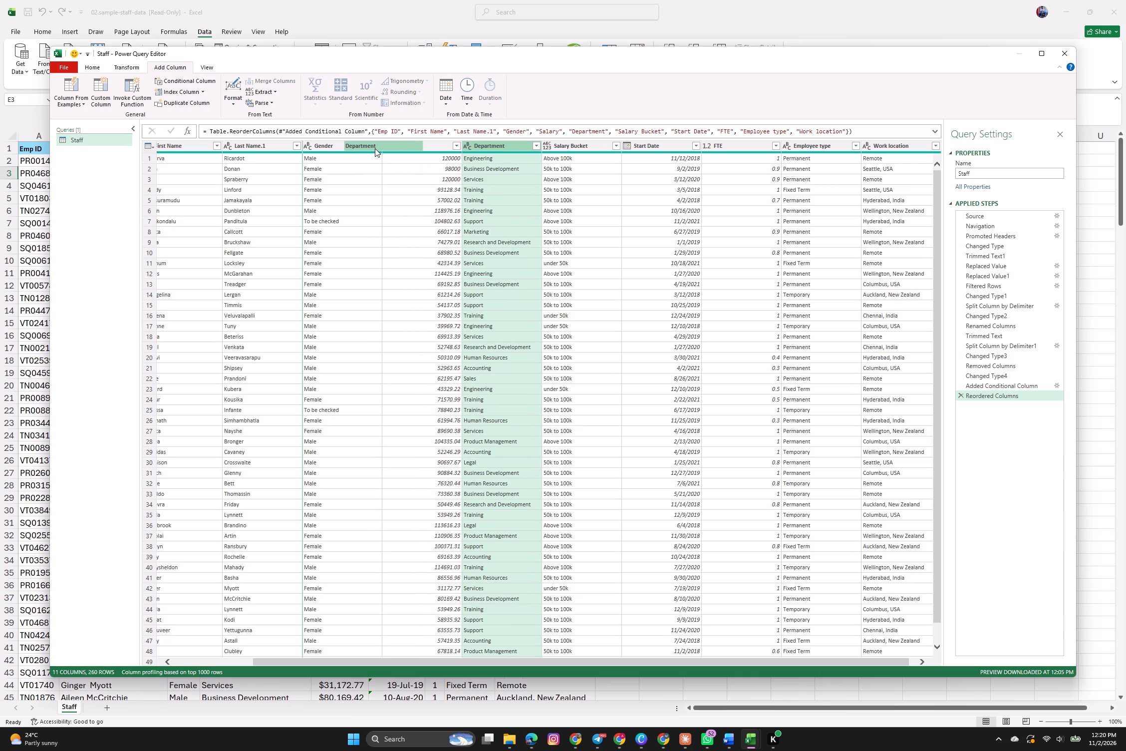
pyautogui.moveTo(375, 148); pyautogui.dragTo(374, 148)
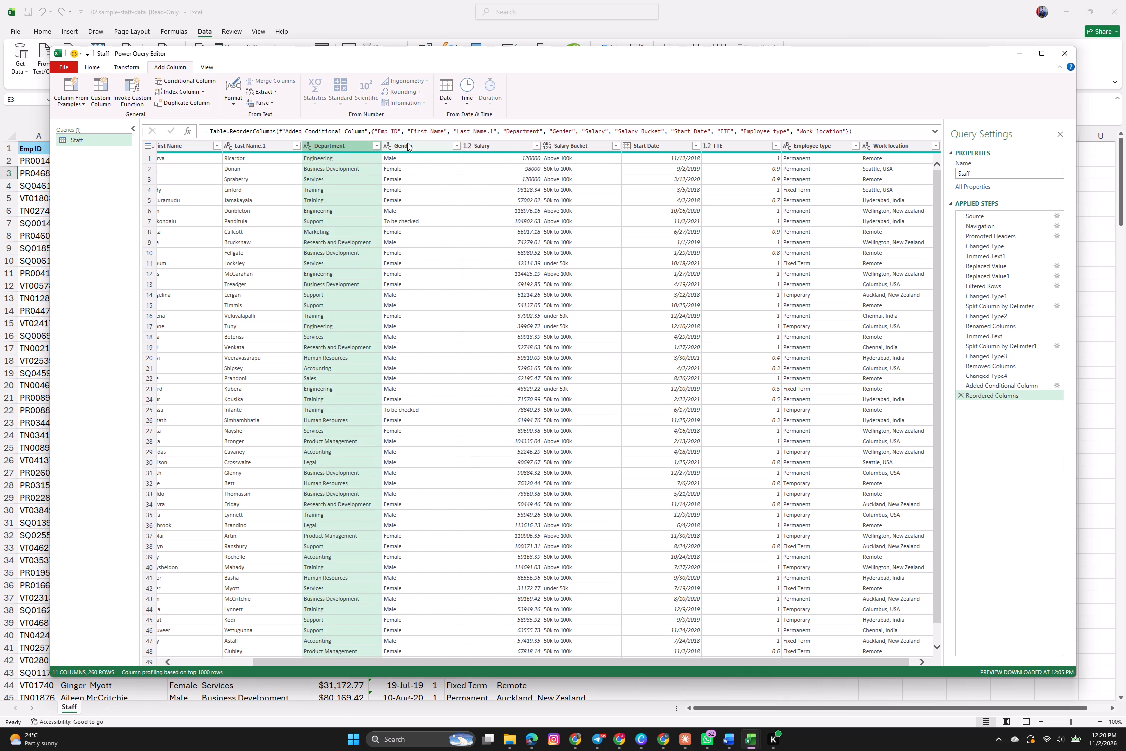
pyautogui.click(407, 143)
pyautogui.moveTo(408, 144); pyautogui.dragTo(297, 156)
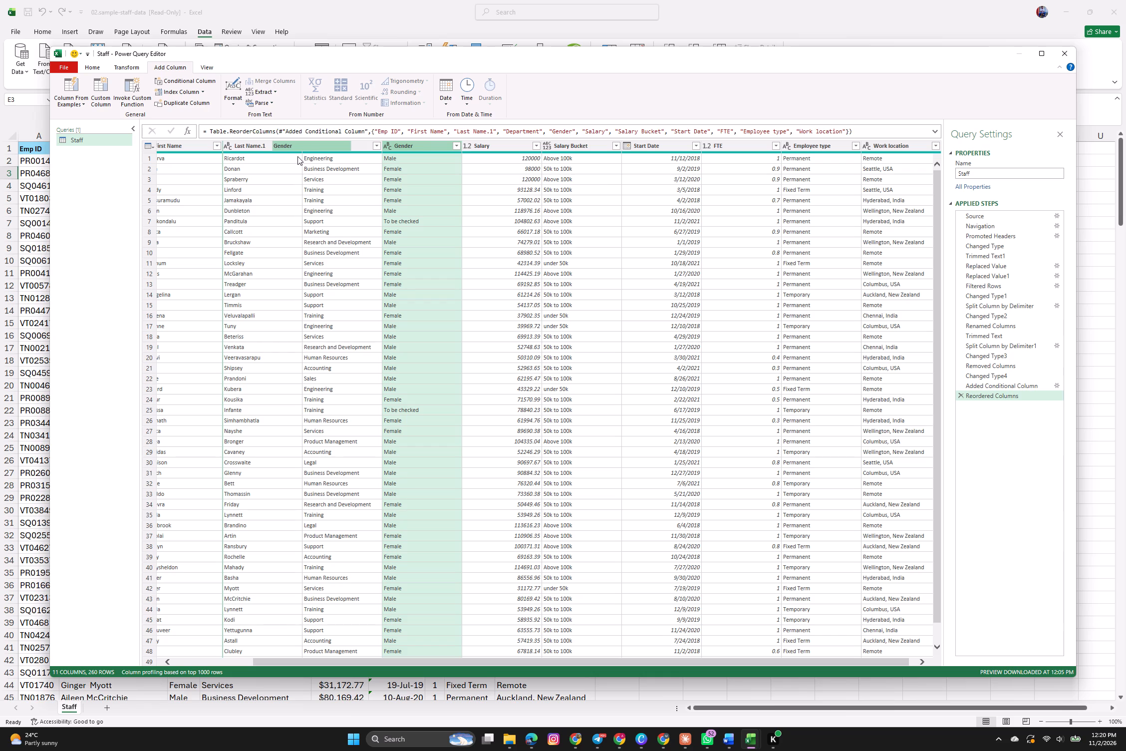
pyautogui.moveTo(297, 156); pyautogui.dragTo(318, 158)
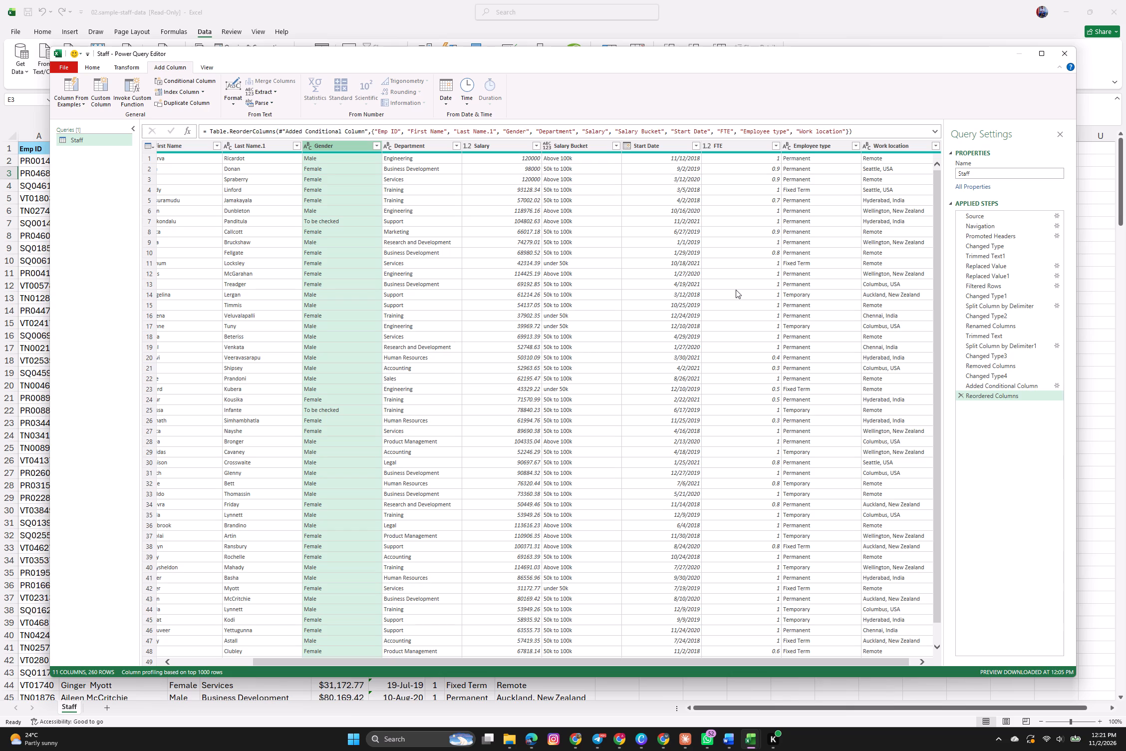
# Add an Age column calculated from the Start Date column.
pyautogui.scroll(-1, 498, 312)
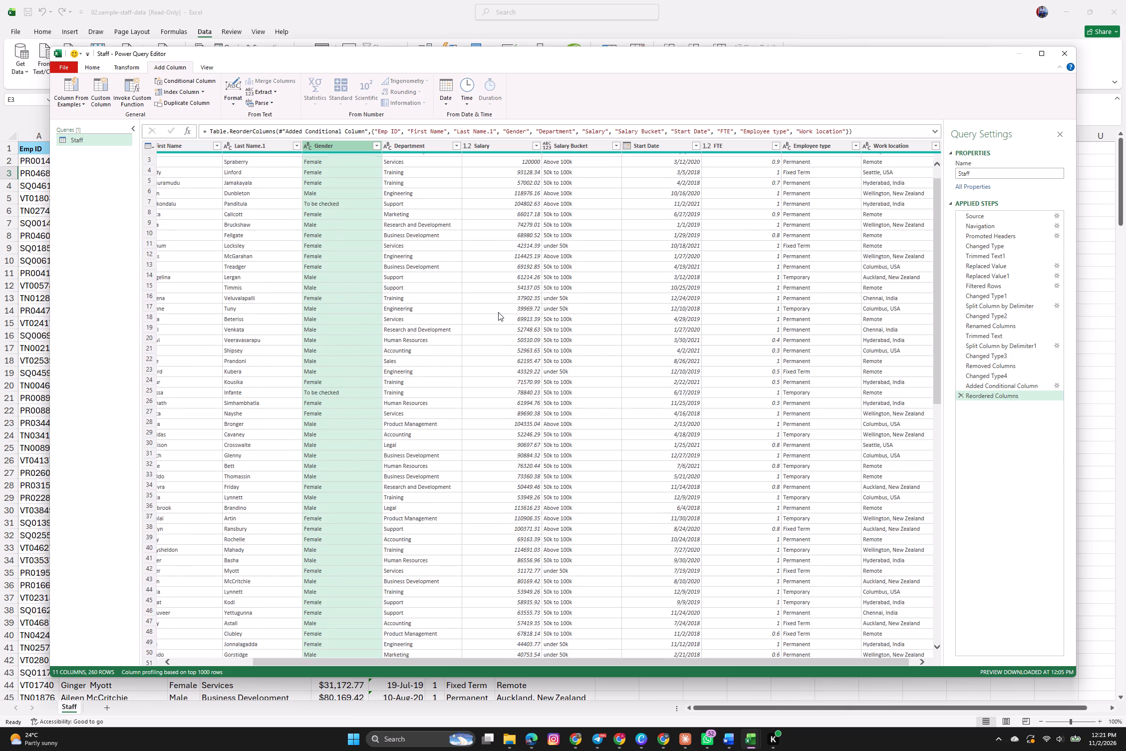
pyautogui.scroll(8, 498, 312)
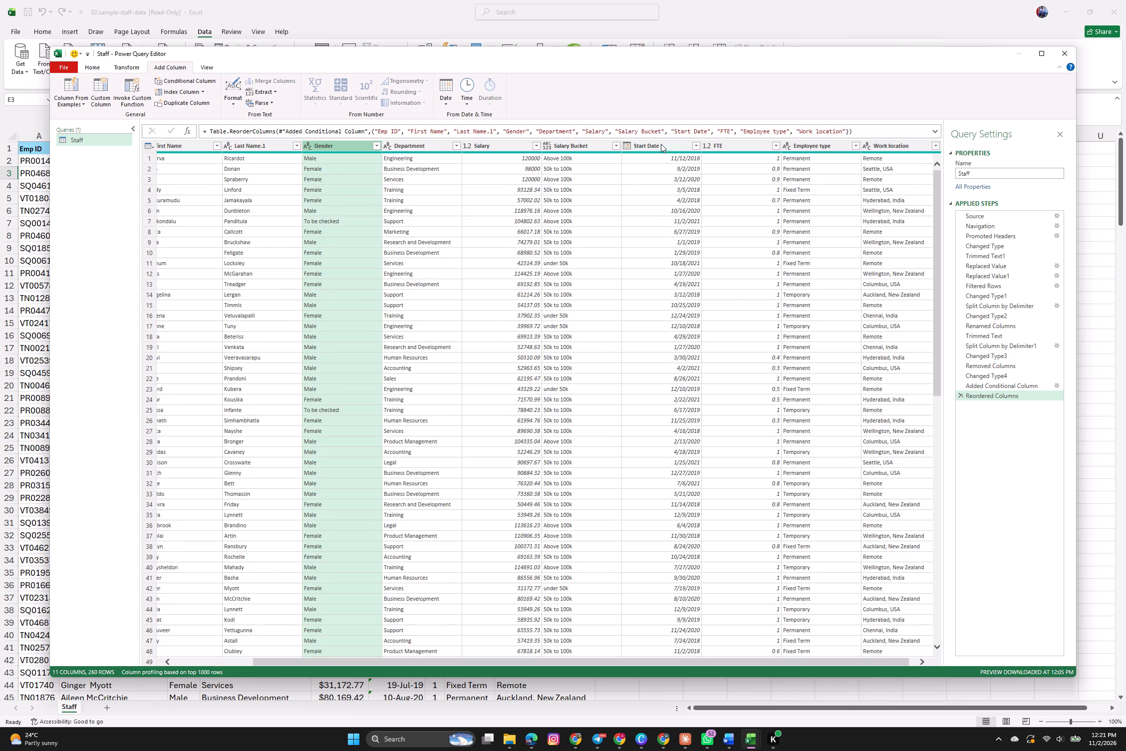
pyautogui.click(661, 144)
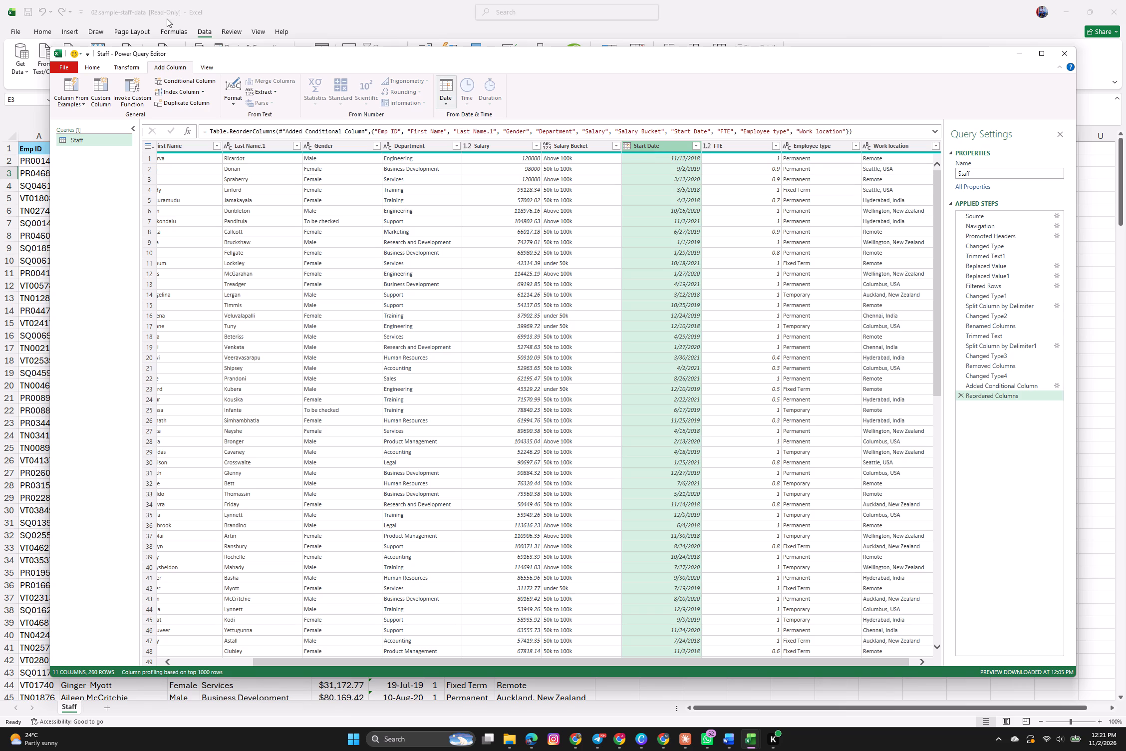
pyautogui.click(175, 64)
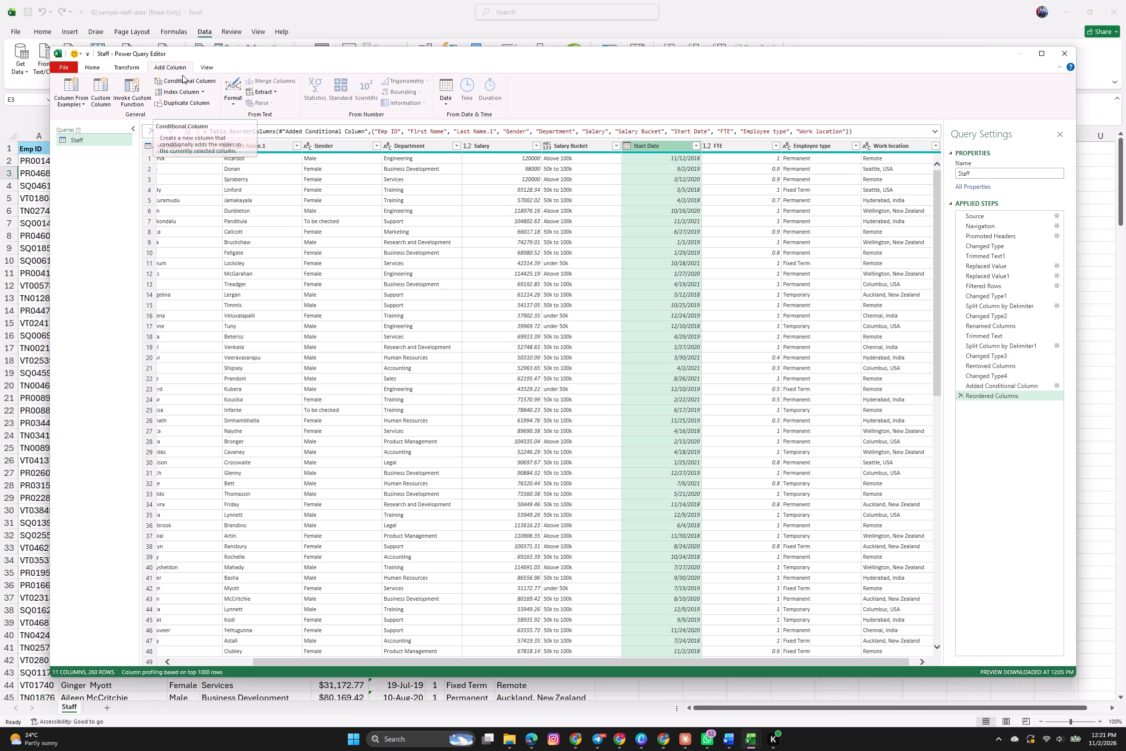
pyautogui.click(444, 89)
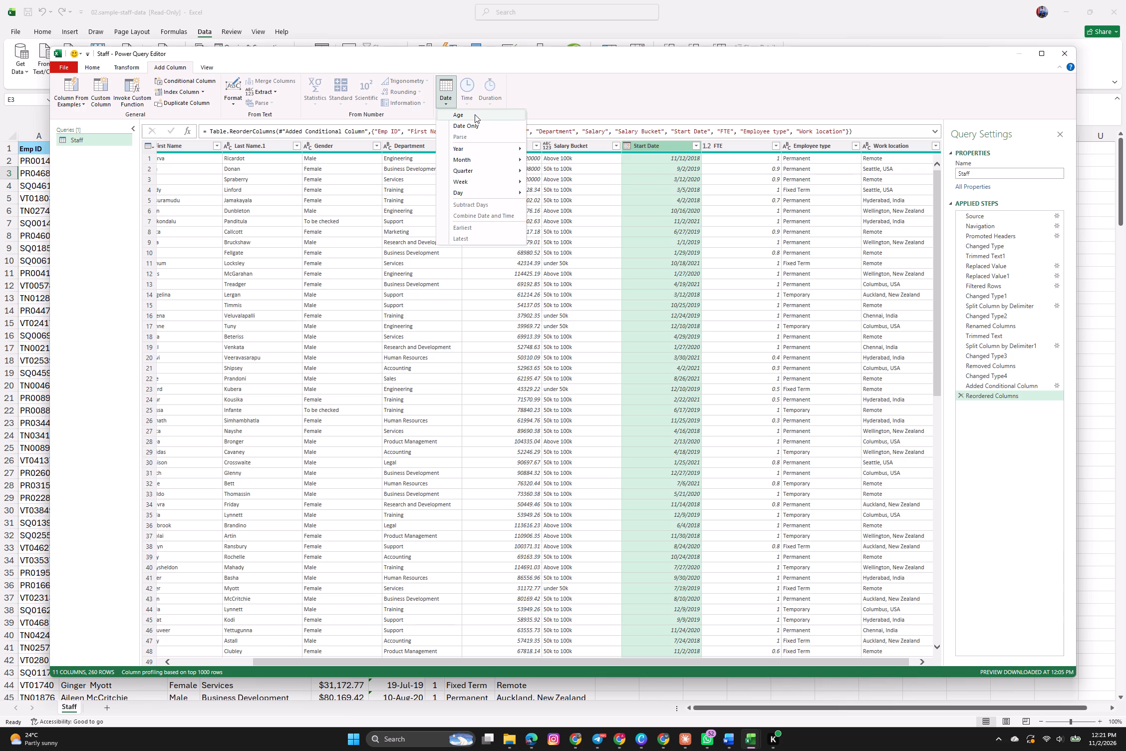
pyautogui.click(475, 114)
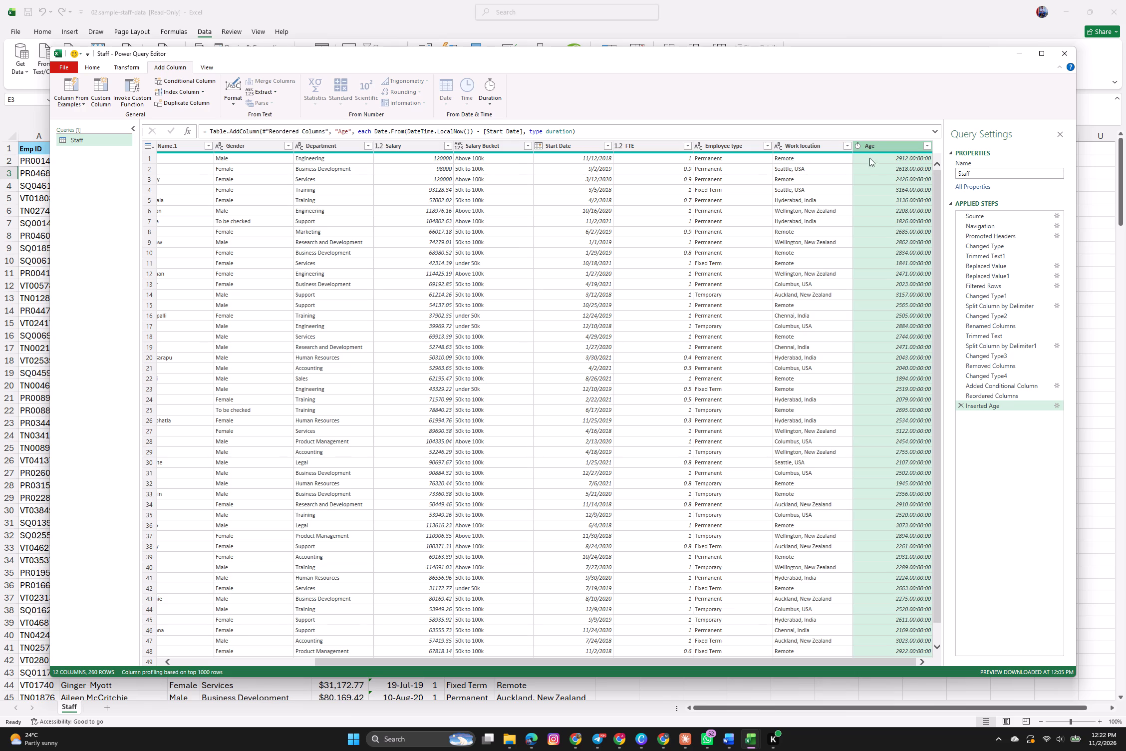
# Convert the Age column's durations to total years.
pyautogui.click(896, 144)
pyautogui.click(133, 67)
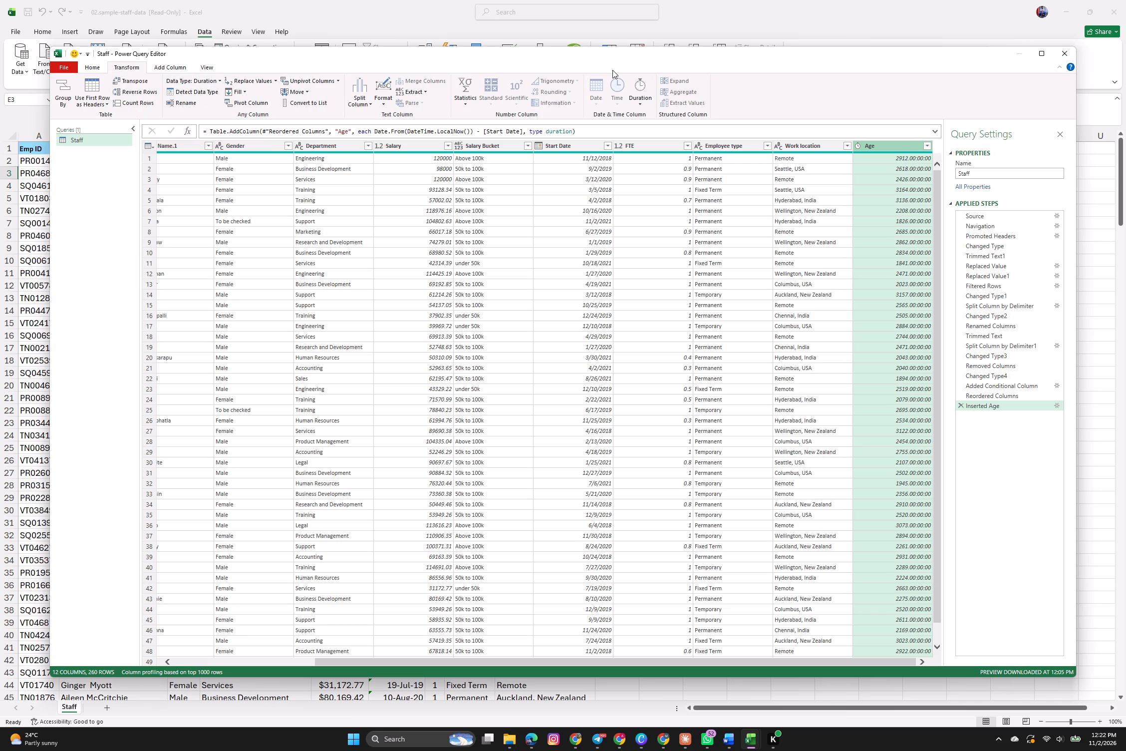
pyautogui.click(641, 91)
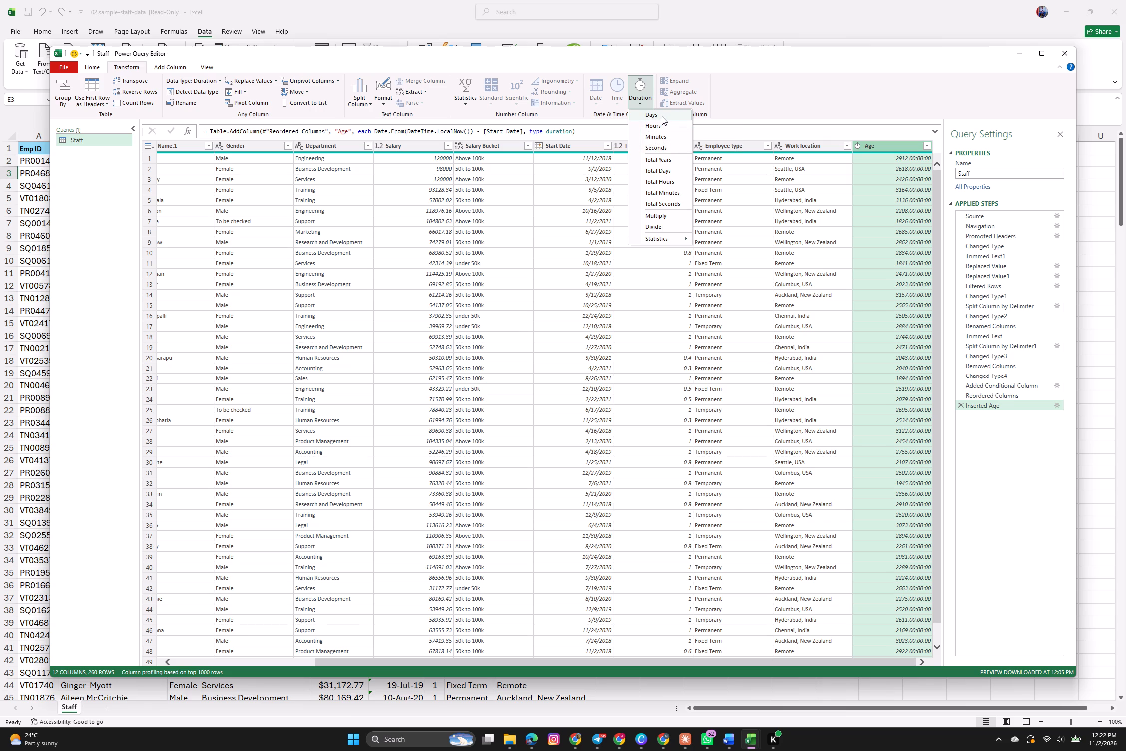
pyautogui.click(661, 158)
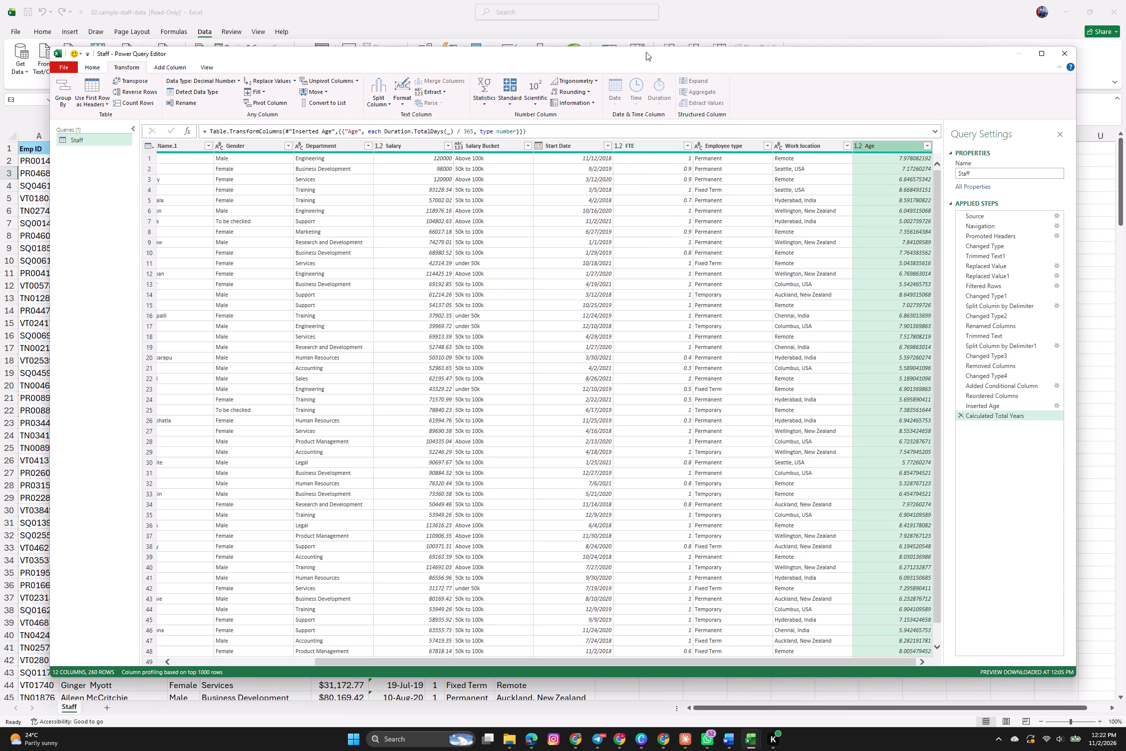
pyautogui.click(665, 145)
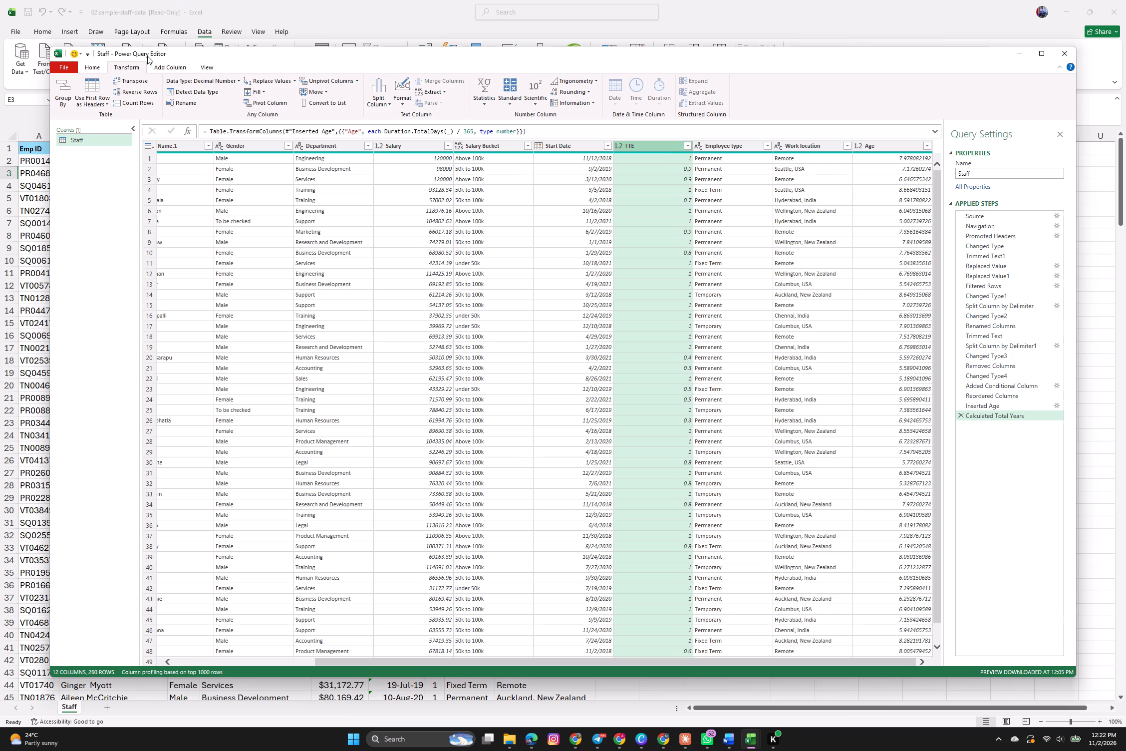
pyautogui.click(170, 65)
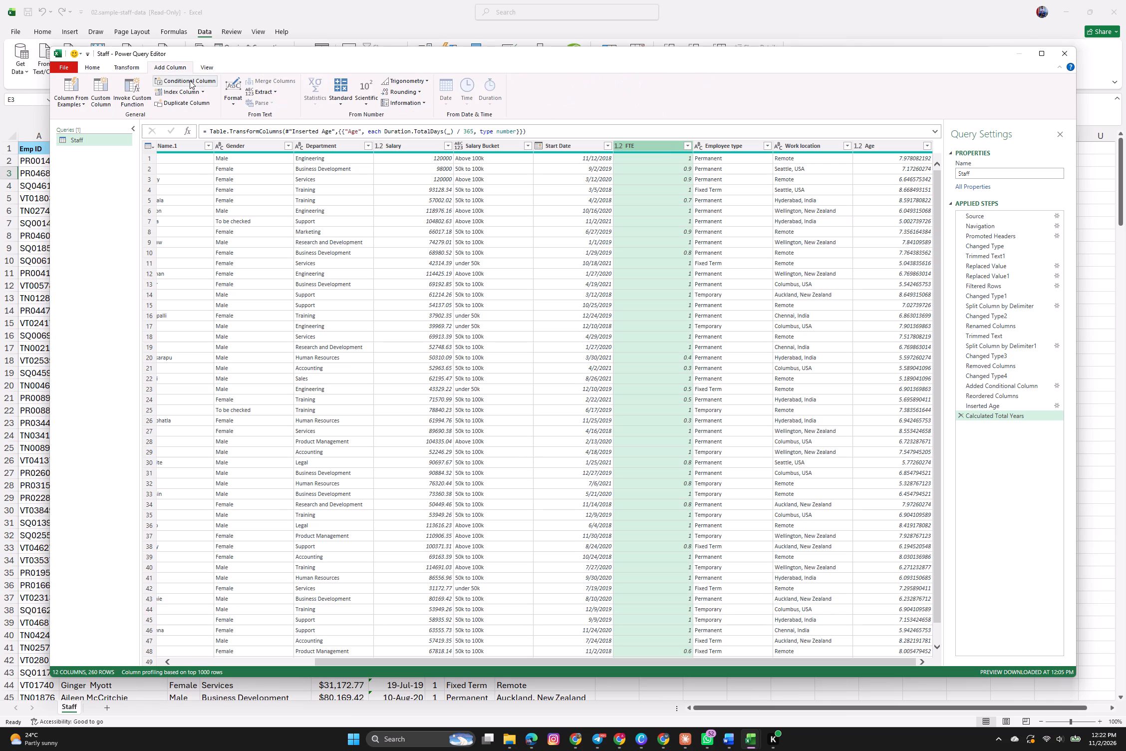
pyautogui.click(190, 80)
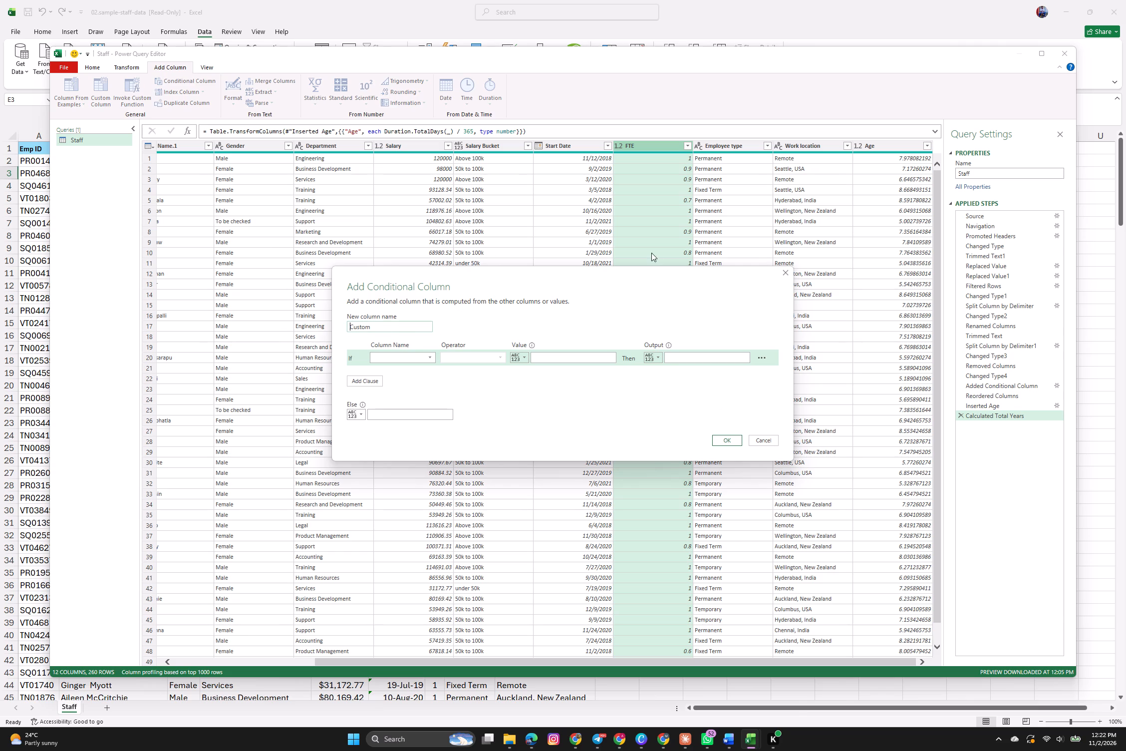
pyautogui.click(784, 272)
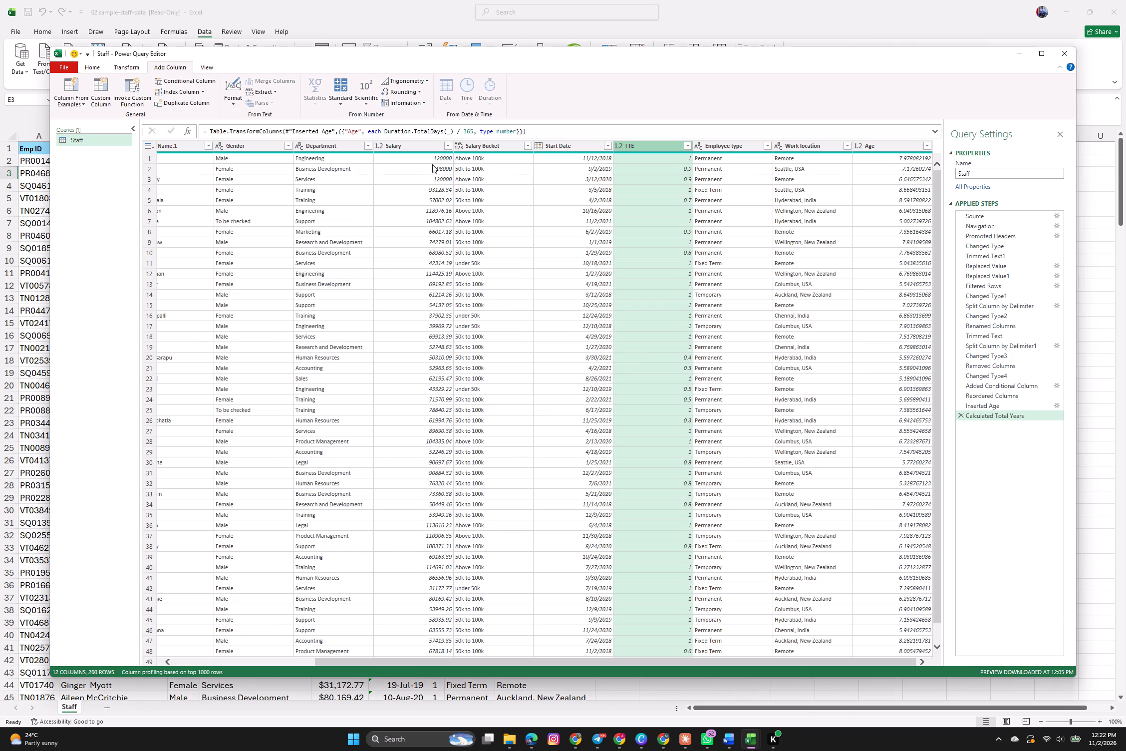
# Start a custom column named Employee Type and begin its formula with if.
pyautogui.click(101, 83)
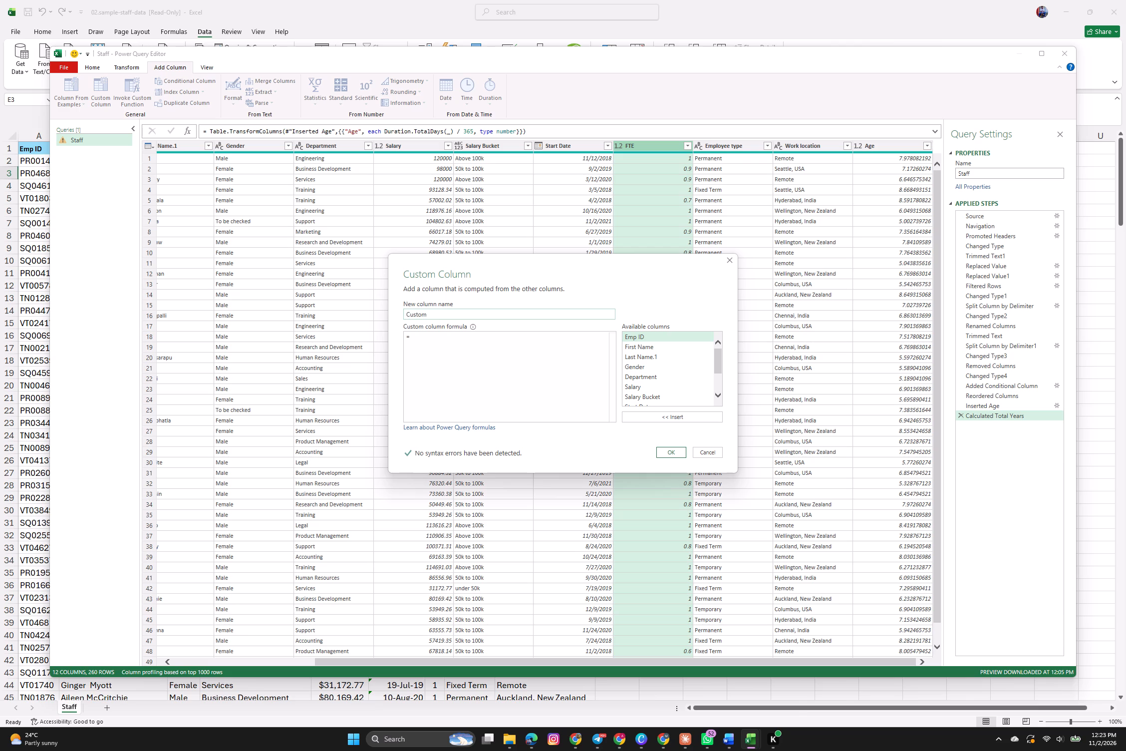
pyautogui.doubleClick(422, 313)
pyautogui.write('mployee')
pyautogui.click(429, 341)
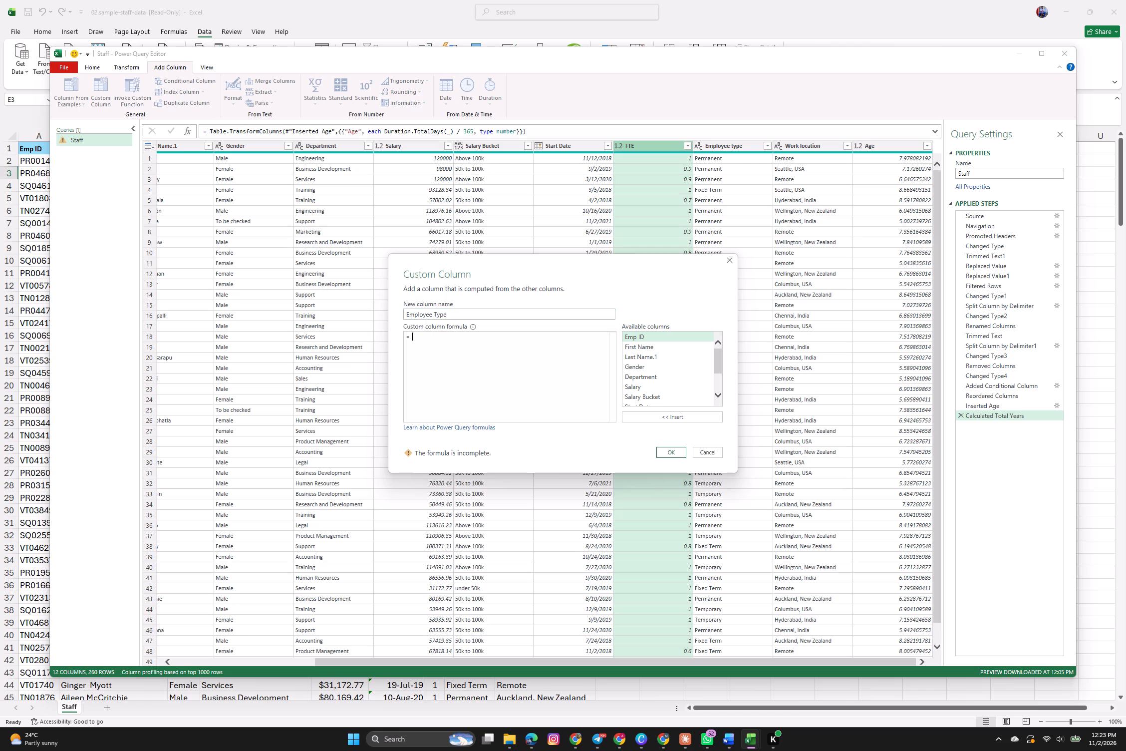
pyautogui.press('=')
pyautogui.press('Delete')
pyautogui.press('BackSpace')
pyautogui.write('if')
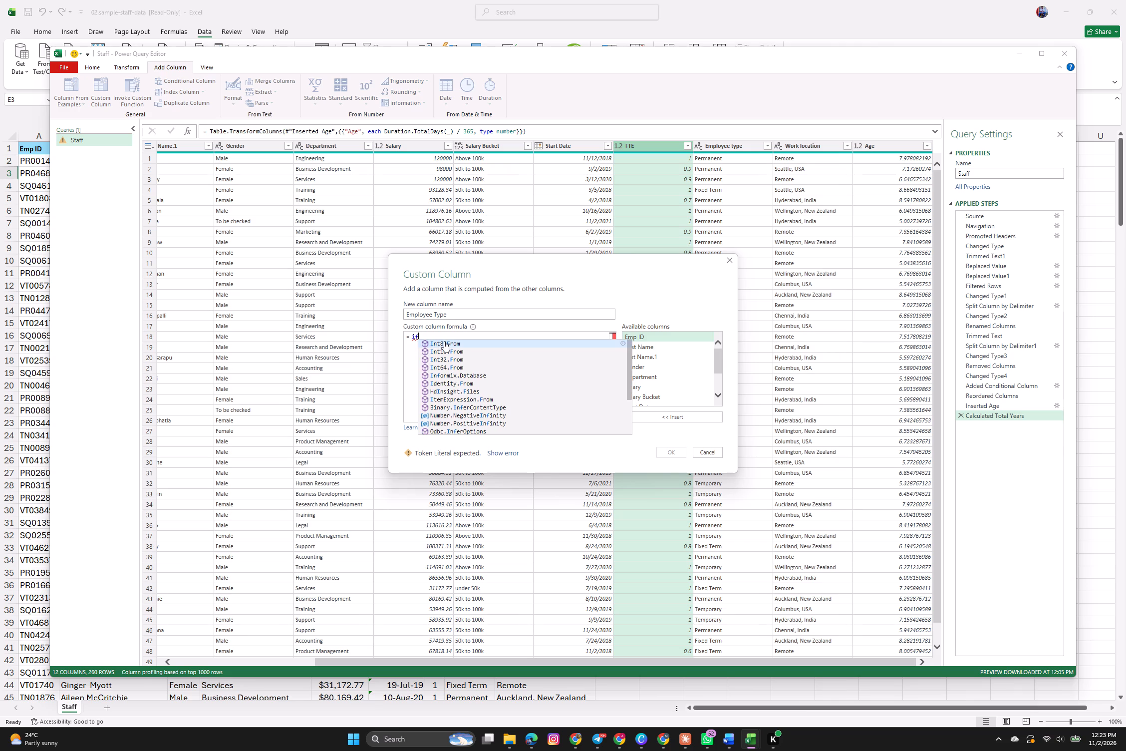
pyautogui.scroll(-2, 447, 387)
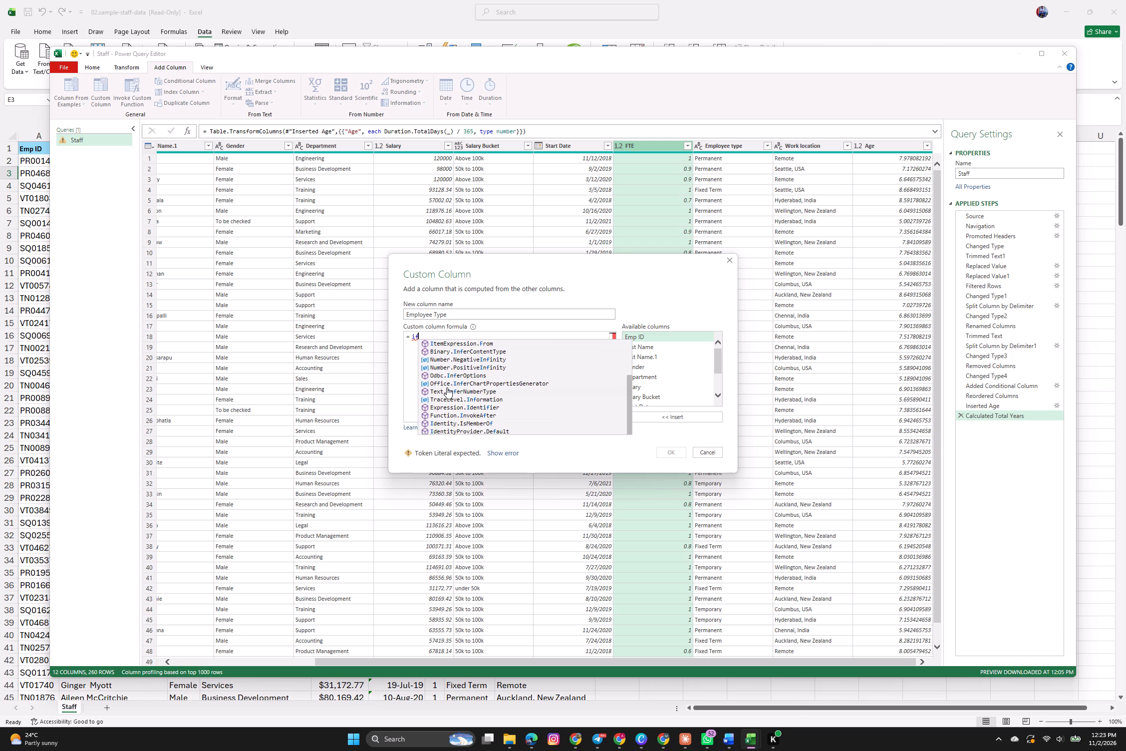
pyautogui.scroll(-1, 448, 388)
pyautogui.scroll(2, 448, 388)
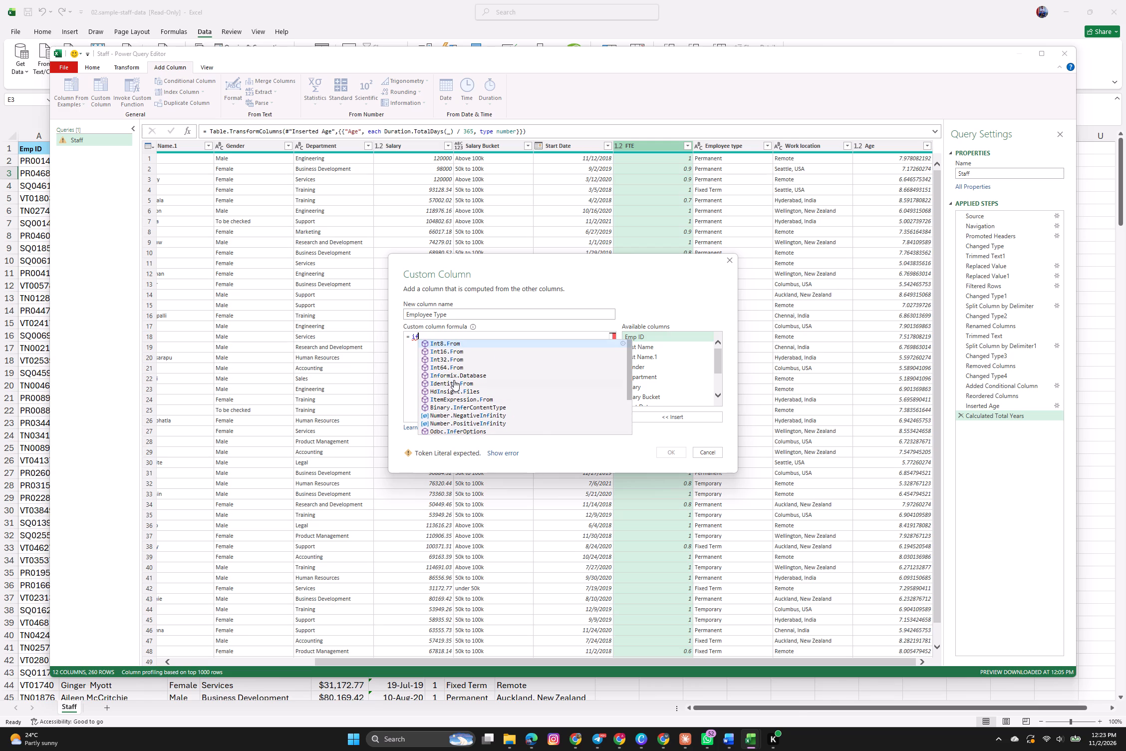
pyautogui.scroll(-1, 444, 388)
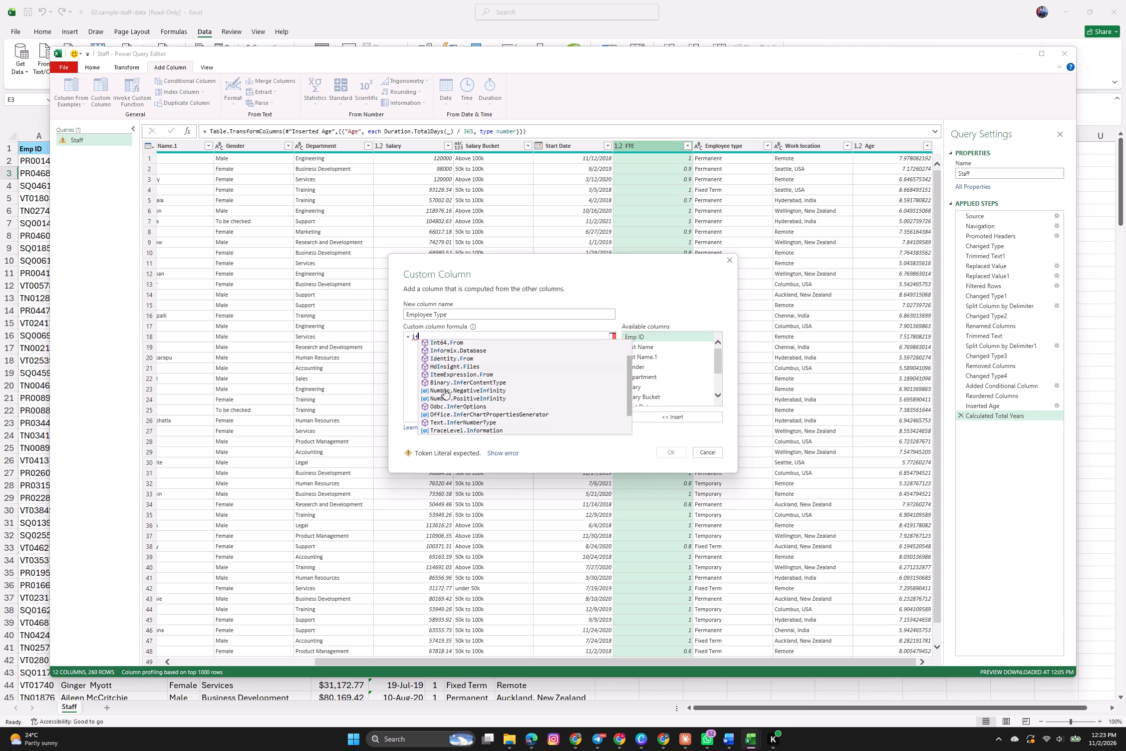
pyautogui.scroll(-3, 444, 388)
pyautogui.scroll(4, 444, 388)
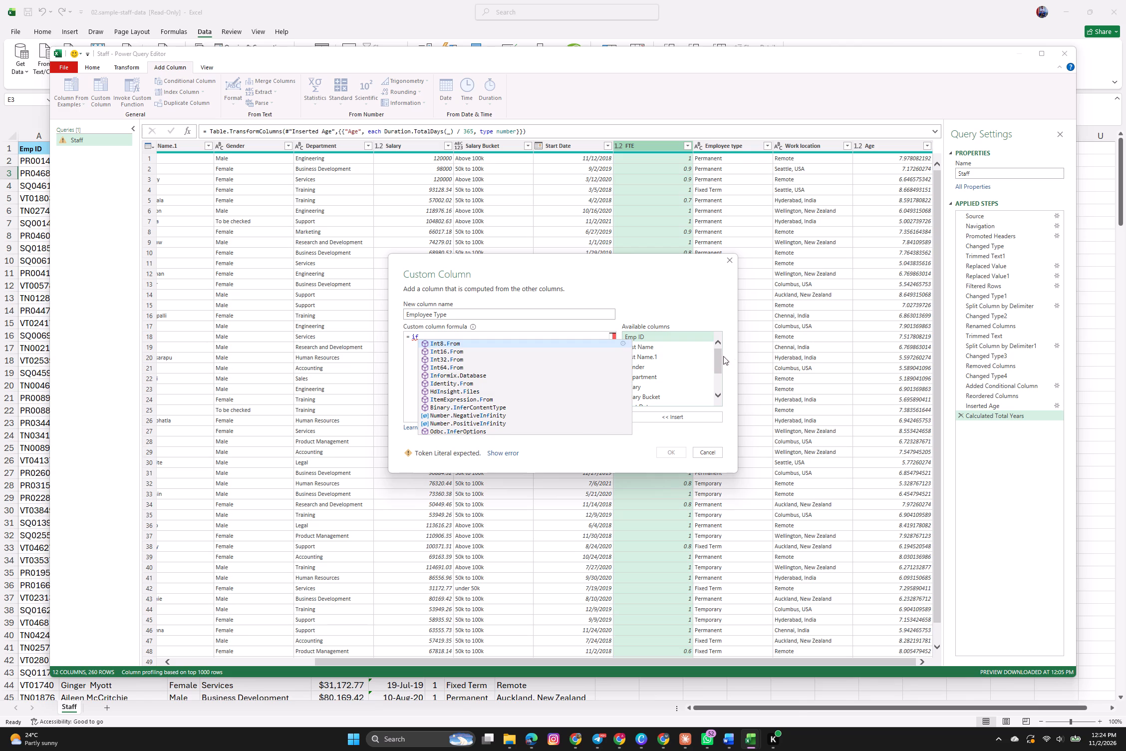
# Insert the FTE column into the custom column formula and complete the condition as [FTE]=1.
pyautogui.scroll(-2, 687, 371)
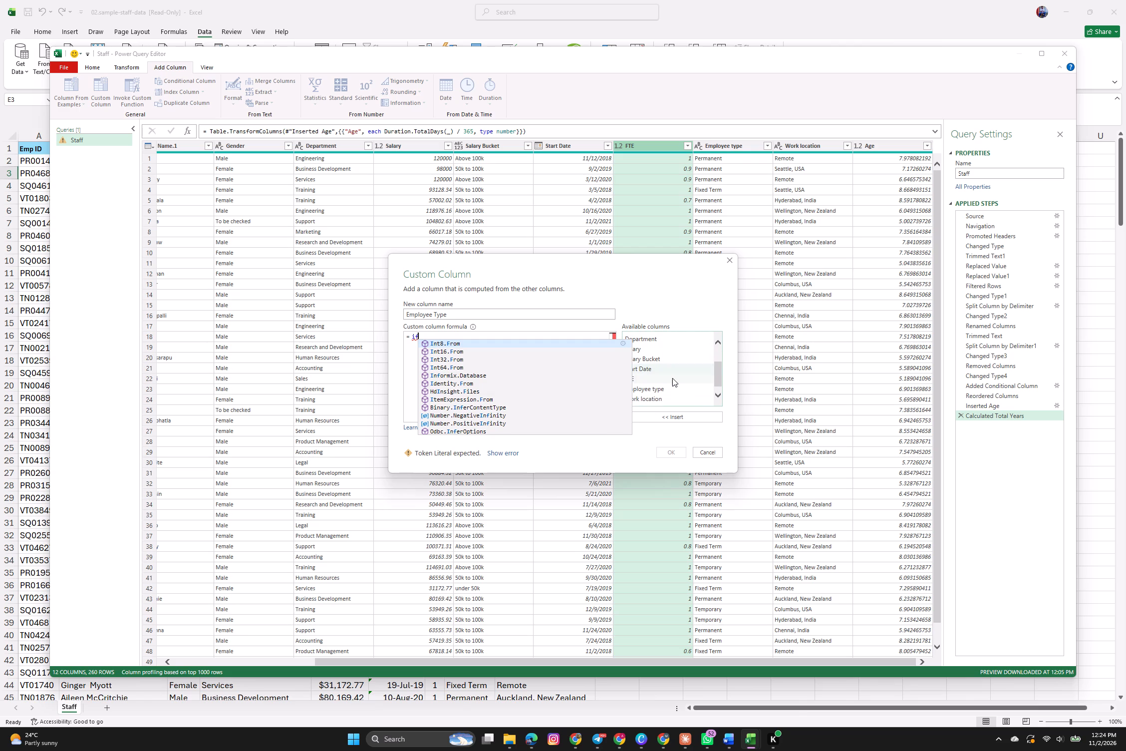
pyautogui.click(671, 378)
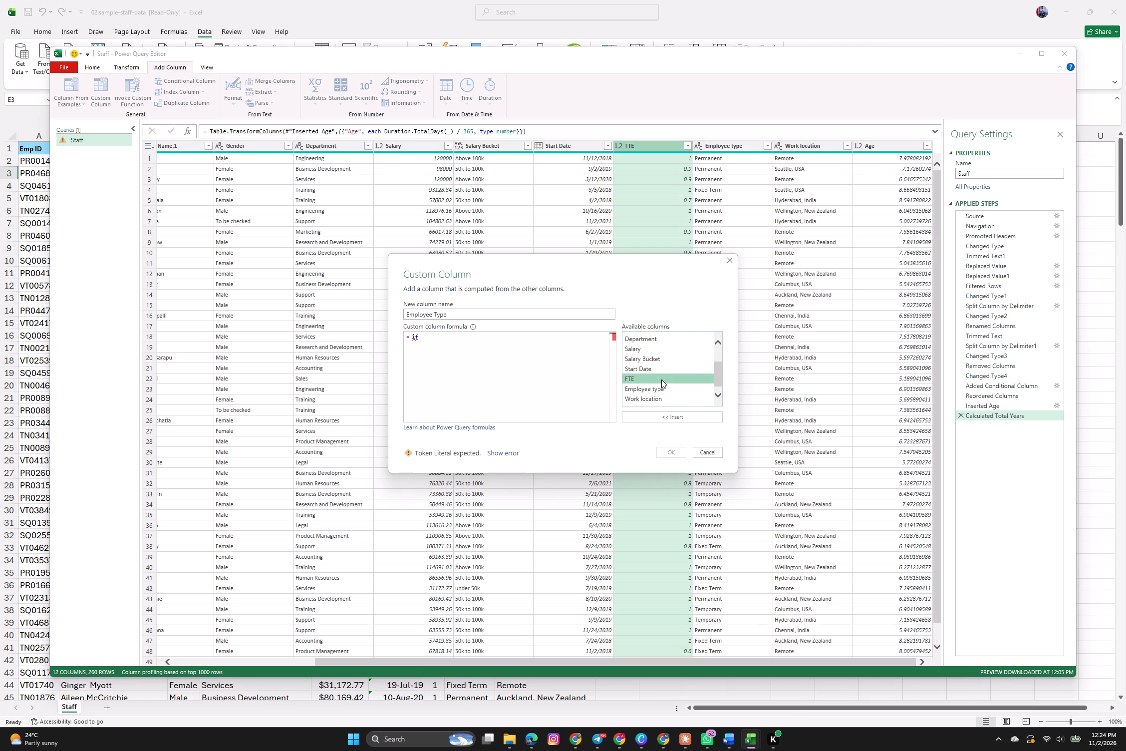
pyautogui.click(653, 378)
pyautogui.click(451, 341)
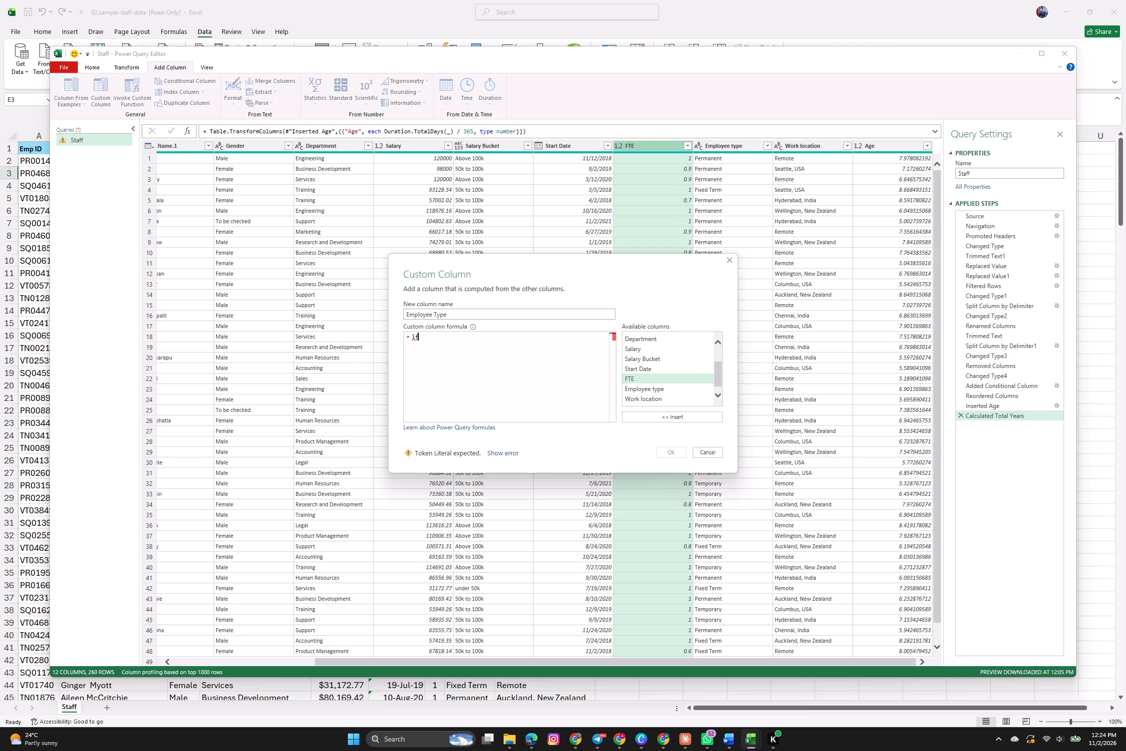
pyautogui.click(689, 379)
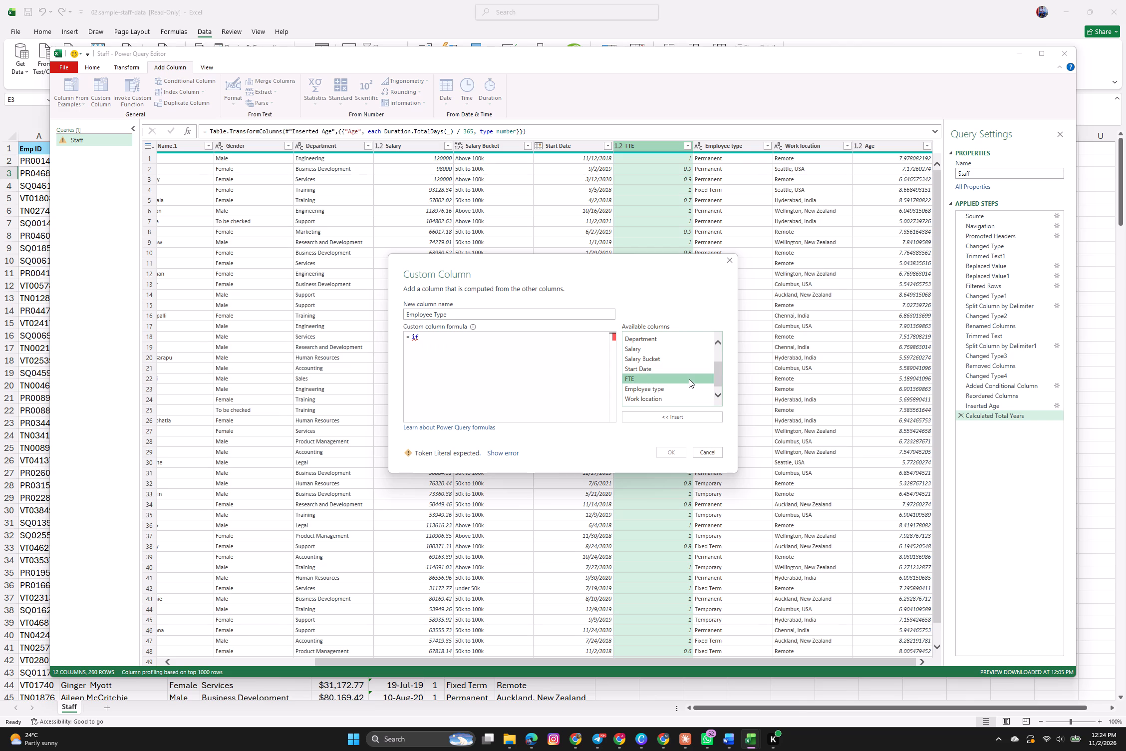
pyautogui.click(676, 416)
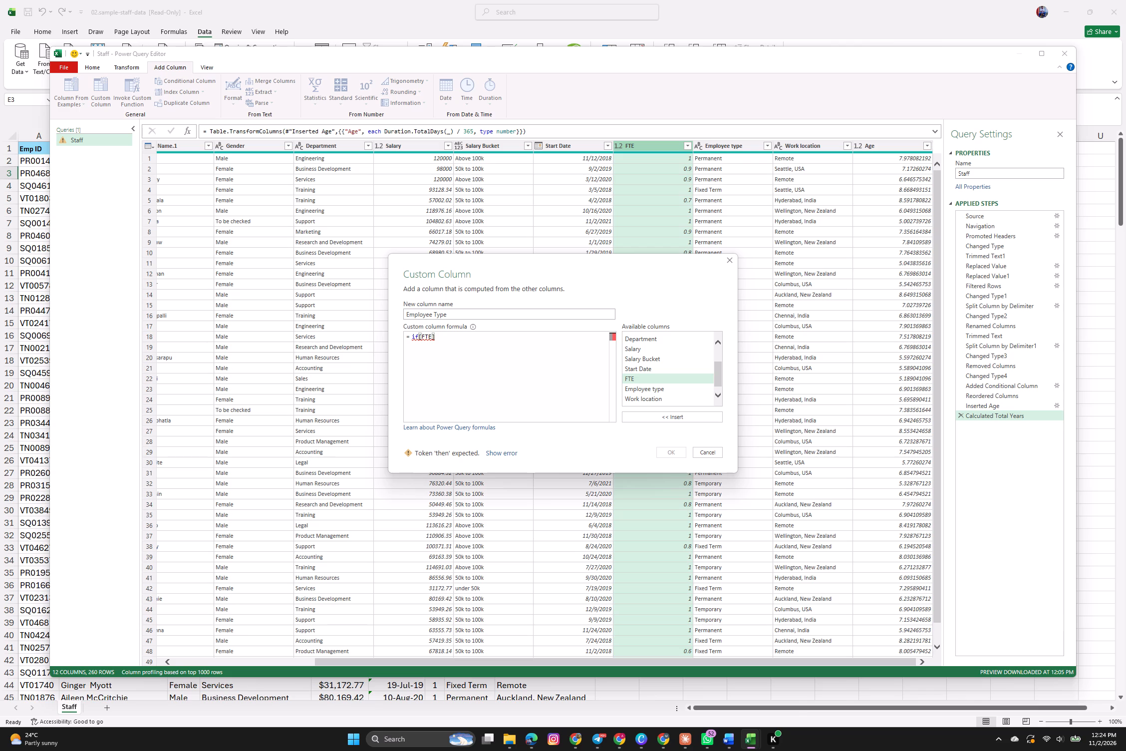
pyautogui.press('=')
pyautogui.press('1')
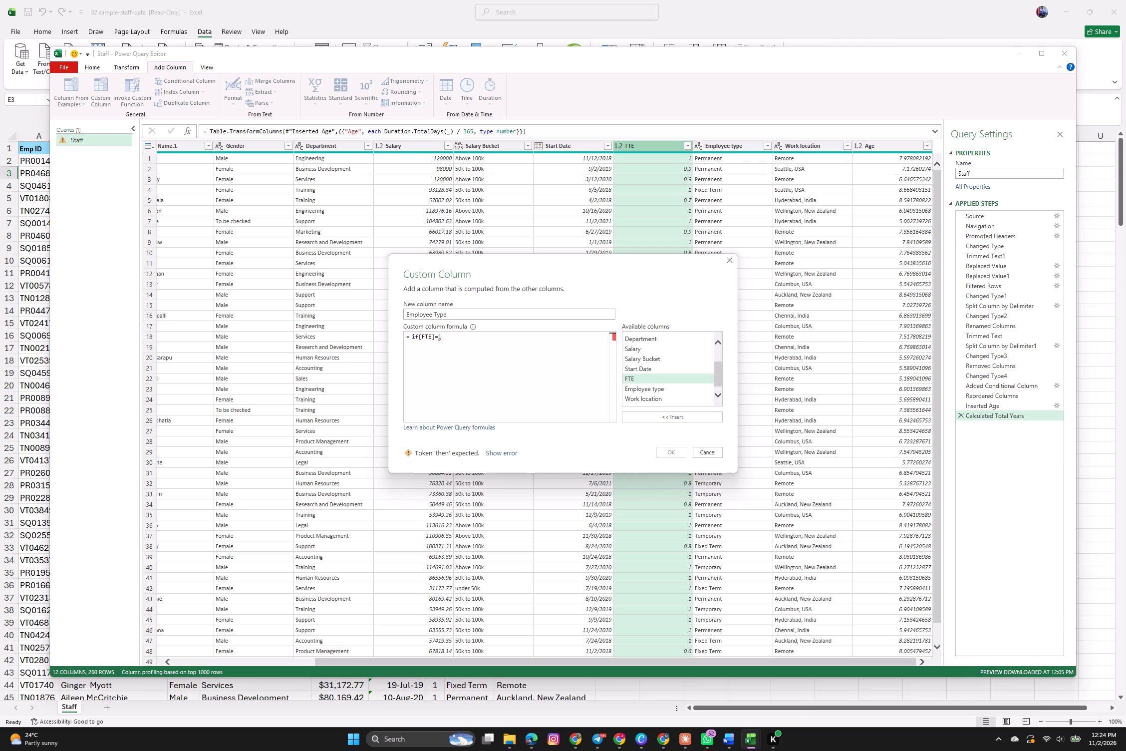
# Extend the Employee Type formula with the true result, then "full time".
pyautogui.press('space')
pyautogui.write('then')
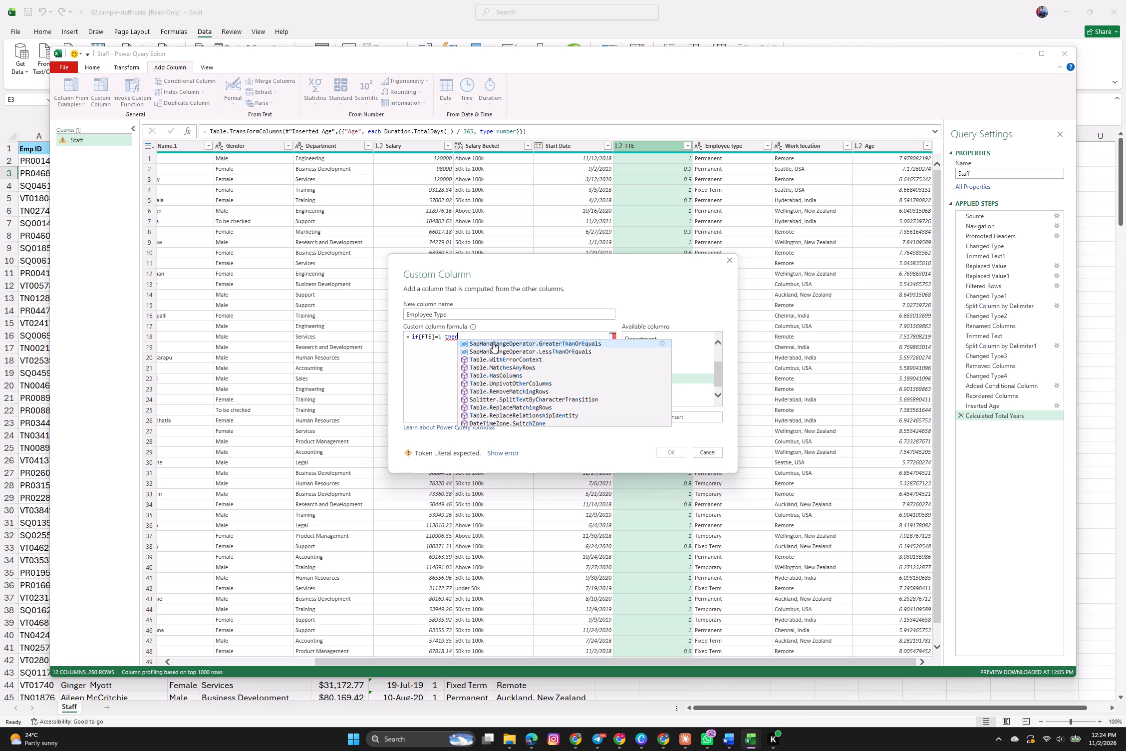
pyautogui.press('space')
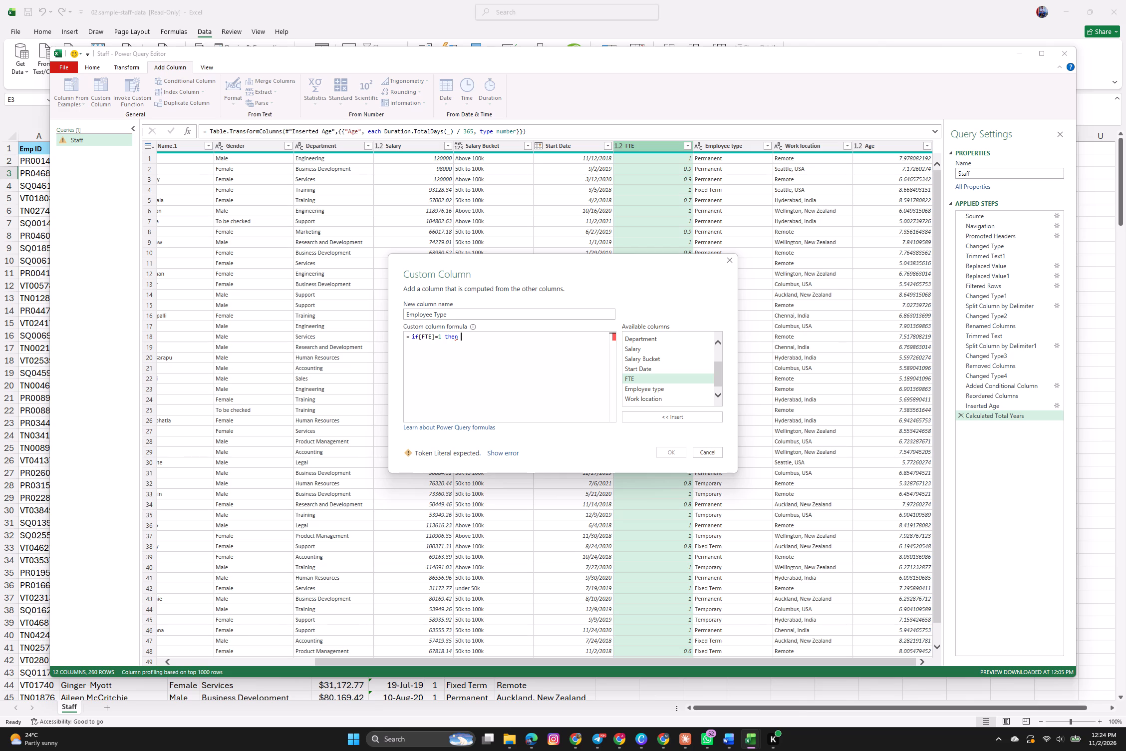
pyautogui.scroll(-4, 639, 362)
pyautogui.scroll(4, 639, 362)
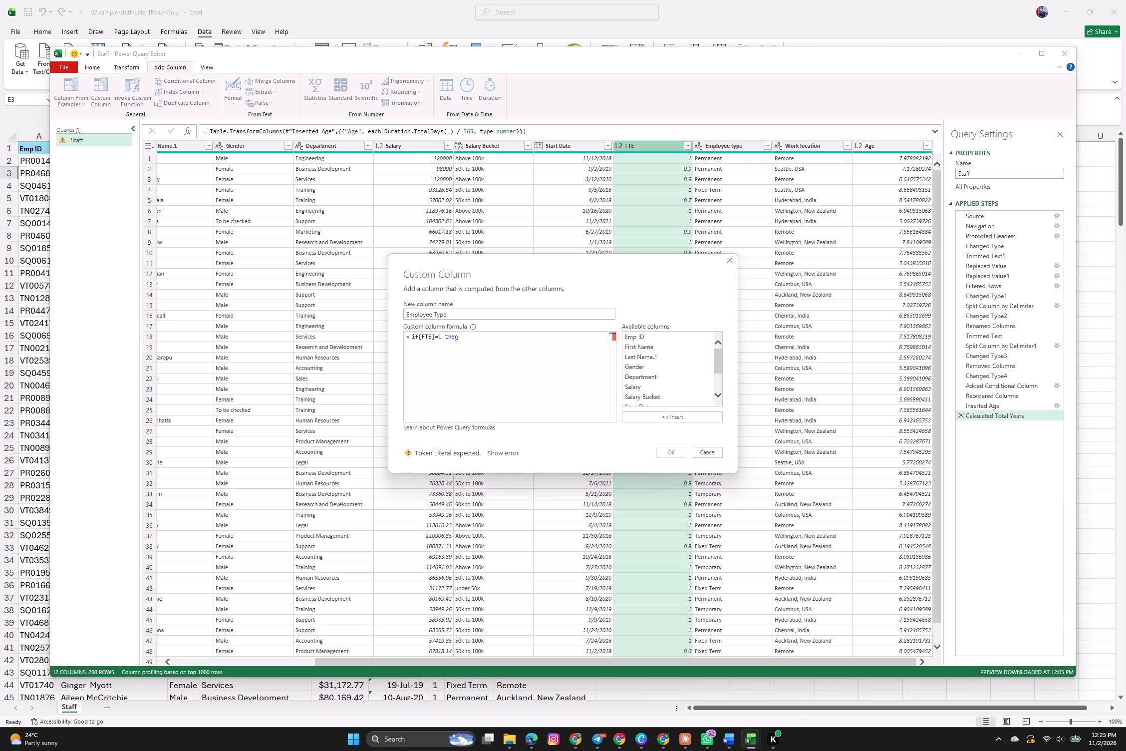
pyautogui.press("'")
pyautogui.press('BackSpace')
pyautogui.write('""')
pyautogui.press('Left')
pyautogui.write('full')
pyautogui.press('space')
pyautogui.write('time')
pyautogui.press('space')
pyautogui.press('BackSpace')
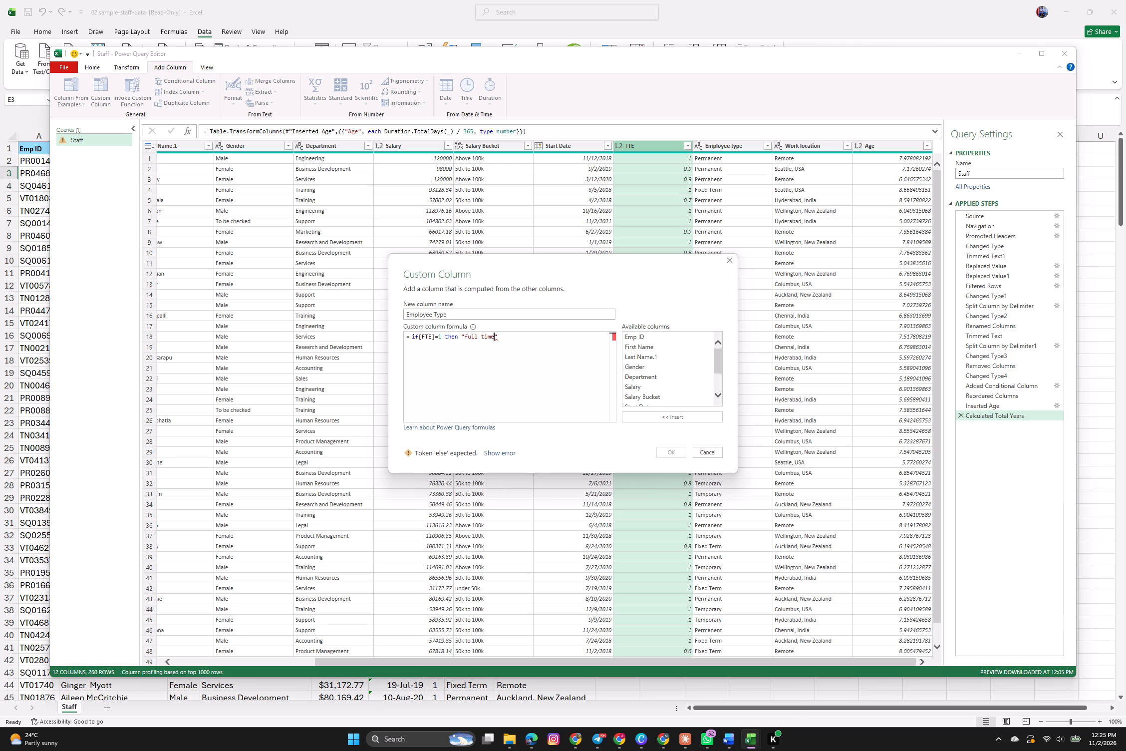
pyautogui.click(502, 341)
pyautogui.press('space')
# Complete the Employee Type formula with else "part time" in double quotes and create the custom column.
pyautogui.write('else')
pyautogui.press('space')
pyautogui.press("'")
pyautogui.write('part')
pyautogui.press('space')
pyautogui.write("time'")
pyautogui.press('BackSpace')
pyautogui.hotkey('shift', '"')
pyautogui.click(521, 337)
pyautogui.press('BackSpace')
pyautogui.hotkey('shift', '"')
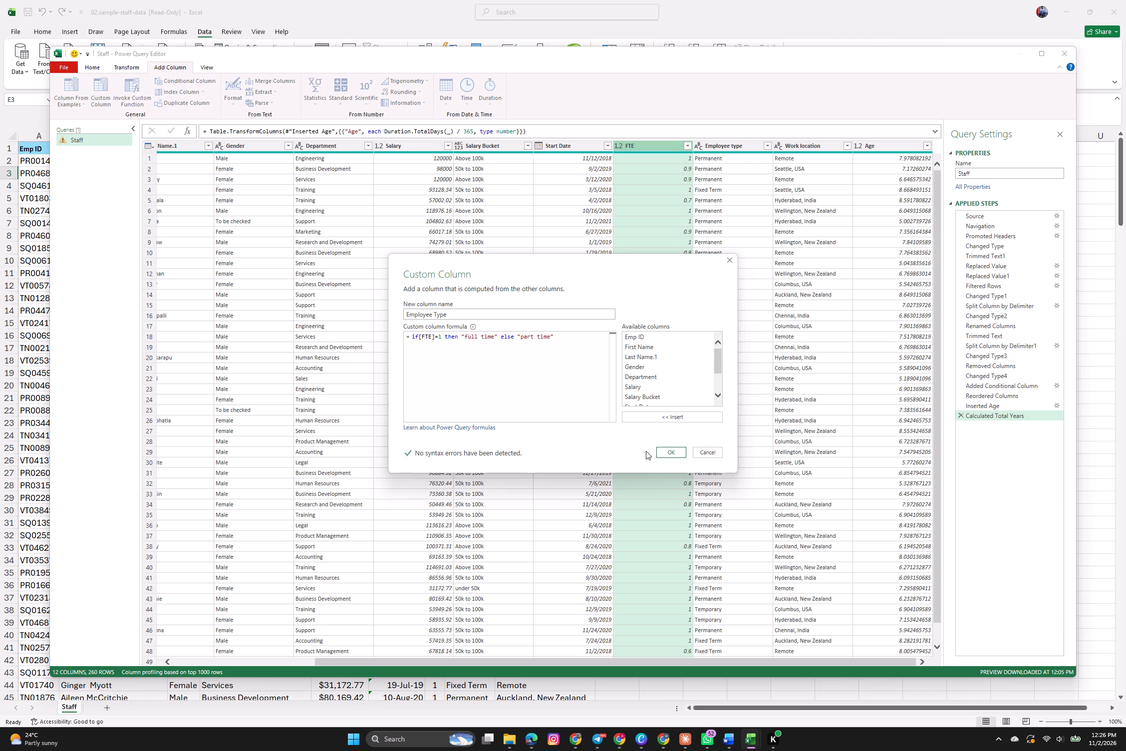
pyautogui.click(669, 451)
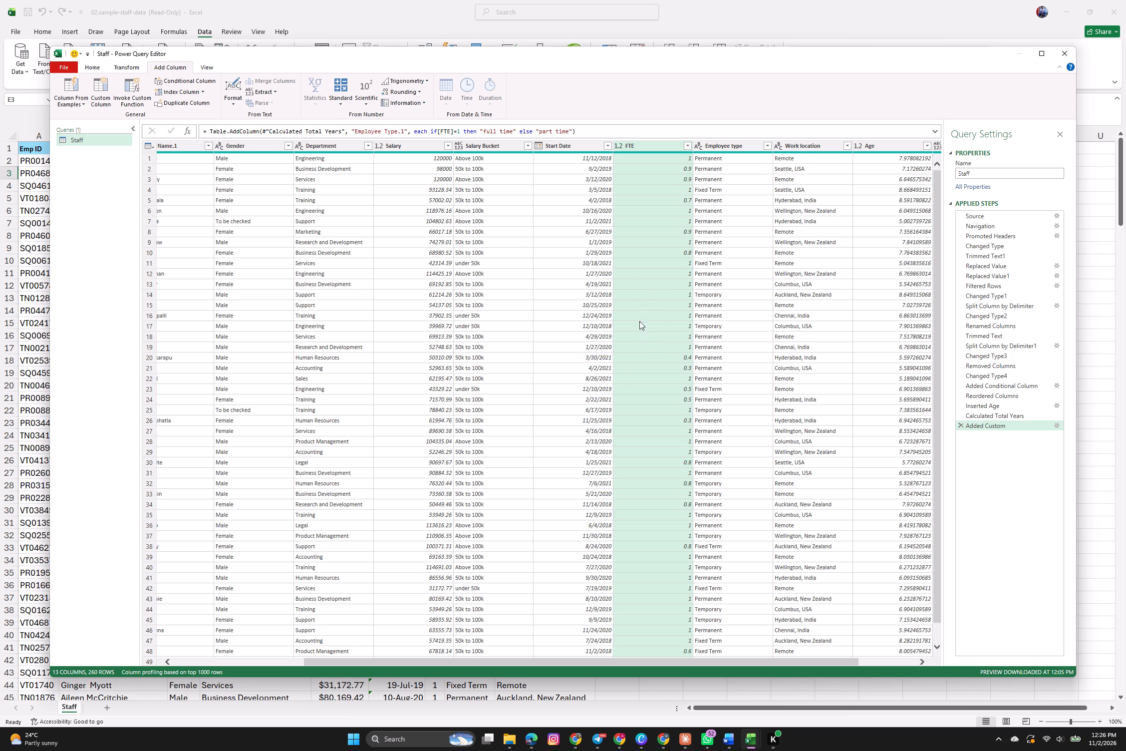
# Reopen the Added Custom step's settings and rename the new FTE-based column to Work time.
pyautogui.scroll(-1, 656, 362)
pyautogui.scroll(3, 656, 362)
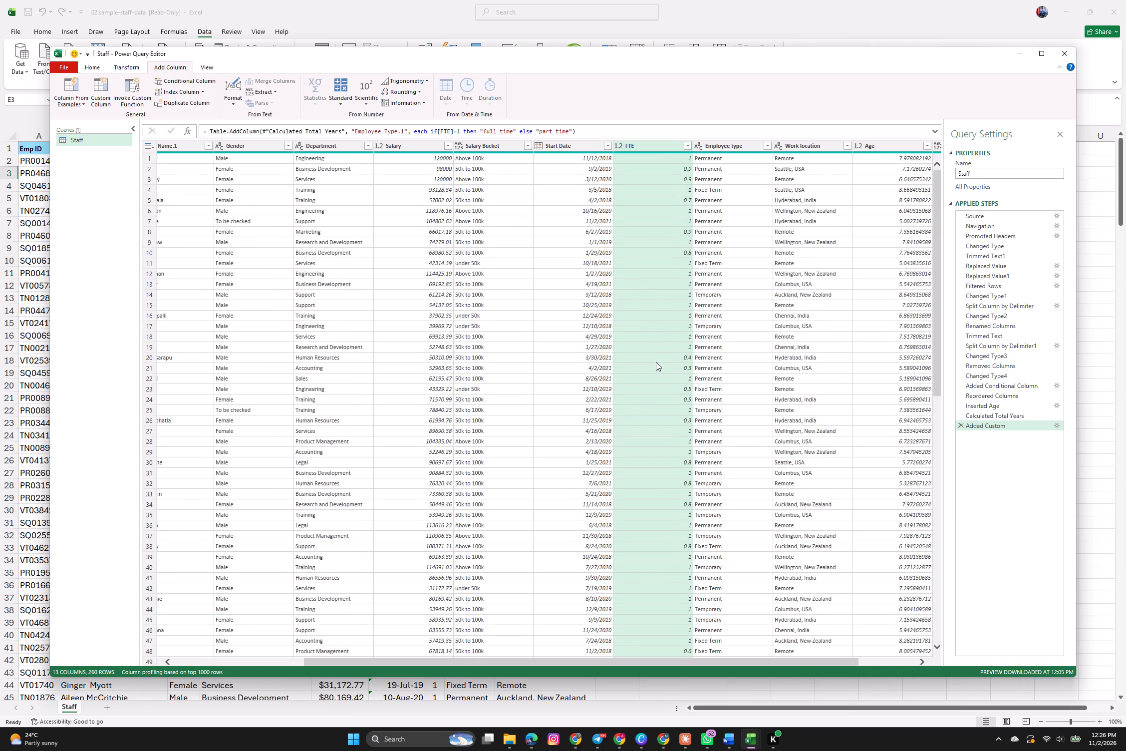
pyautogui.hscroll(-1, 852, 371)
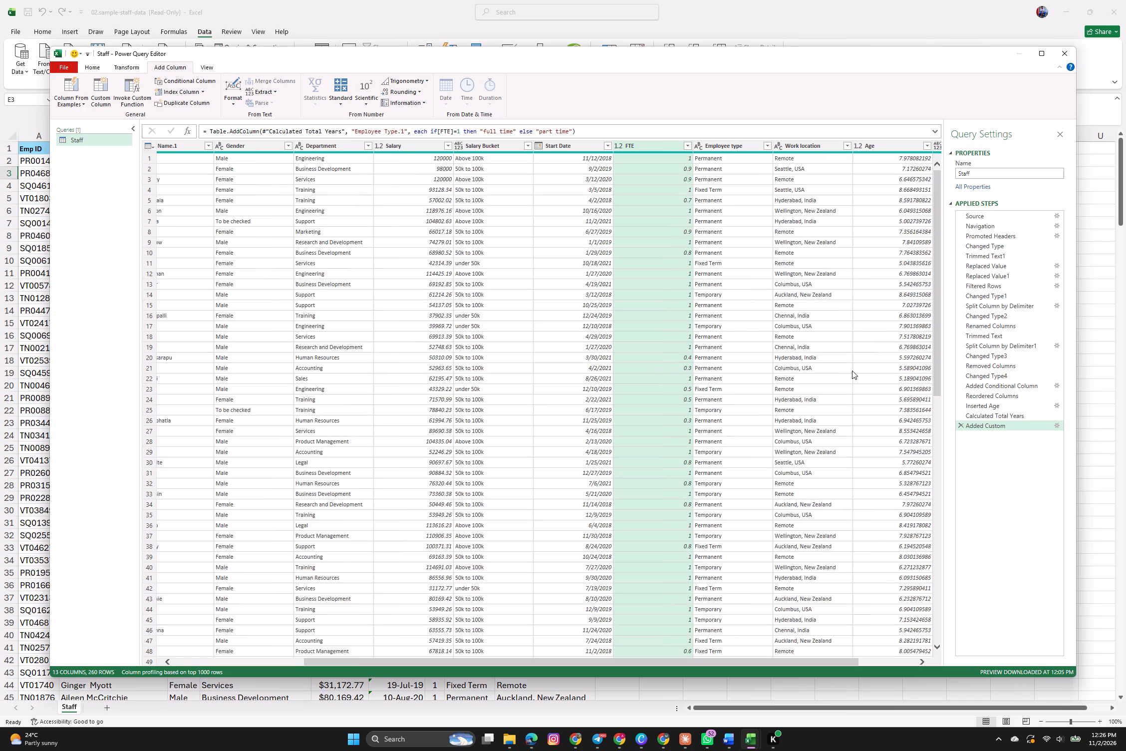
pyautogui.hscroll(-2, 852, 371)
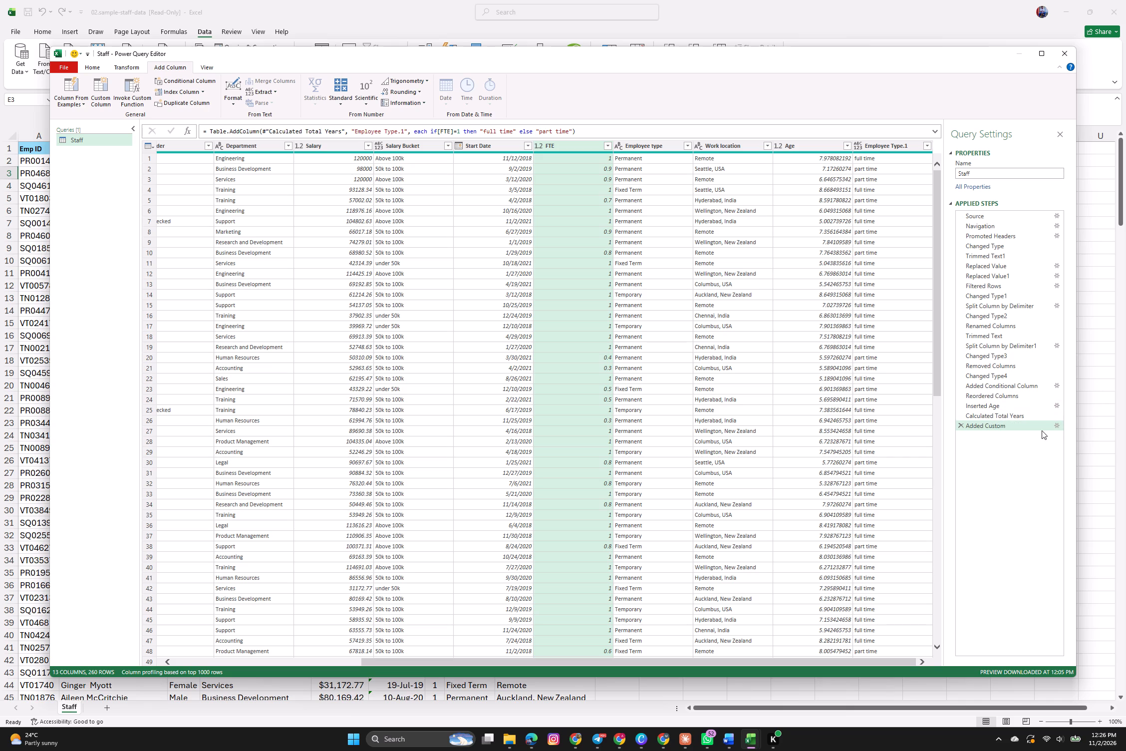
pyautogui.click(1057, 426)
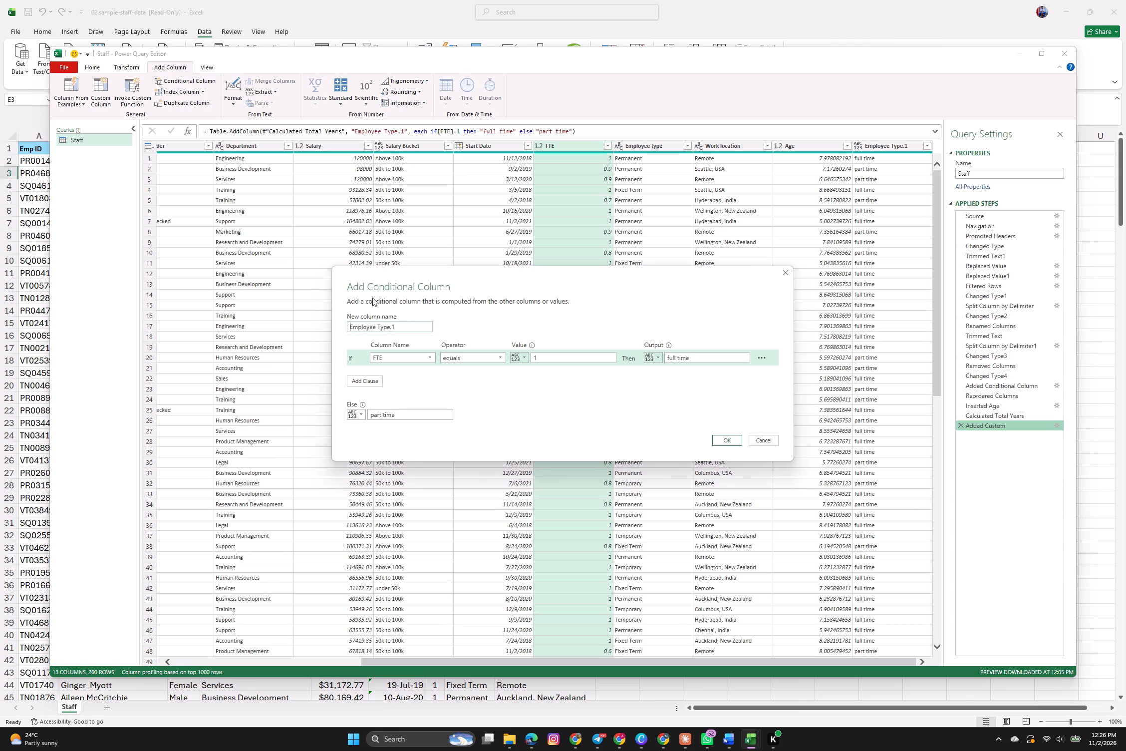
pyautogui.doubleClick(386, 327)
pyautogui.doubleClick(386, 327)
pyautogui.write('ork')
pyautogui.press('space')
pyautogui.write('time')
pyautogui.click(734, 440)
# Close the query editor and load the cleaned Staff query into the workbook.
pyautogui.scroll(1, 691, 371)
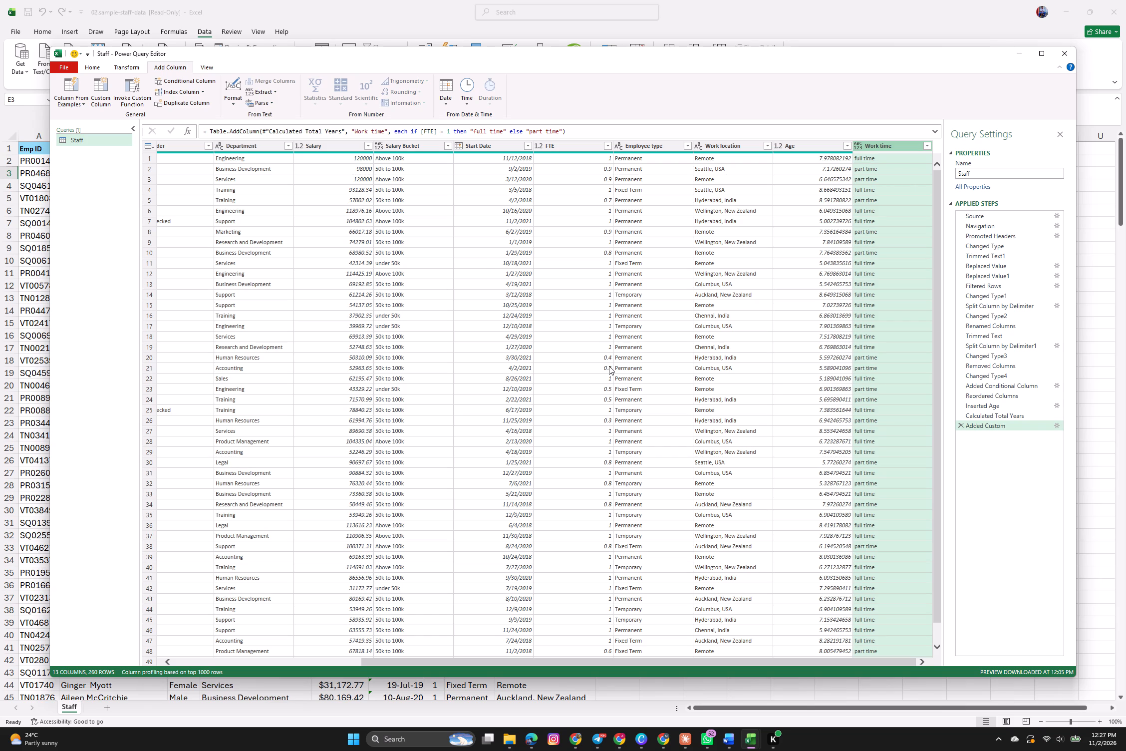
pyautogui.scroll(4, 608, 366)
pyautogui.hscroll(1, 465, 271)
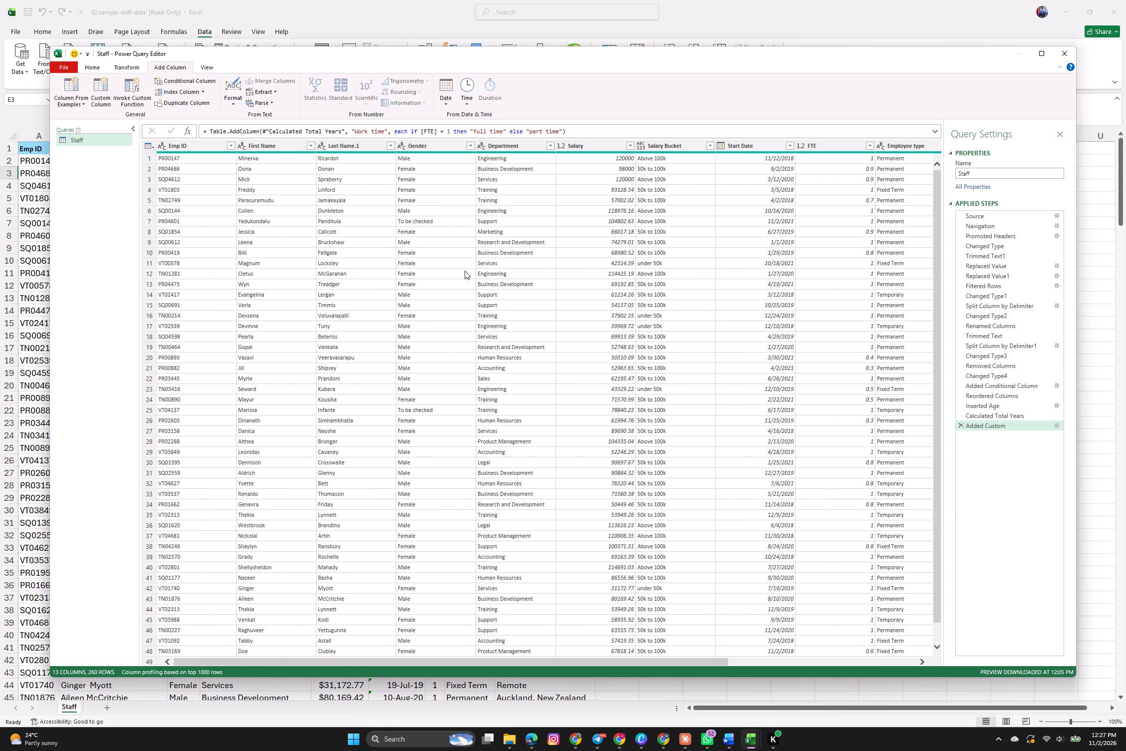
pyautogui.hscroll(1, 465, 271)
pyautogui.scroll(4, 465, 271)
pyautogui.click(95, 64)
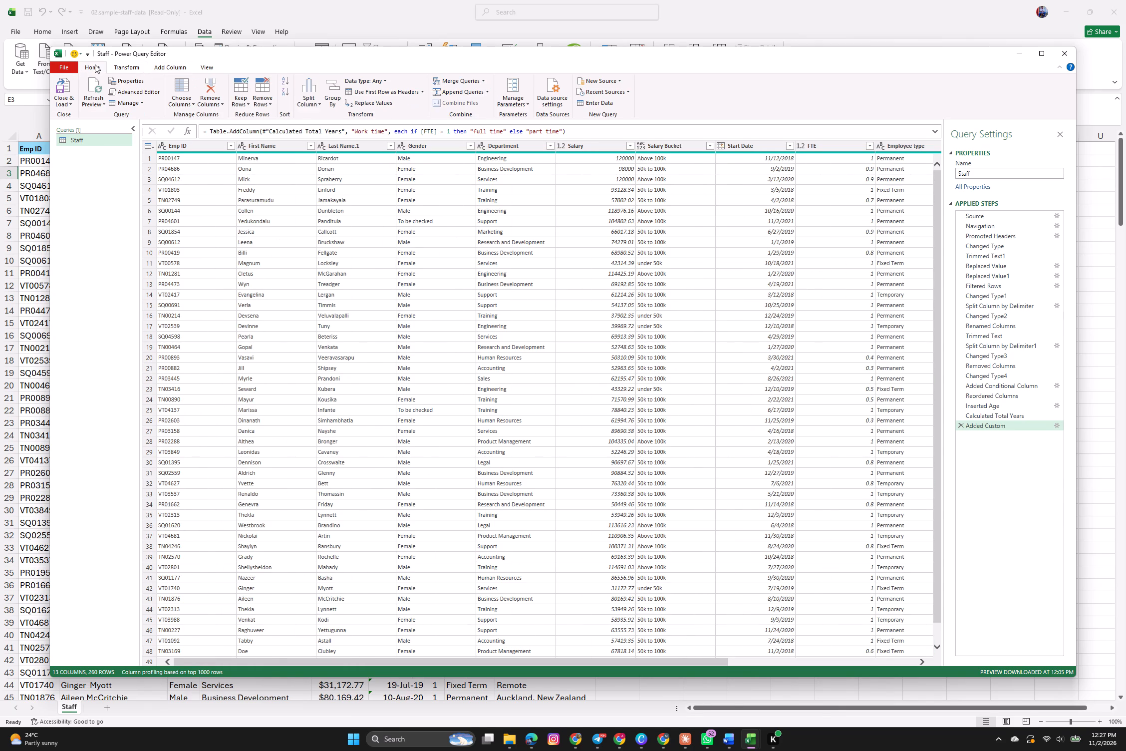
pyautogui.click(62, 81)
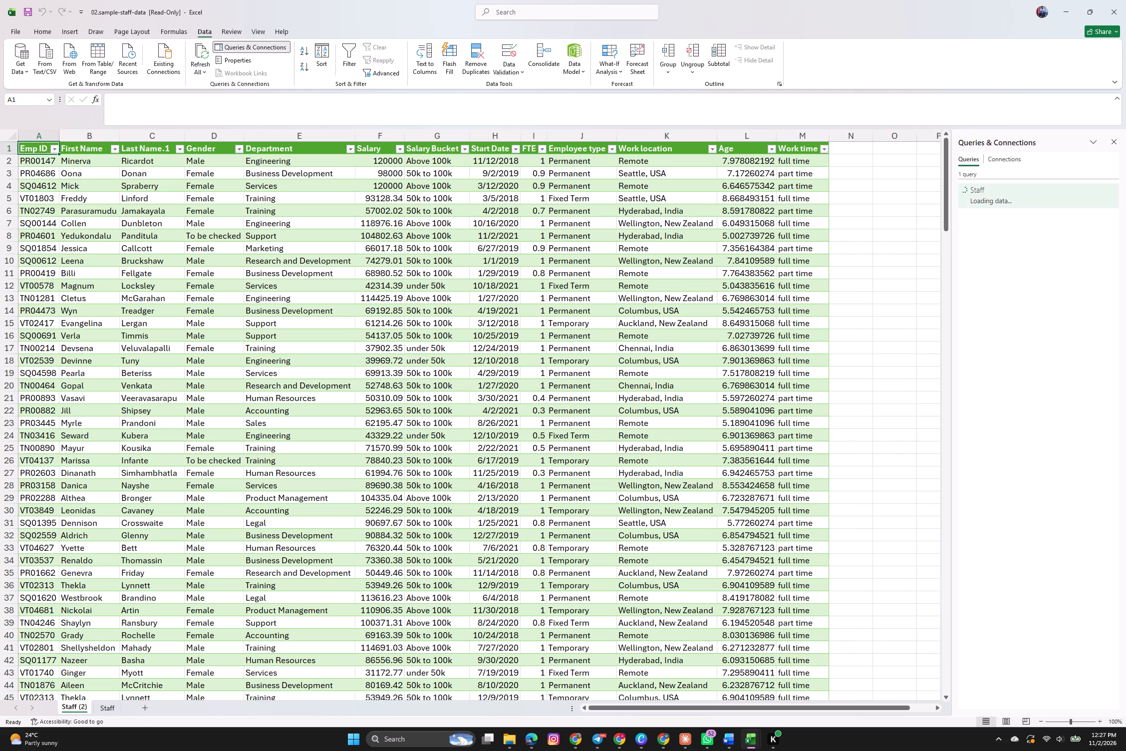
pyautogui.scroll(-1, 411, 328)
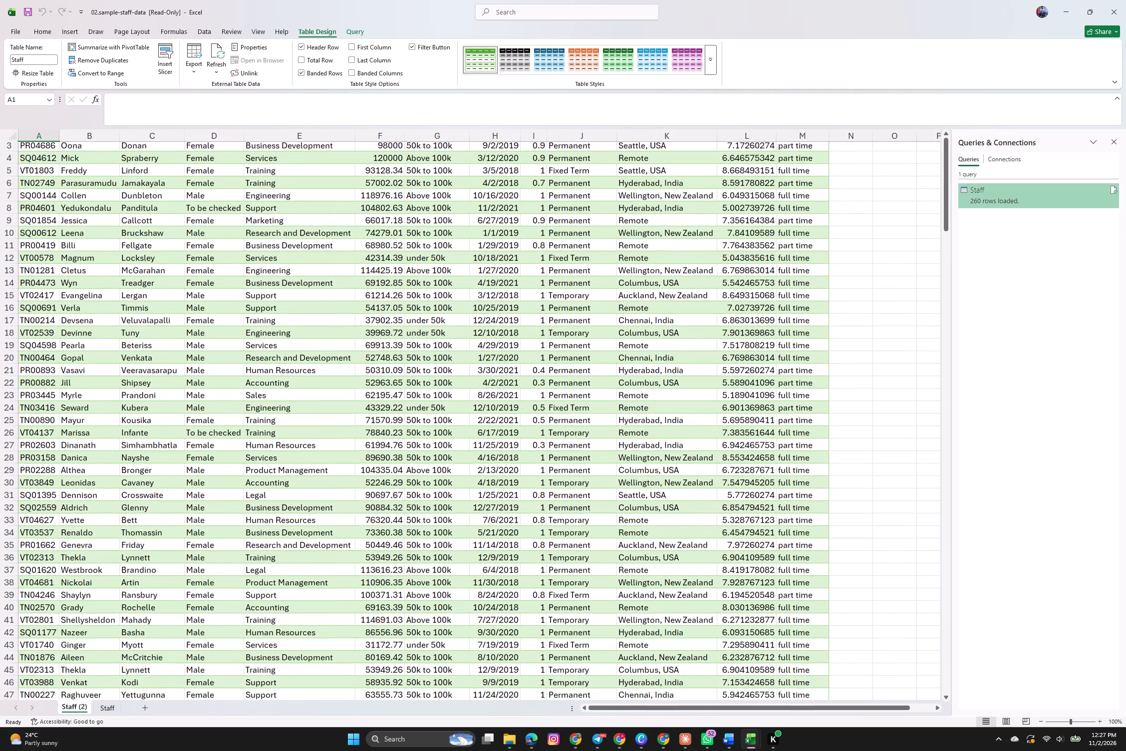
pyautogui.scroll(4, 411, 328)
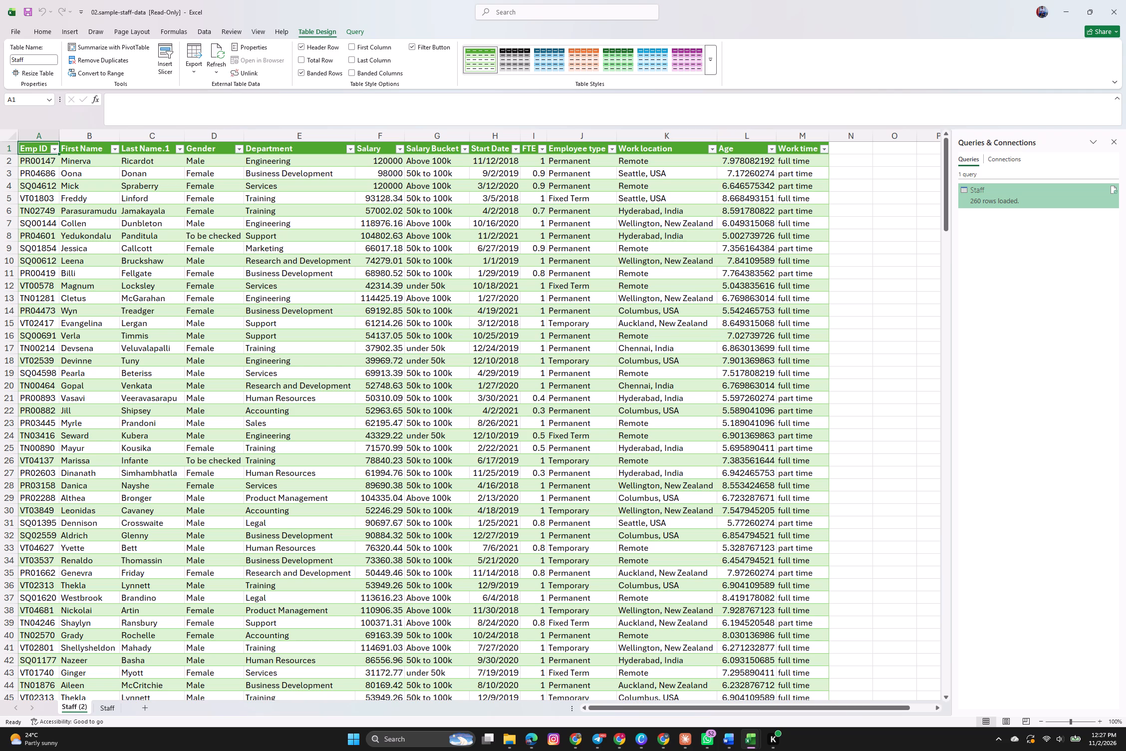
pyautogui.click(109, 707)
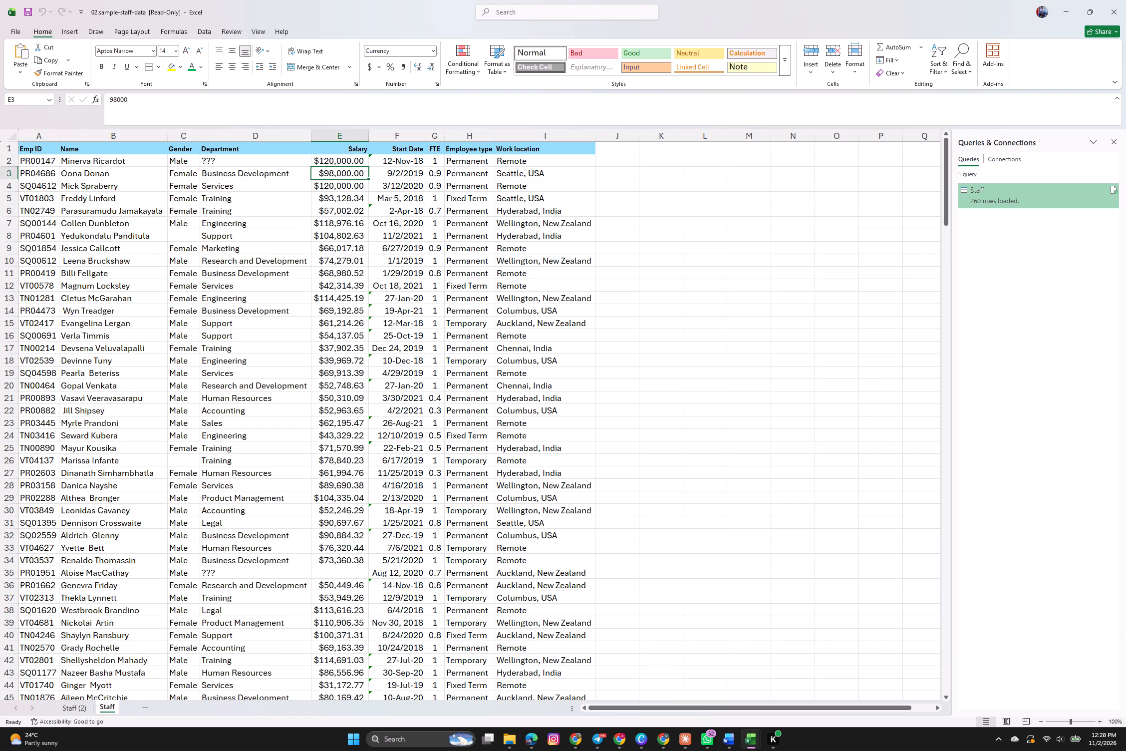
pyautogui.click(330, 174)
pyautogui.click(331, 175)
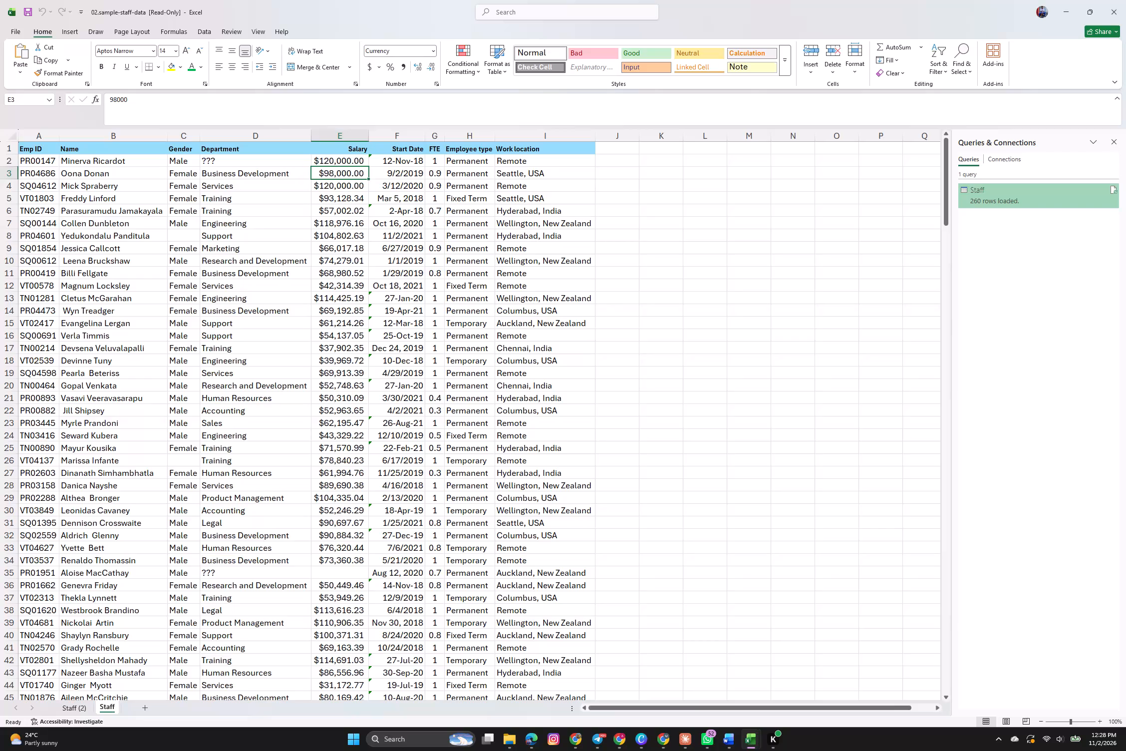
pyautogui.click(349, 174)
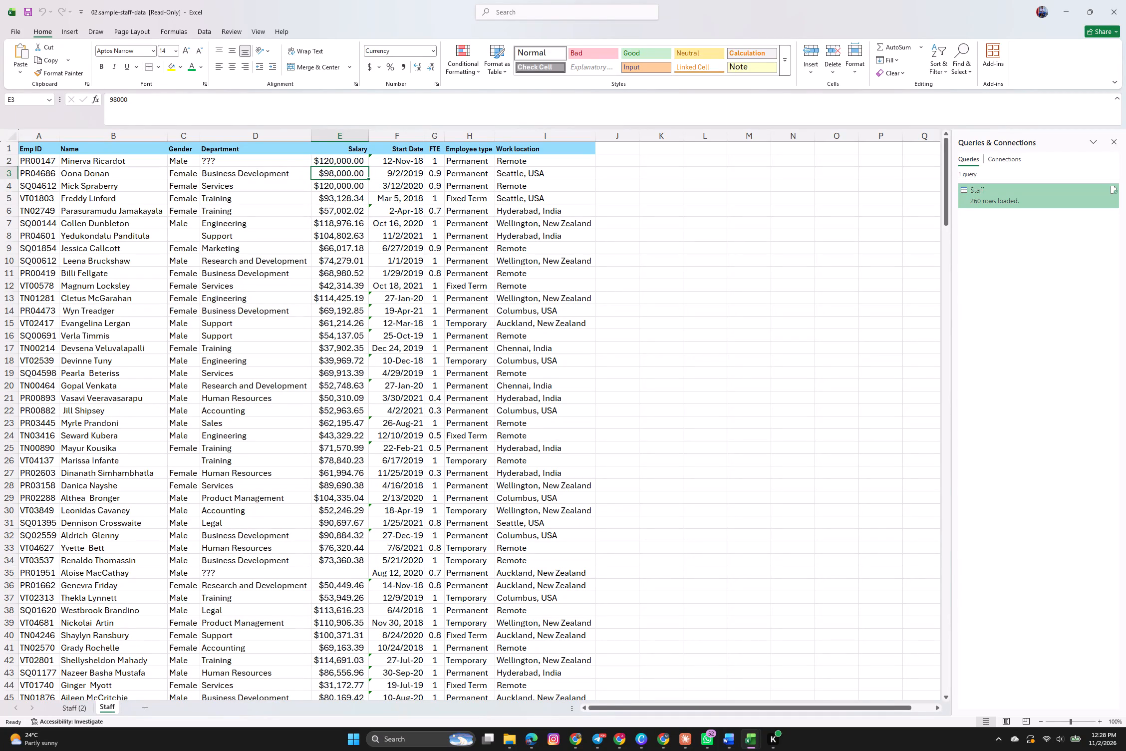
pyautogui.click(116, 99)
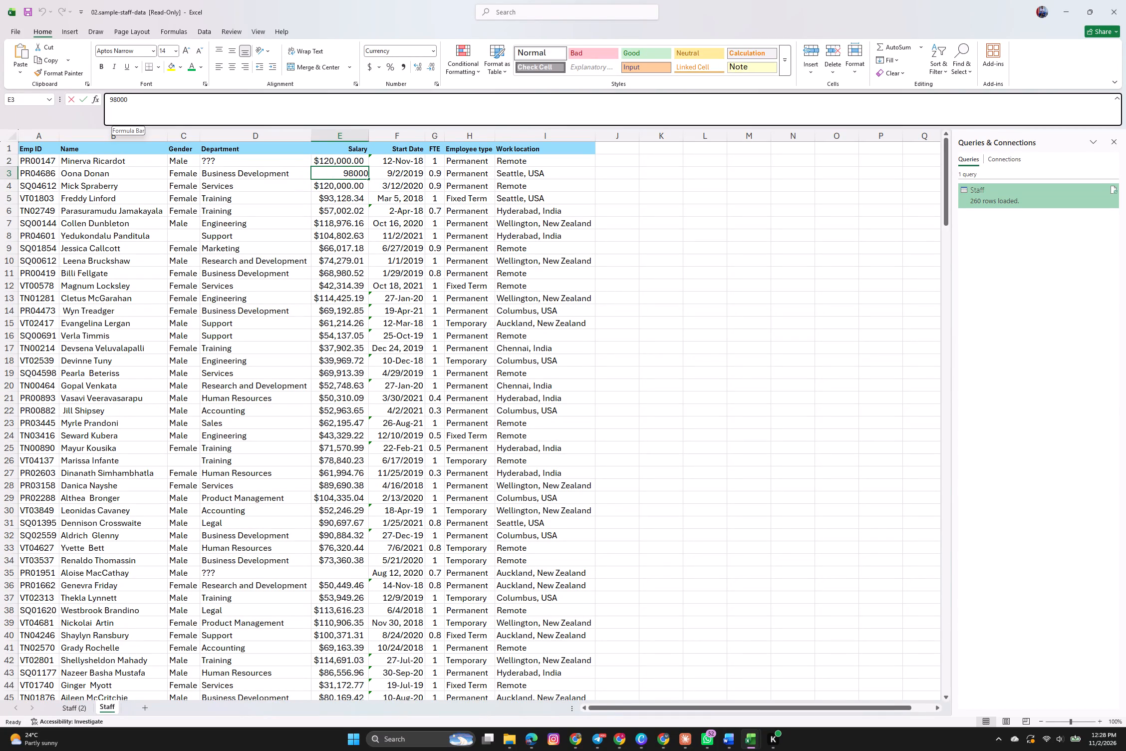
pyautogui.press('BackSpace')
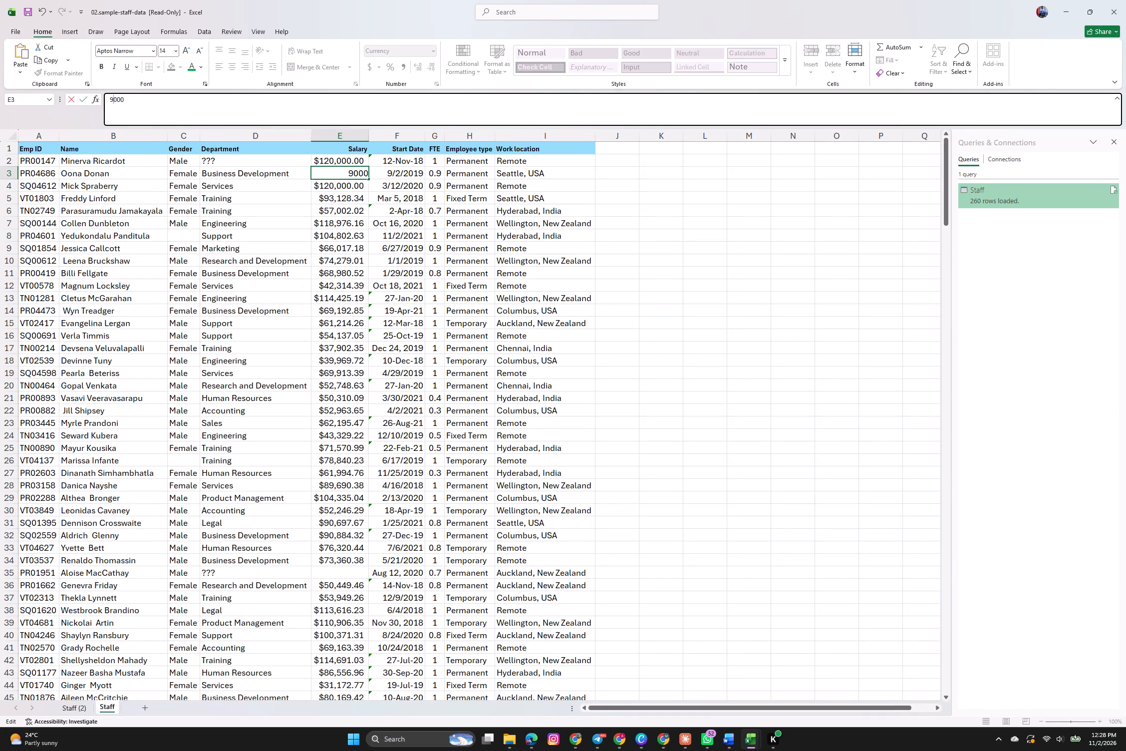
pyautogui.press('BackSpace')
pyautogui.press('1')
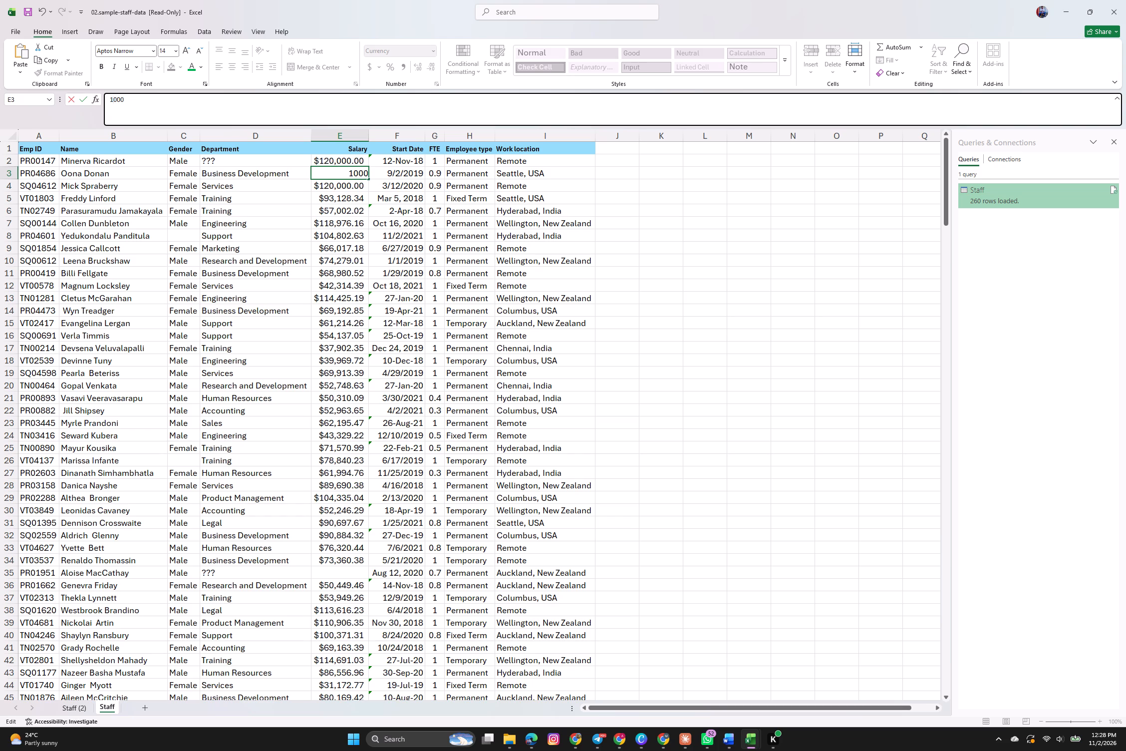
pyautogui.write('00')
pyautogui.press('Return')
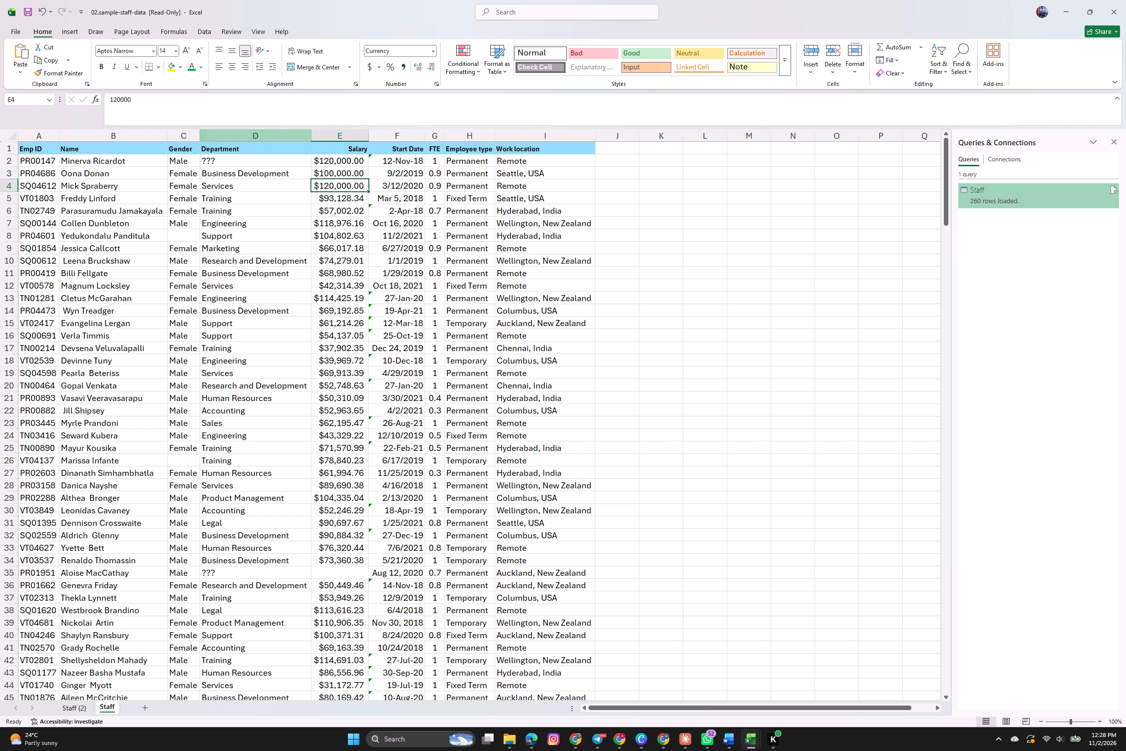
# Return to the Staff (2) sheet containing the loaded query table.
pyautogui.click(77, 709)
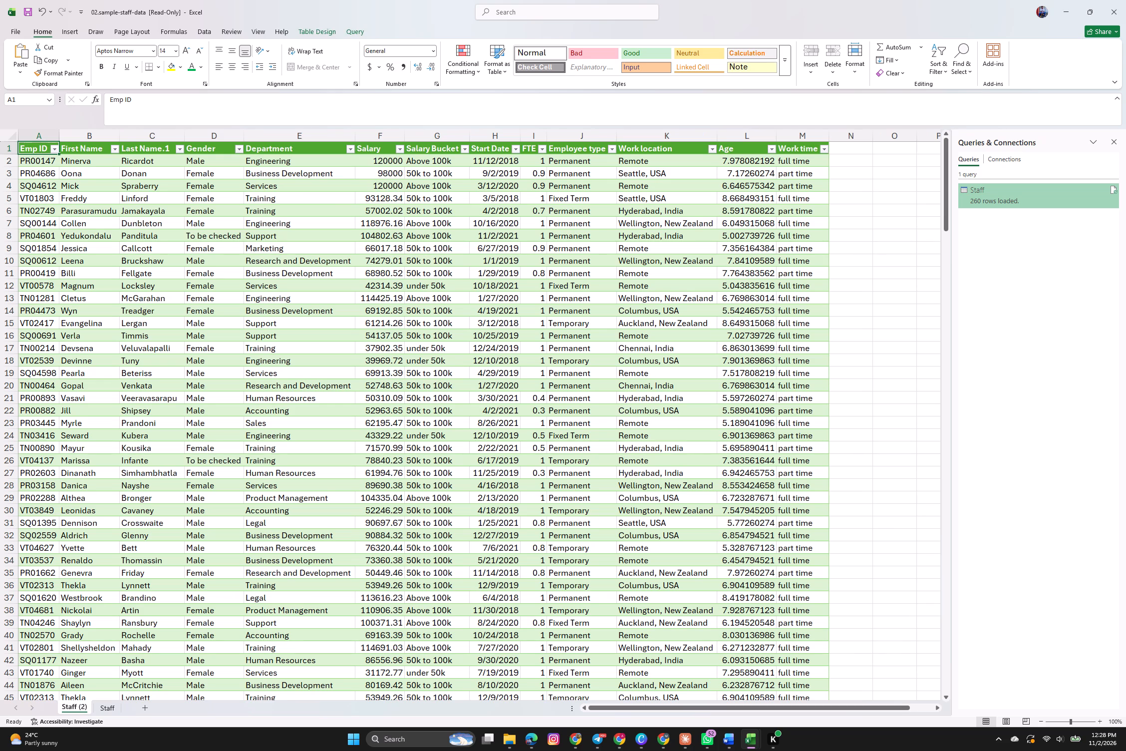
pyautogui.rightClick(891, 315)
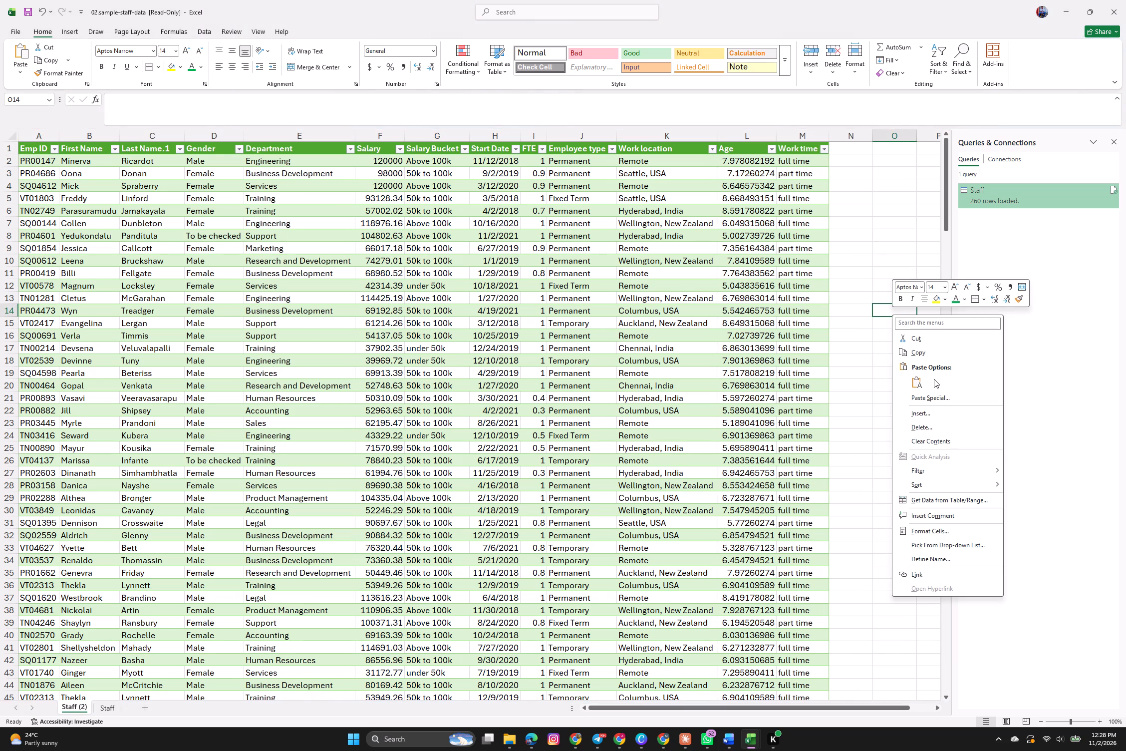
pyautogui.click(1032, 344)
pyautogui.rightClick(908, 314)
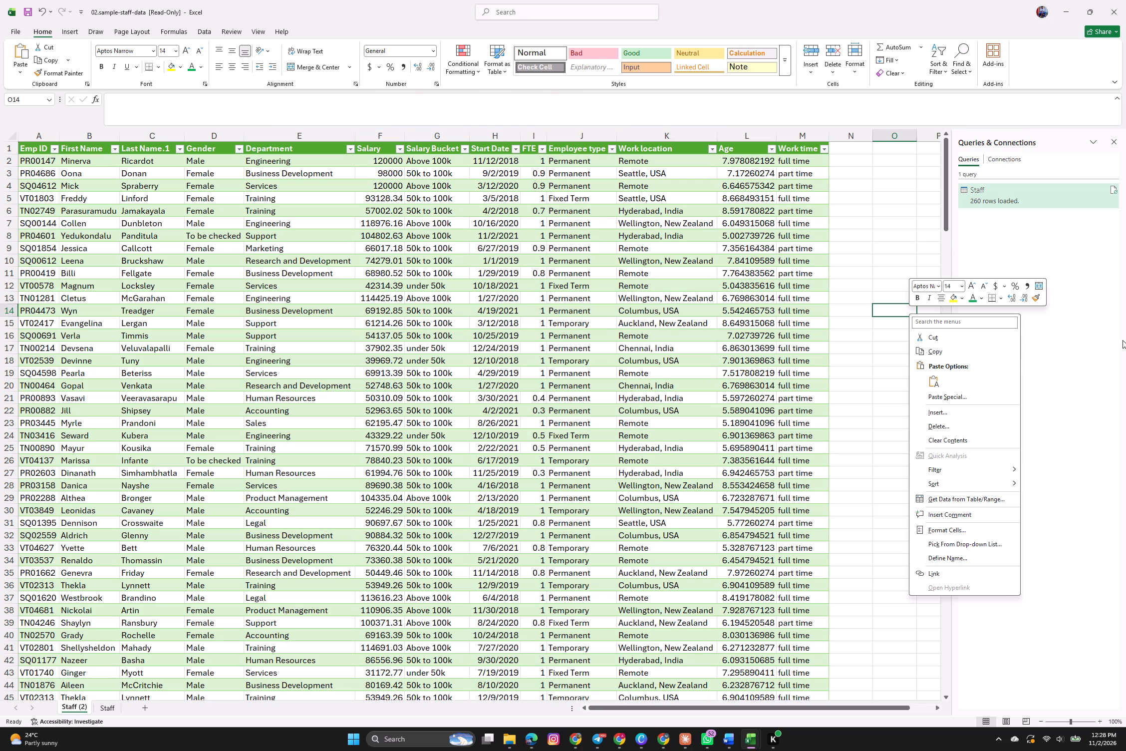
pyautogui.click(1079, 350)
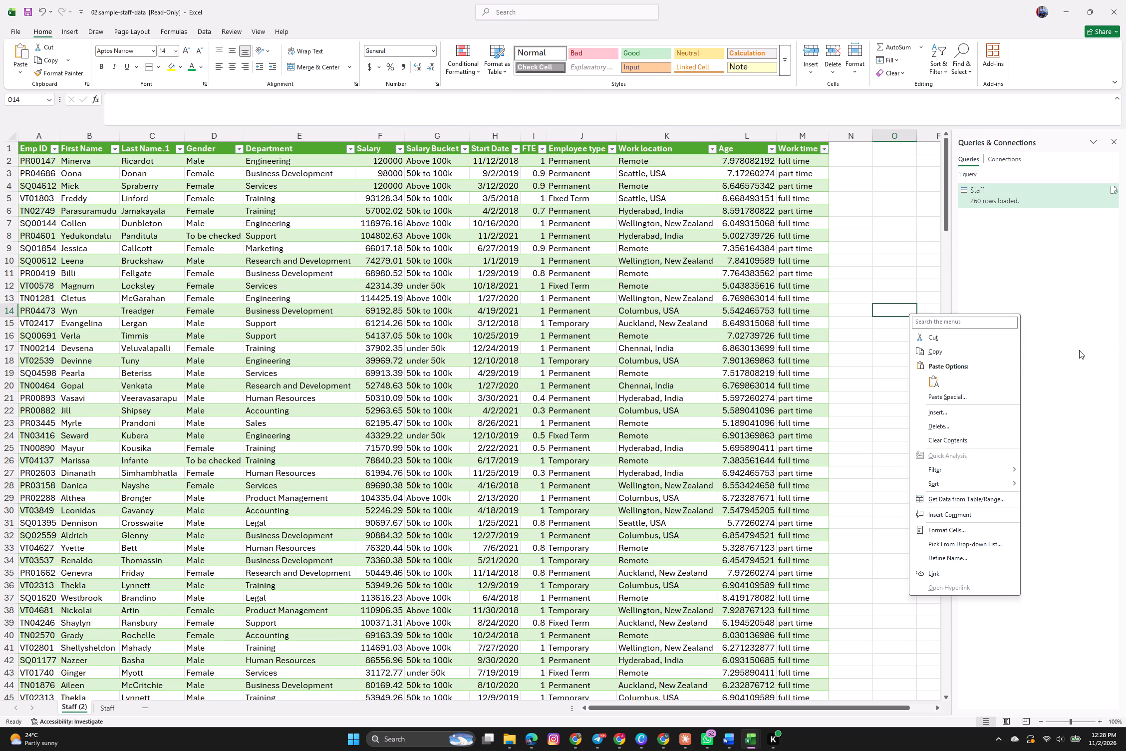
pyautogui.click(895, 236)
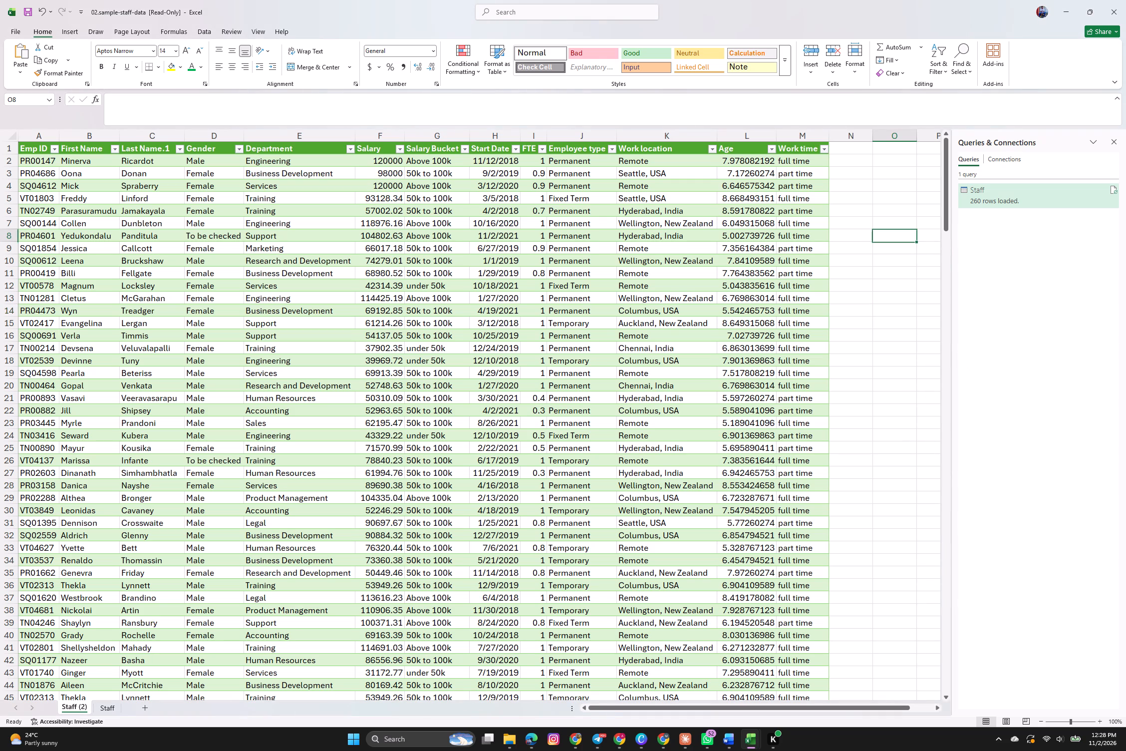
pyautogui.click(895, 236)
# Refresh the loaded query table on the Staff (2) sheet to bring in the edited source salary.
pyautogui.rightClick(386, 172)
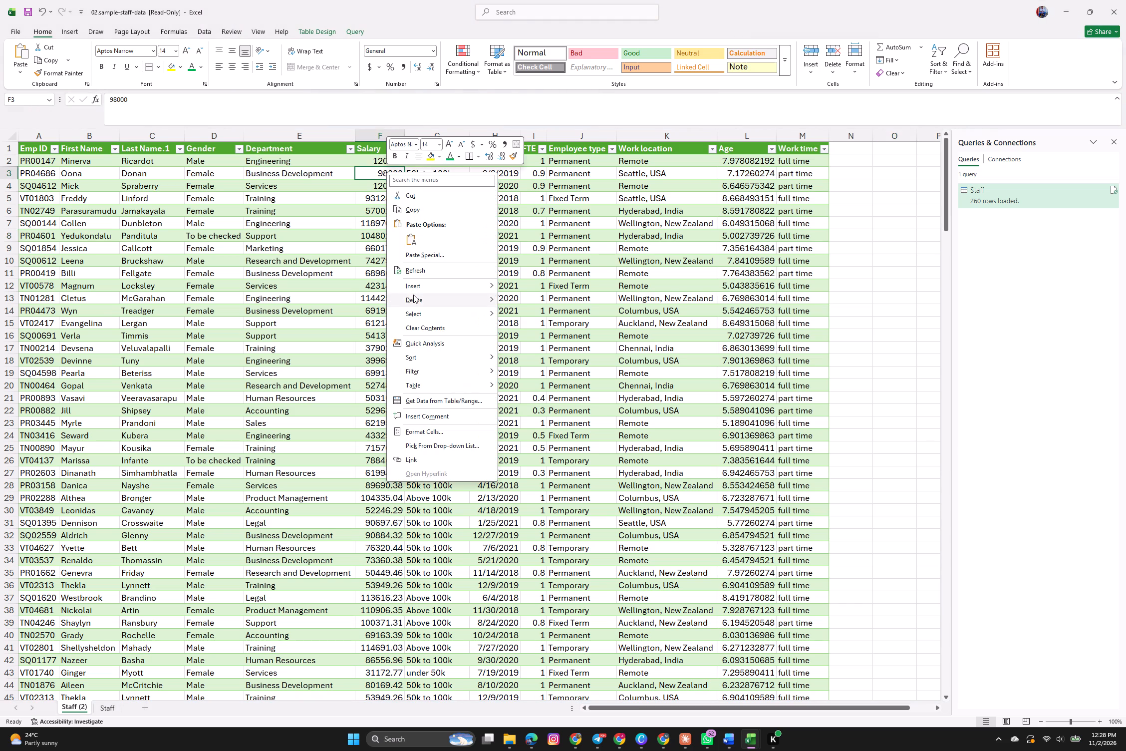
pyautogui.click(453, 269)
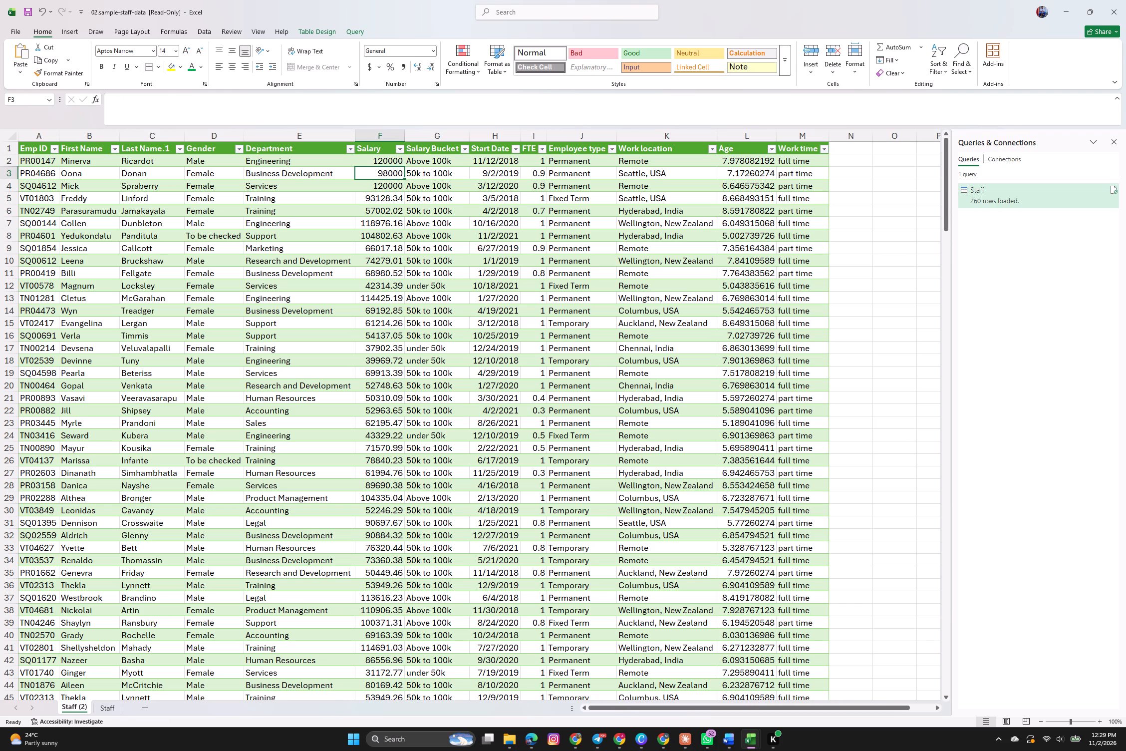
pyautogui.scroll(-1, 418, 327)
pyautogui.scroll(5, 418, 327)
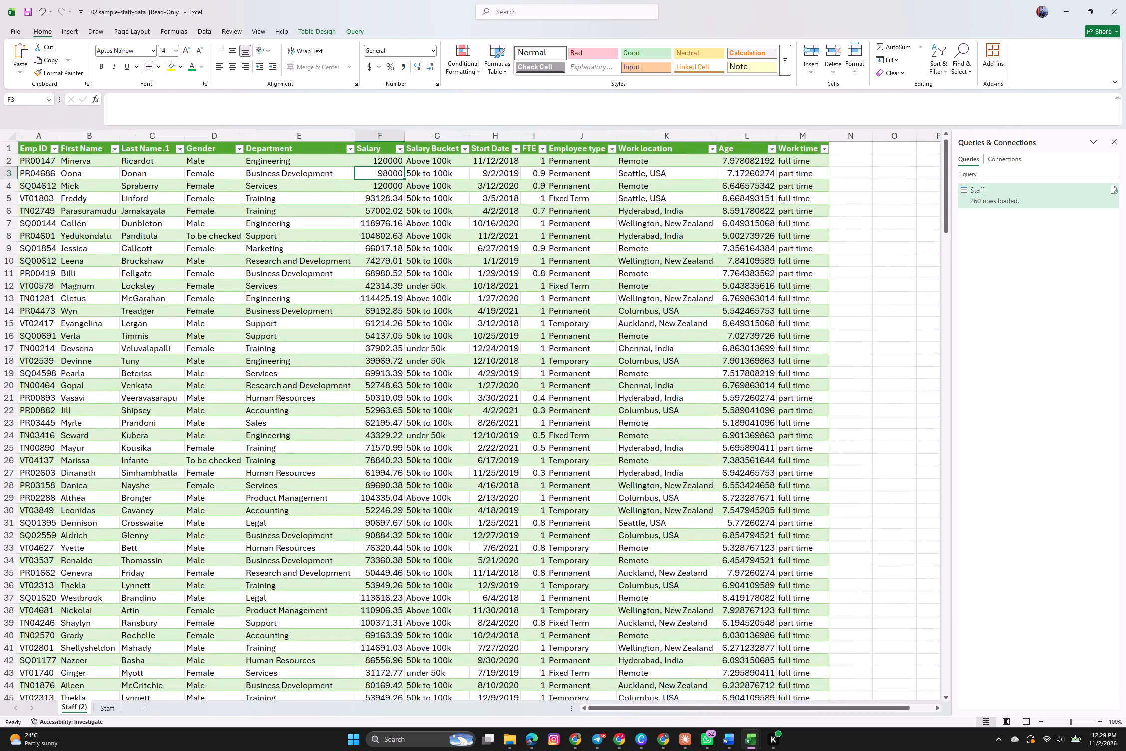
# From the Staff sheet, save the read-only workbook to Downloads as an Excel Workbook named Copy of 02.sample-staff-data.
pyautogui.click(105, 710)
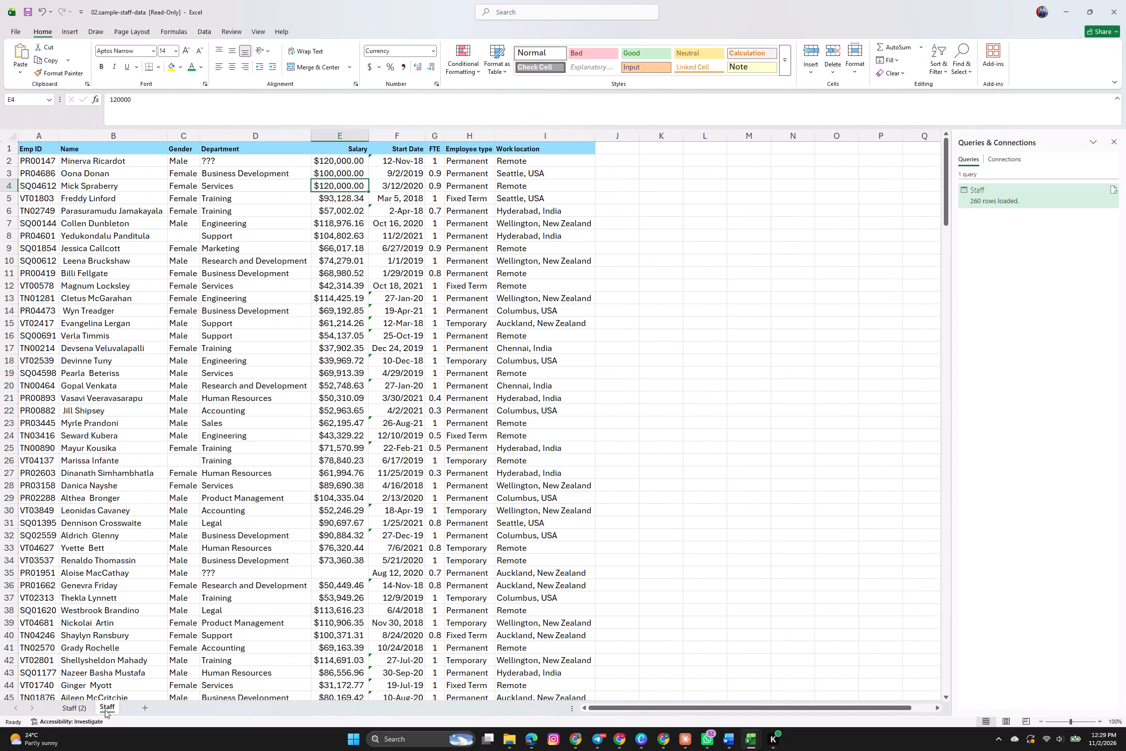
pyautogui.click(27, 9)
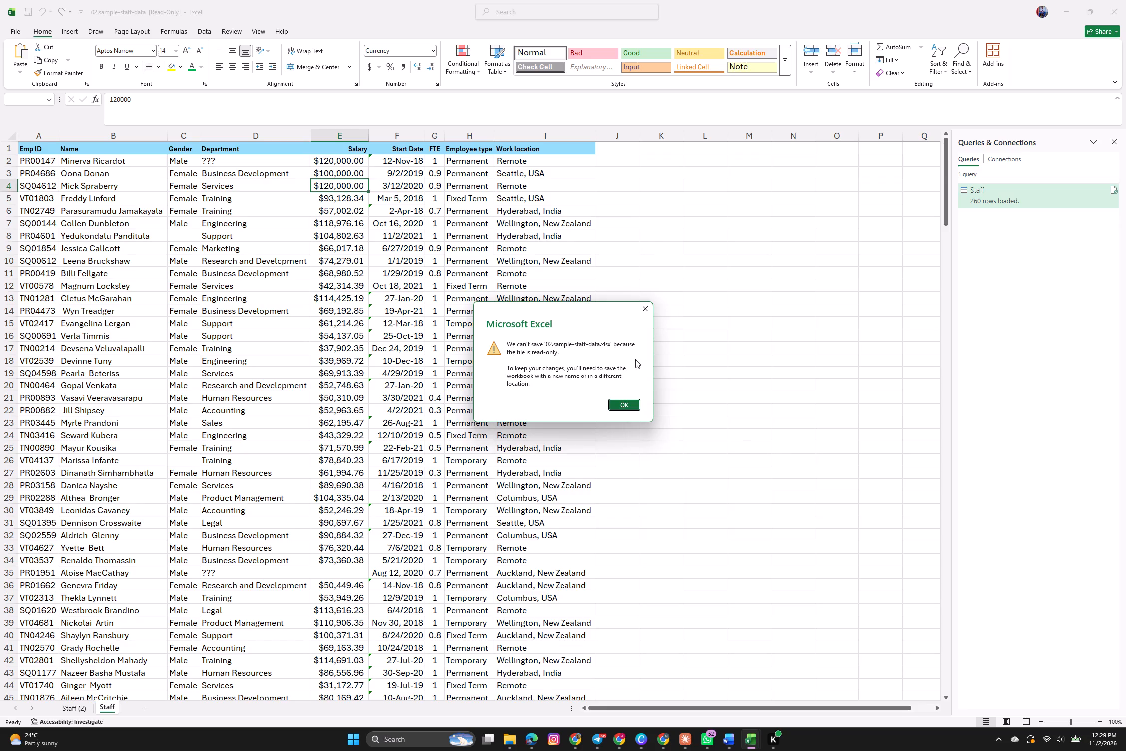
pyautogui.click(624, 403)
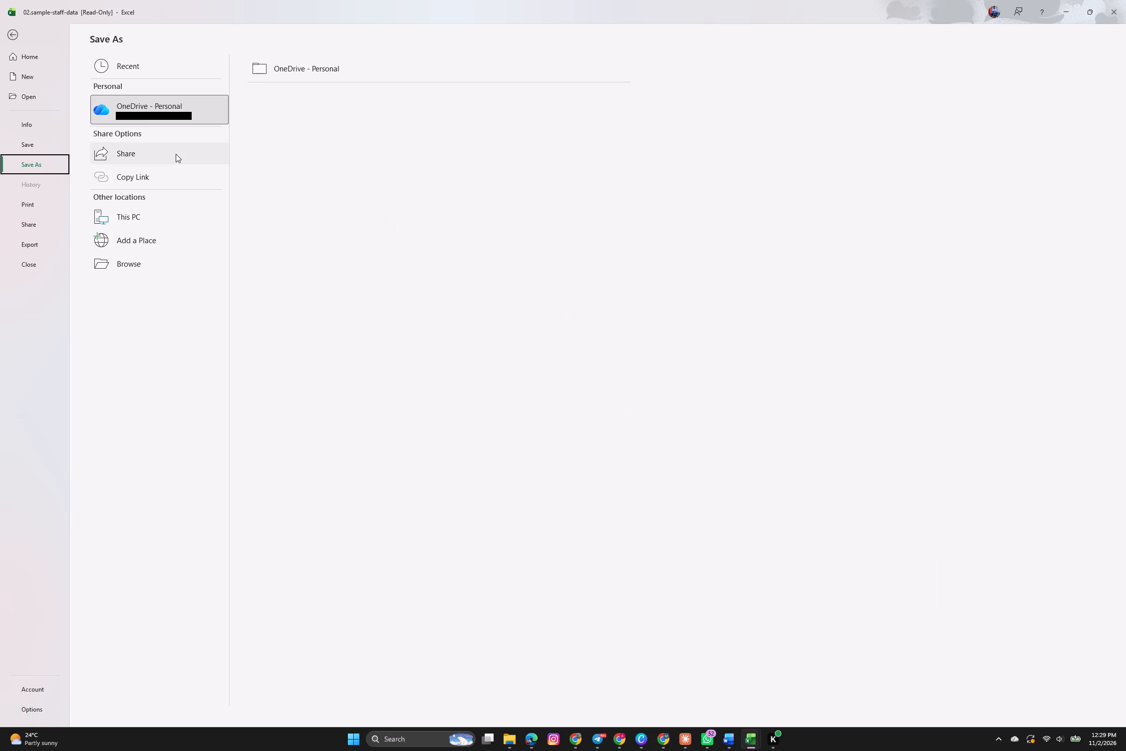
pyautogui.click(183, 215)
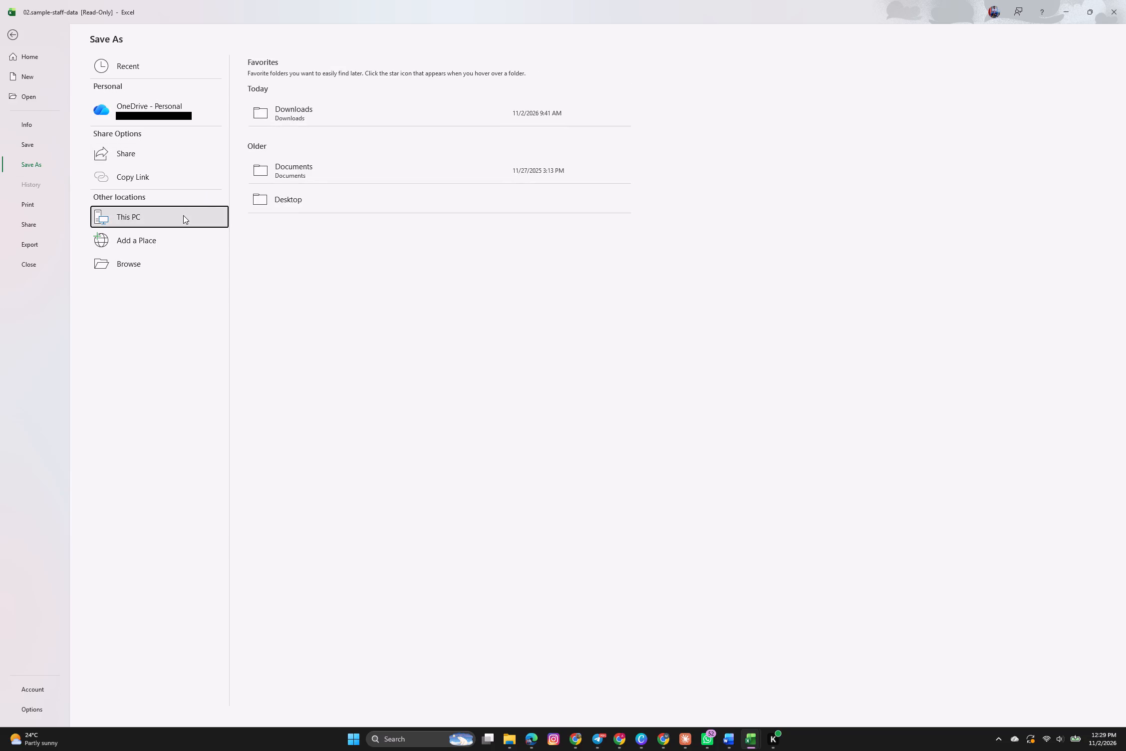
pyautogui.click(333, 114)
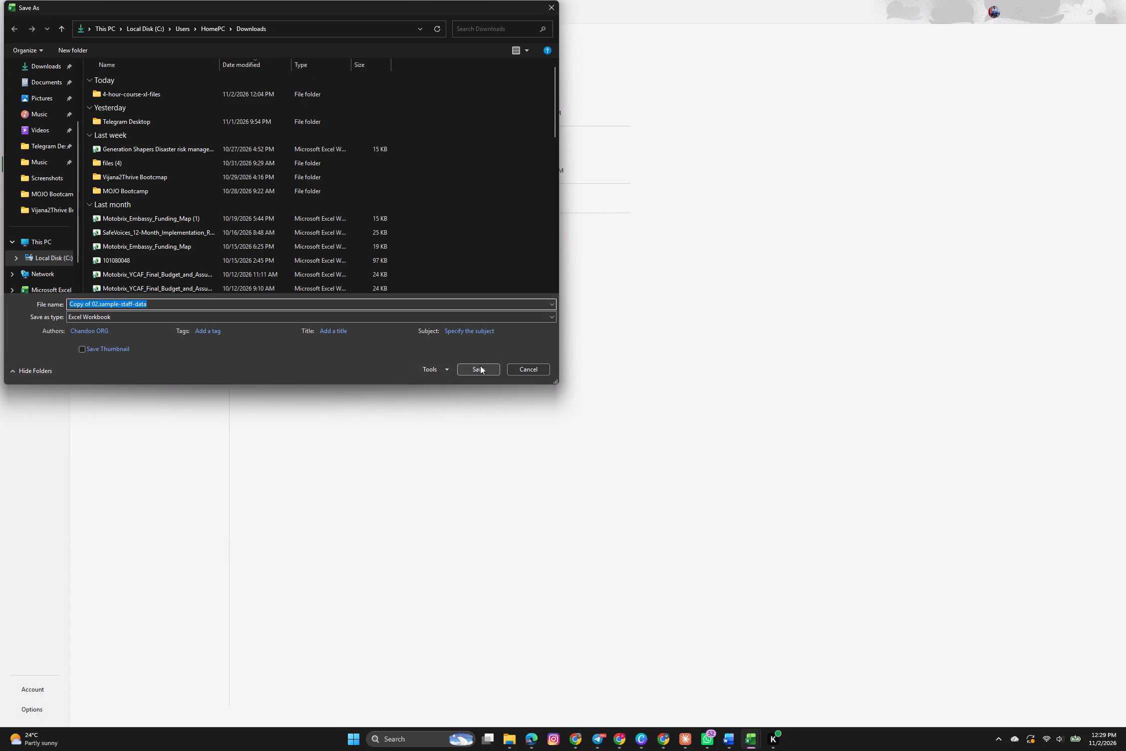
pyautogui.click(480, 368)
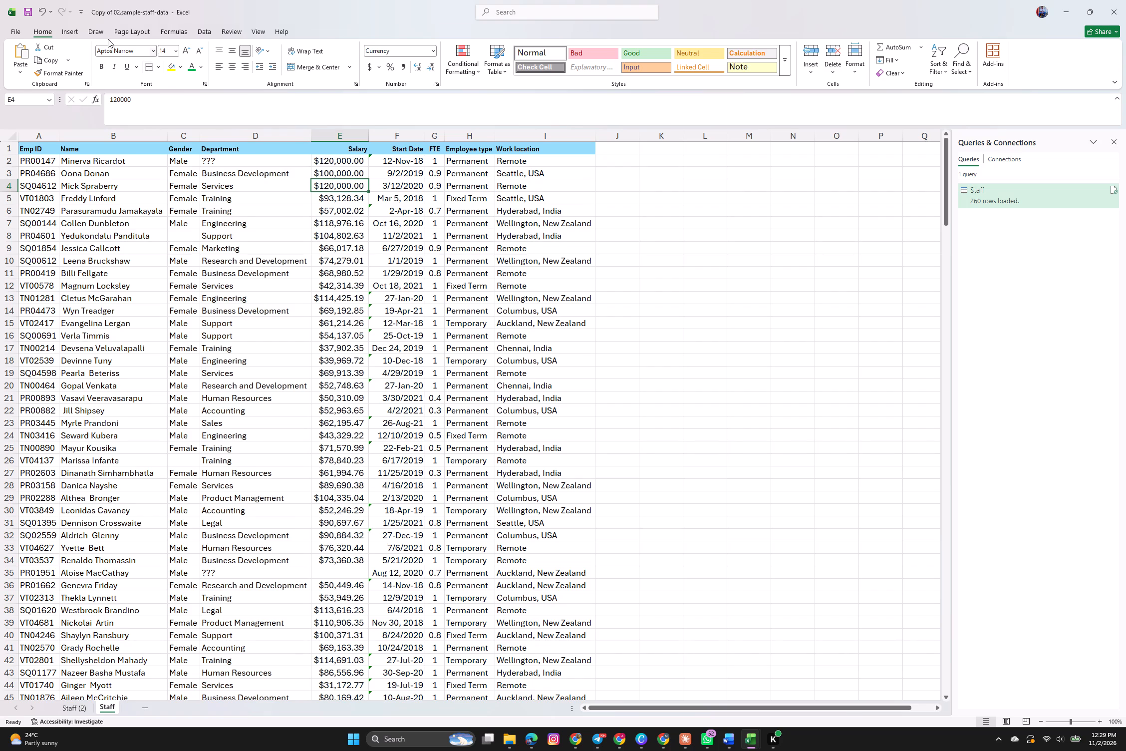
pyautogui.click(29, 9)
# Refresh the query table on the Staff (2) sheet and check the salary rows for the source edit.
pyautogui.click(78, 707)
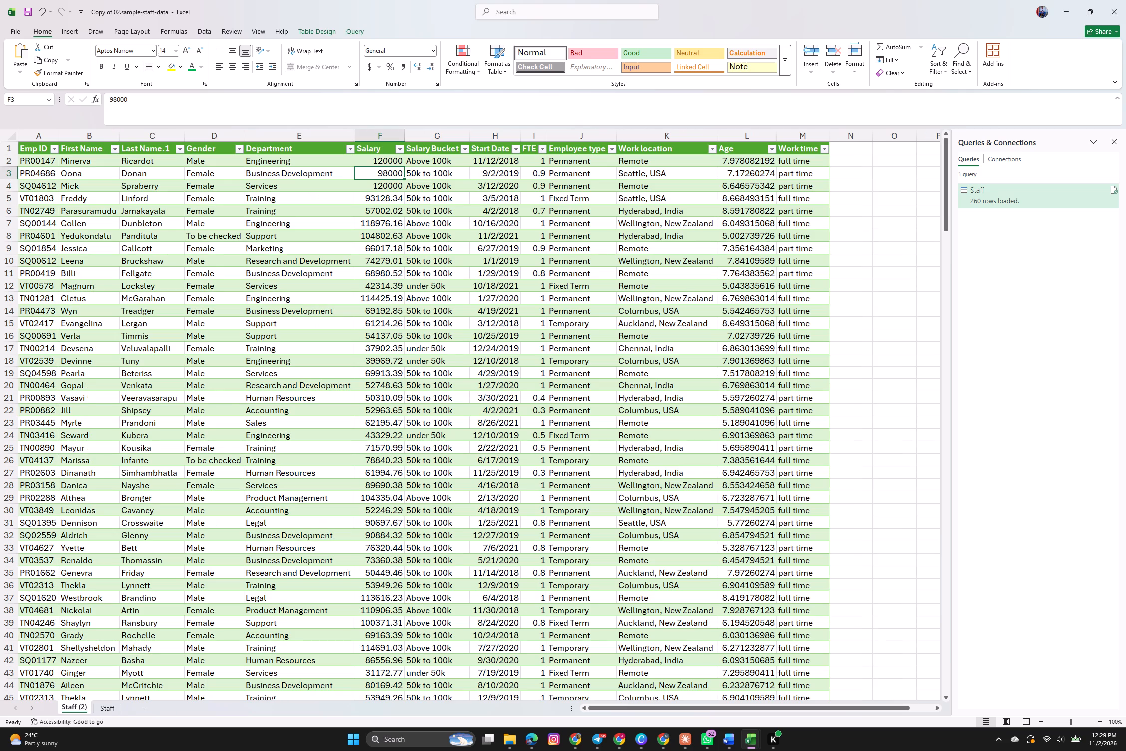
pyautogui.rightClick(375, 175)
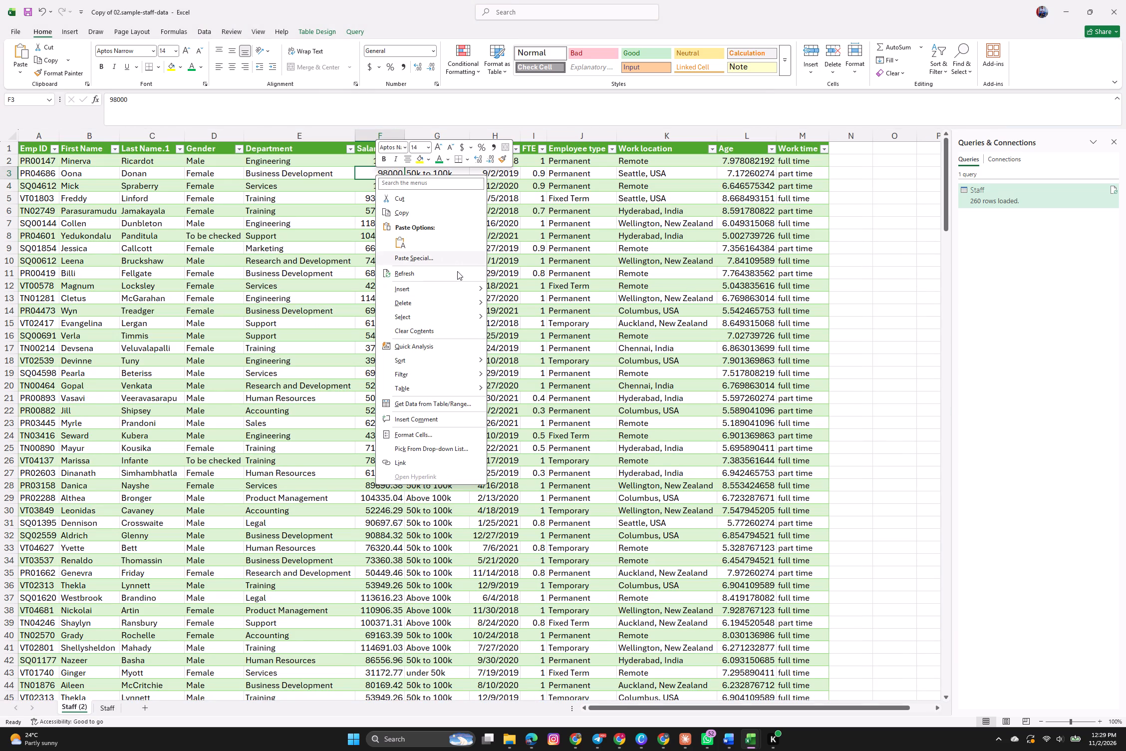
pyautogui.click(457, 271)
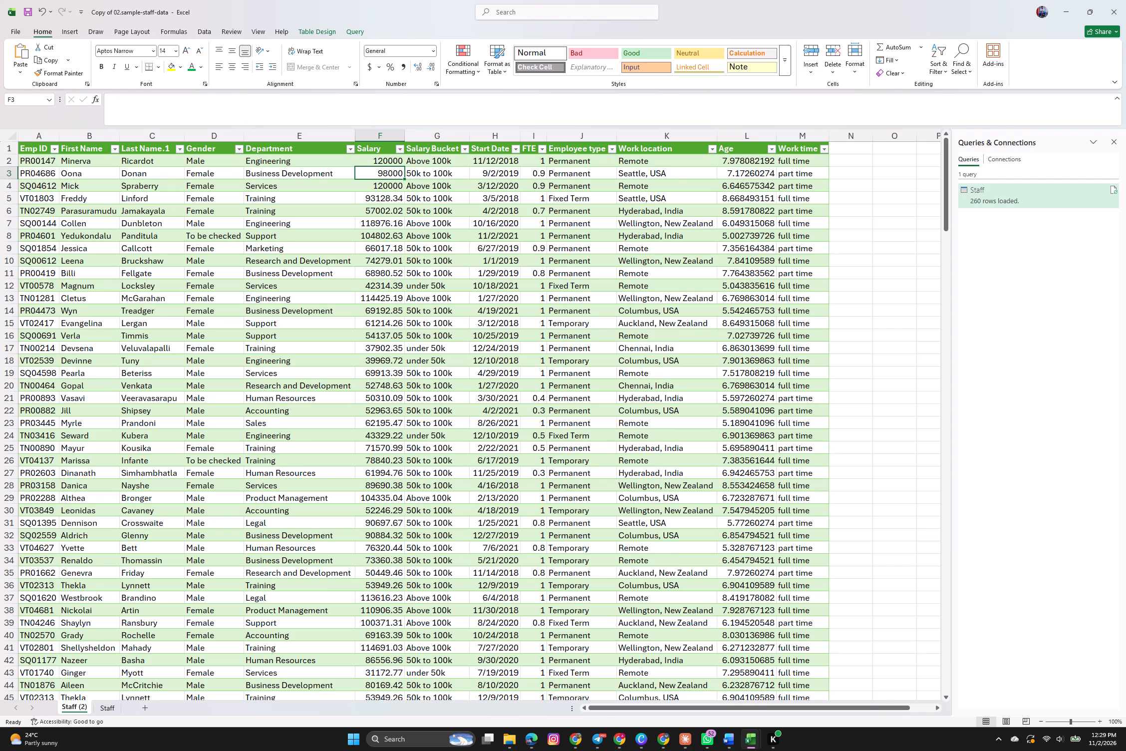
pyautogui.scroll(-1, 403, 335)
pyautogui.scroll(4, 403, 335)
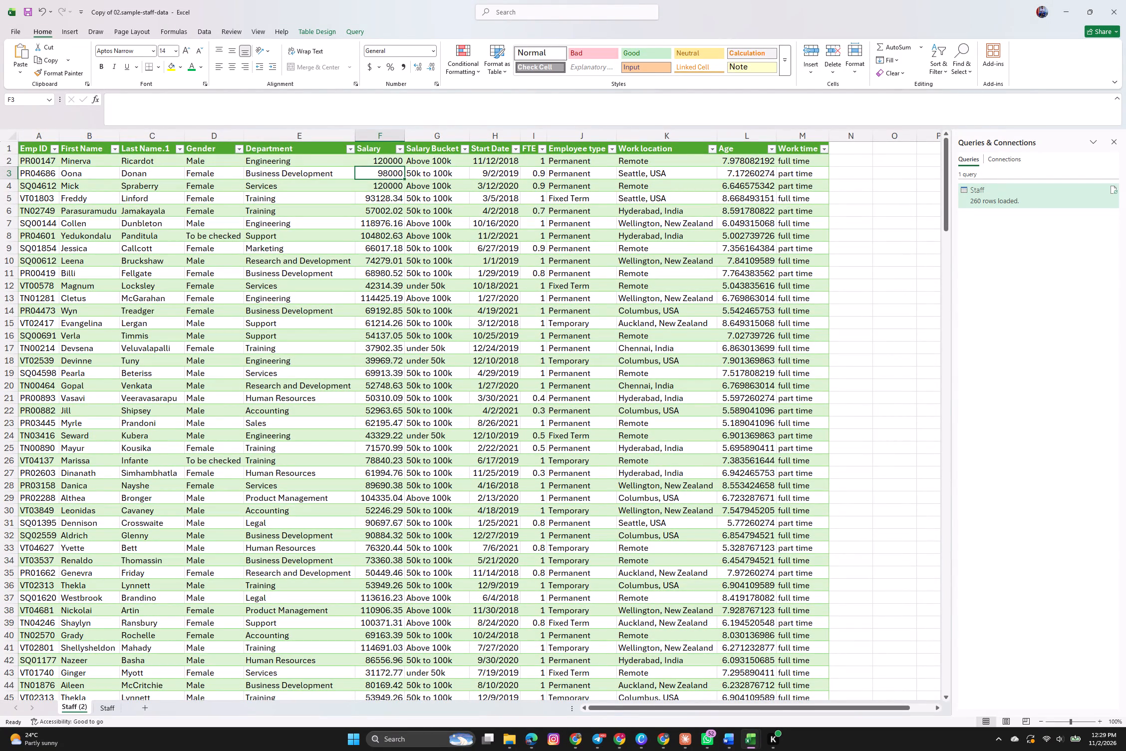
# Review the salaries on the original Staff sheet and save the workbook copy again.
pyautogui.click(105, 706)
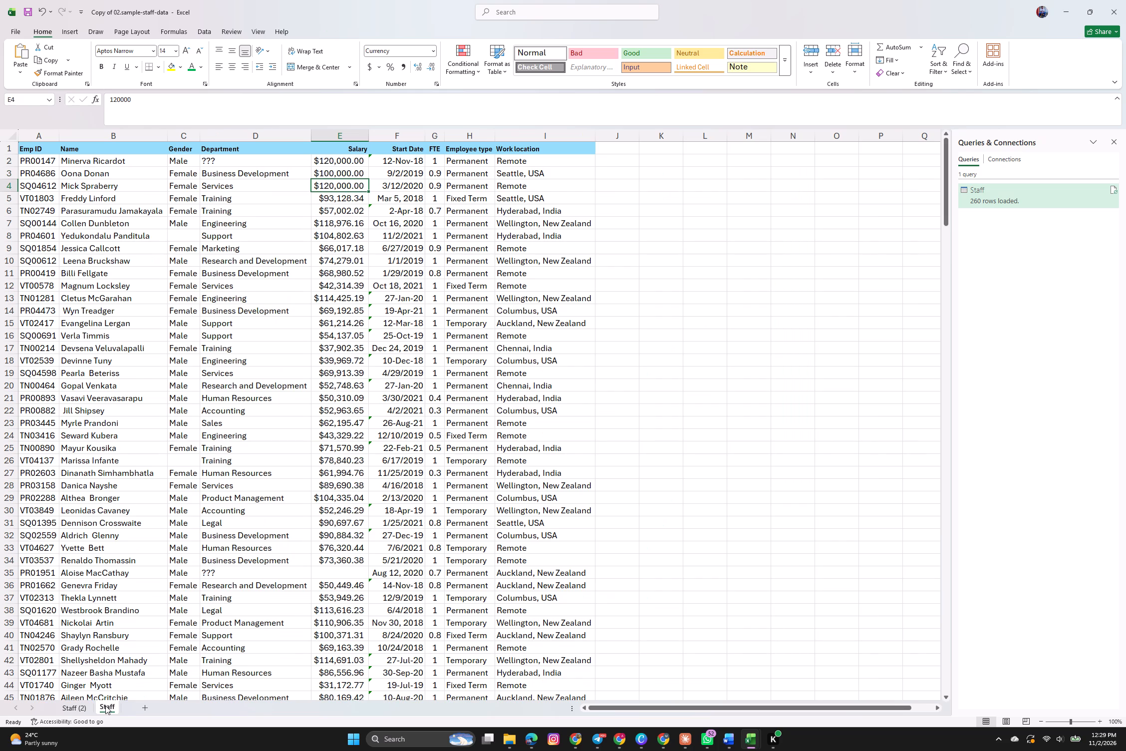
pyautogui.scroll(-1, 342, 308)
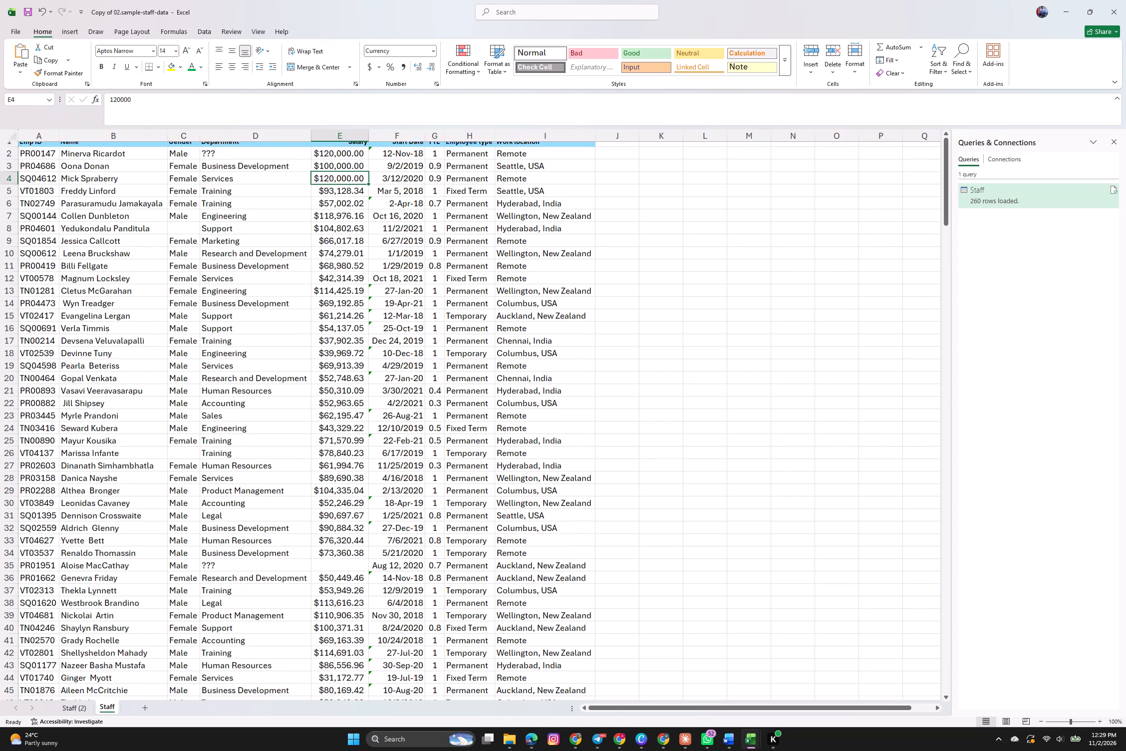
pyautogui.scroll(-1, 342, 308)
pyautogui.scroll(3, 342, 308)
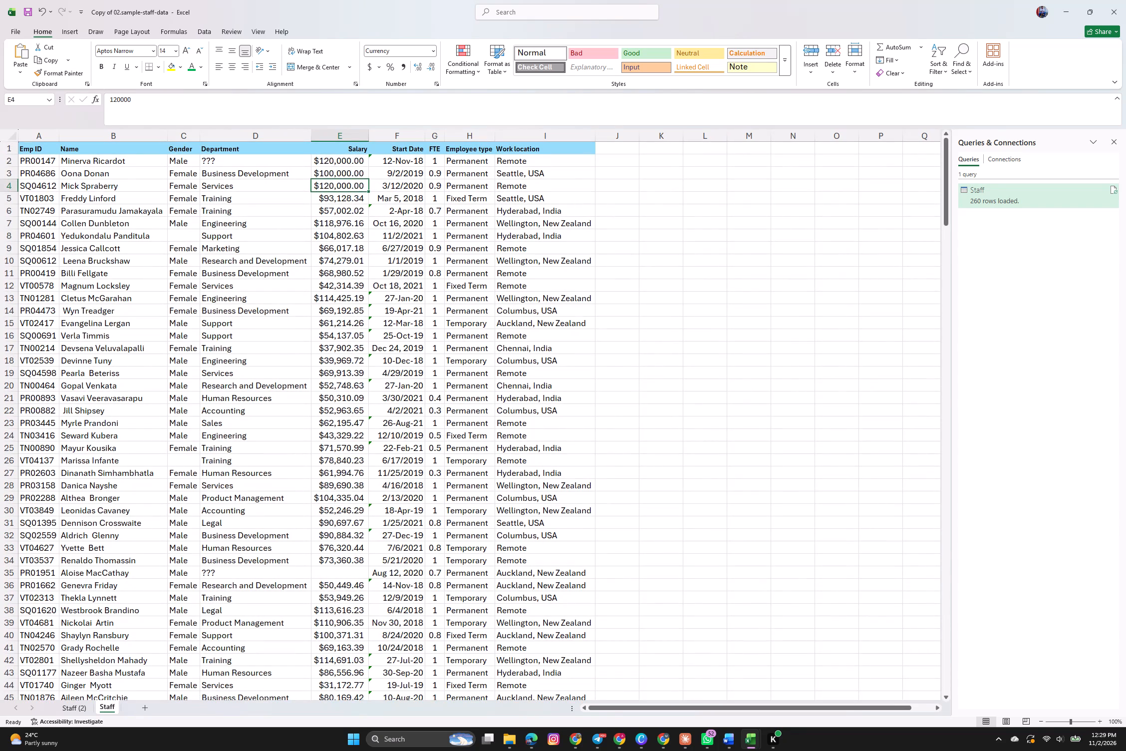
pyautogui.click(26, 10)
# Return to the Staff (2) sheet and refresh the query table again.
pyautogui.click(71, 707)
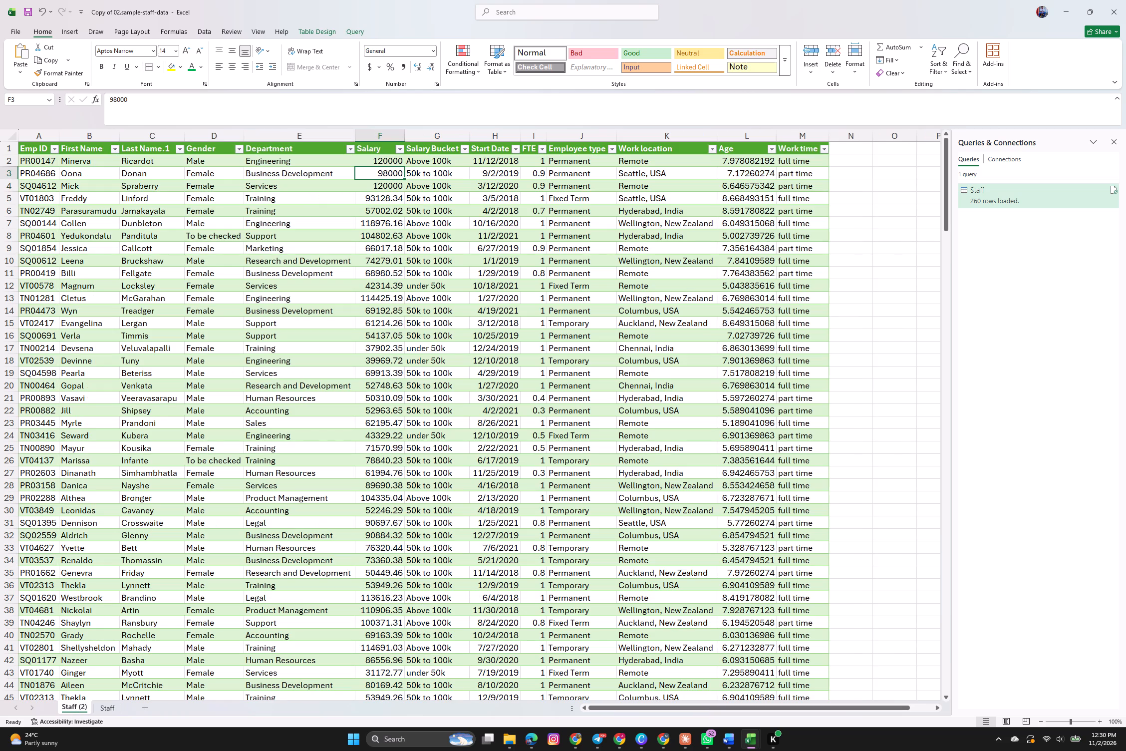
pyautogui.rightClick(394, 231)
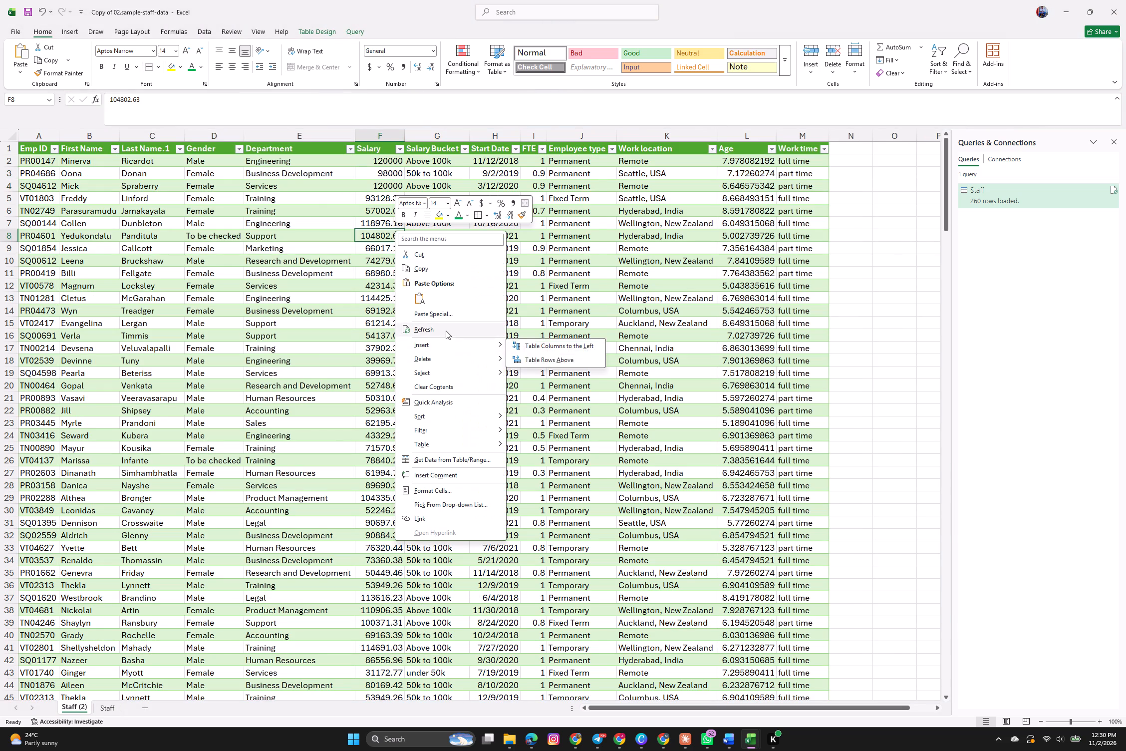
pyautogui.click(446, 330)
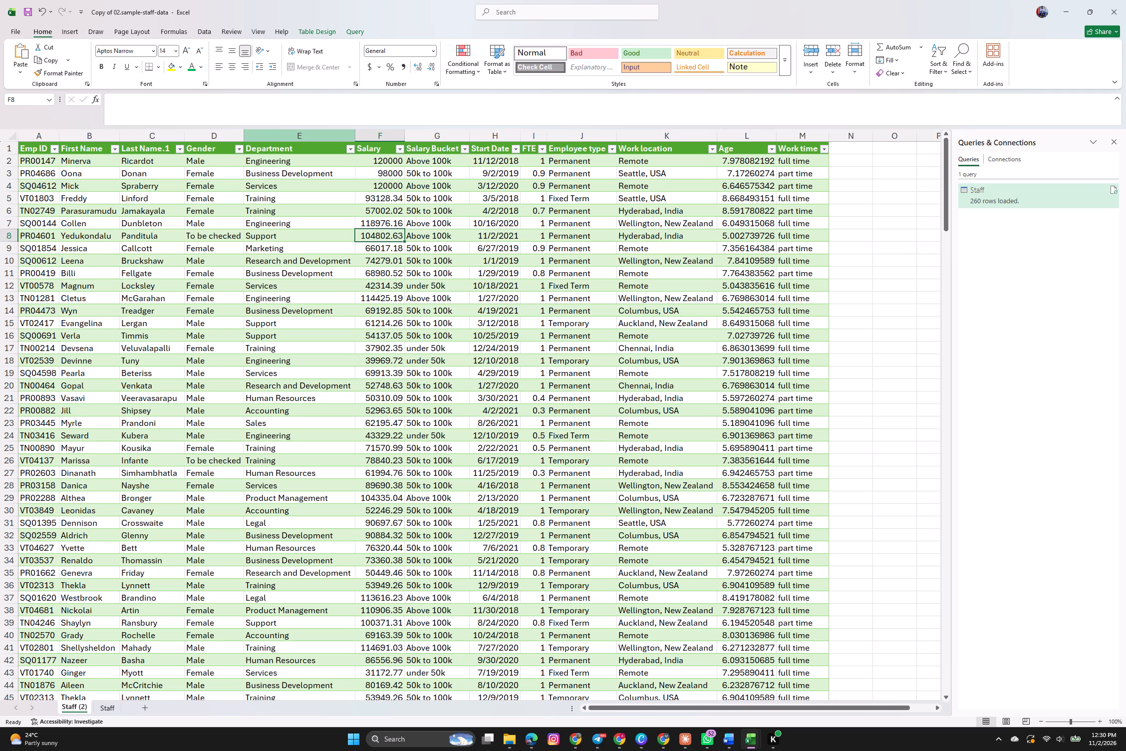
pyautogui.click(109, 708)
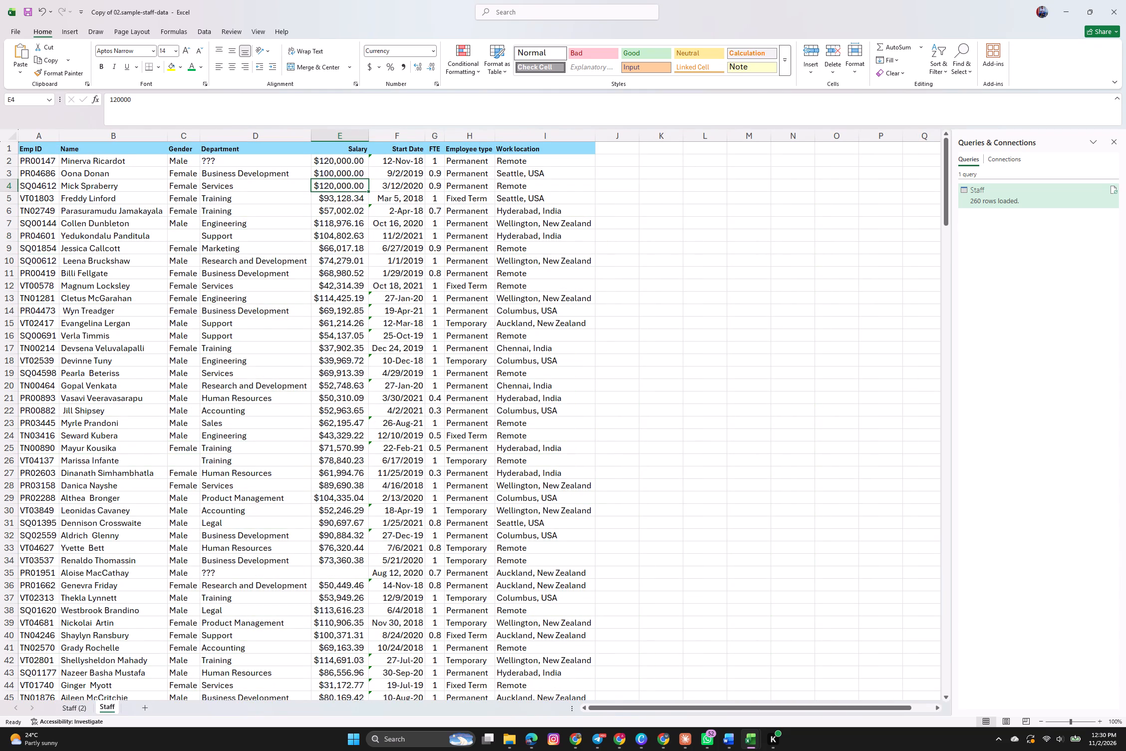
pyautogui.click(120, 100)
pyautogui.press('BackSpace')
pyautogui.press('BackSpace')
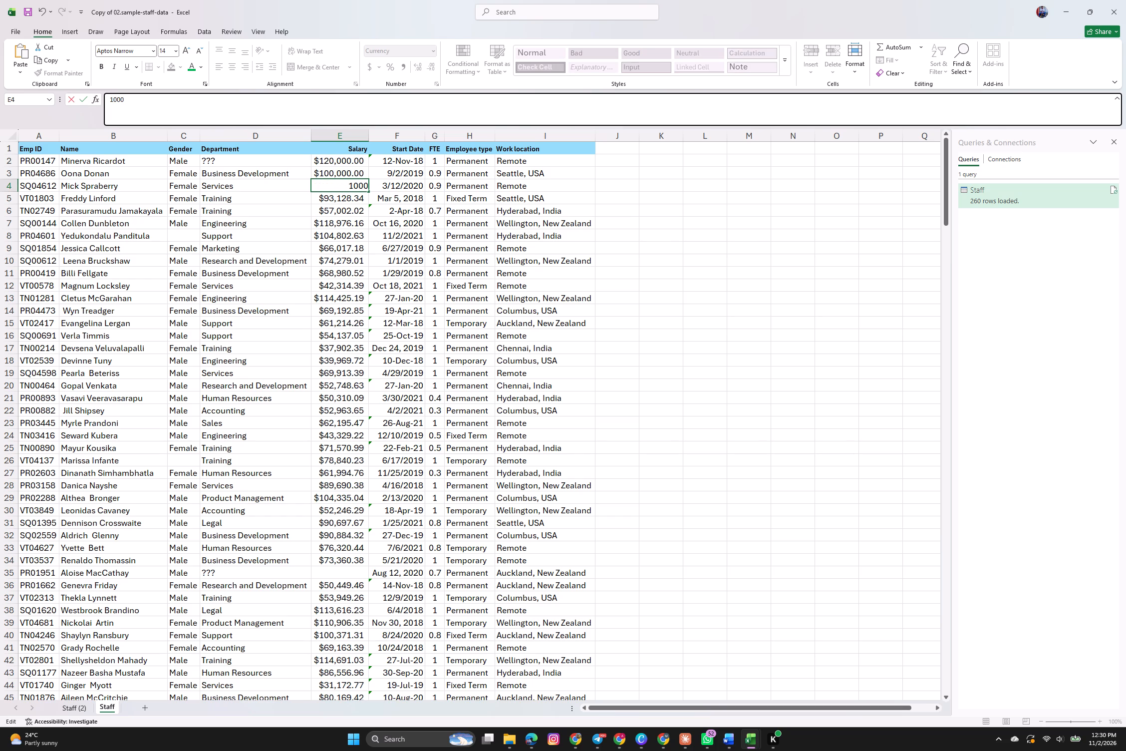
pyautogui.press('BackSpace')
pyautogui.write('98')
pyautogui.click(26, 8)
# Refresh the query table on the Staff (2) sheet and compare its salaries with the original Staff sheet.
pyautogui.click(78, 708)
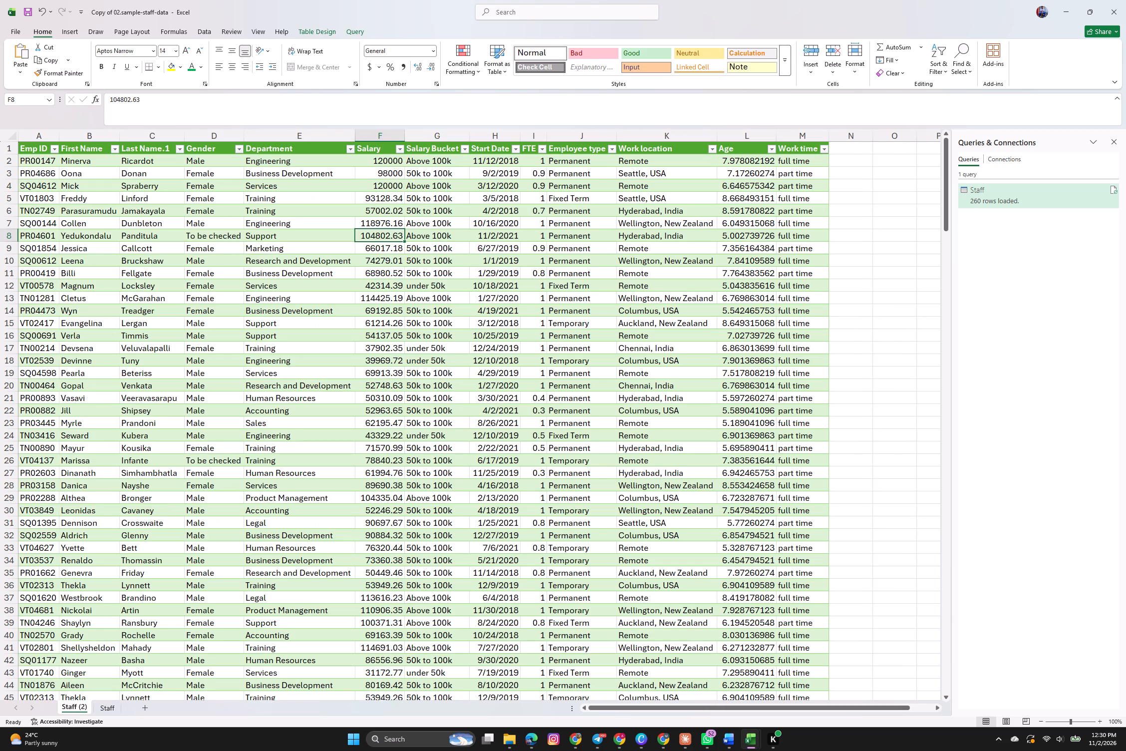
pyautogui.rightClick(374, 218)
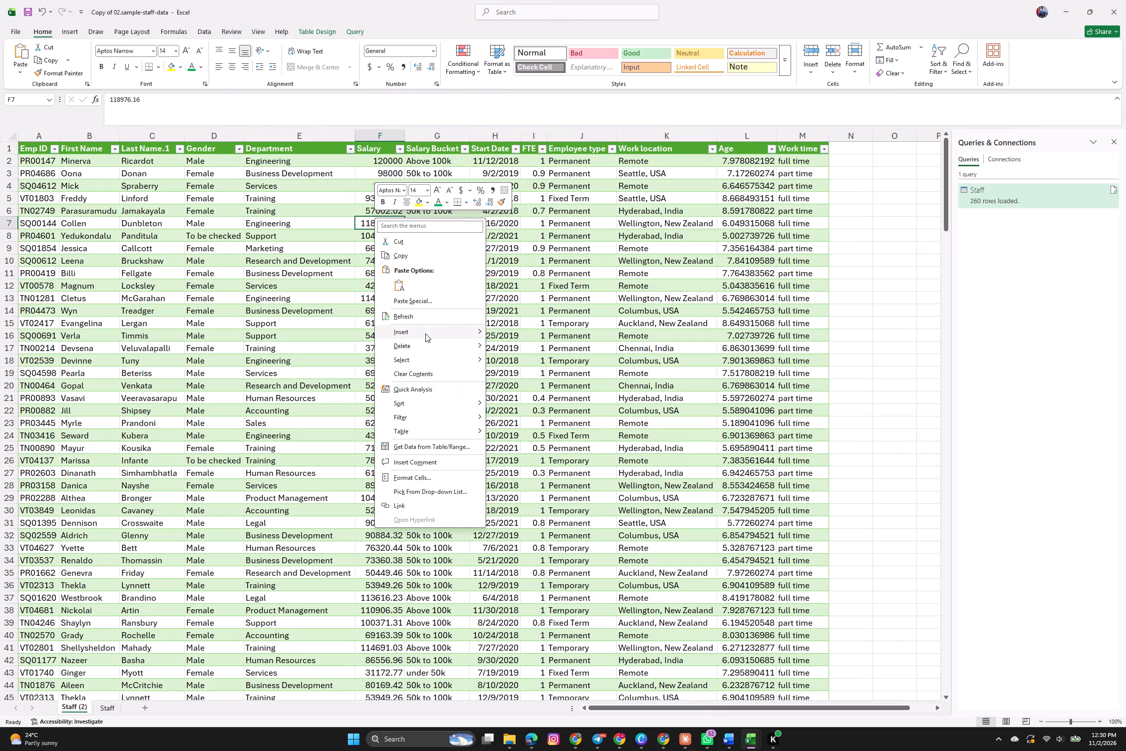
pyautogui.click(447, 316)
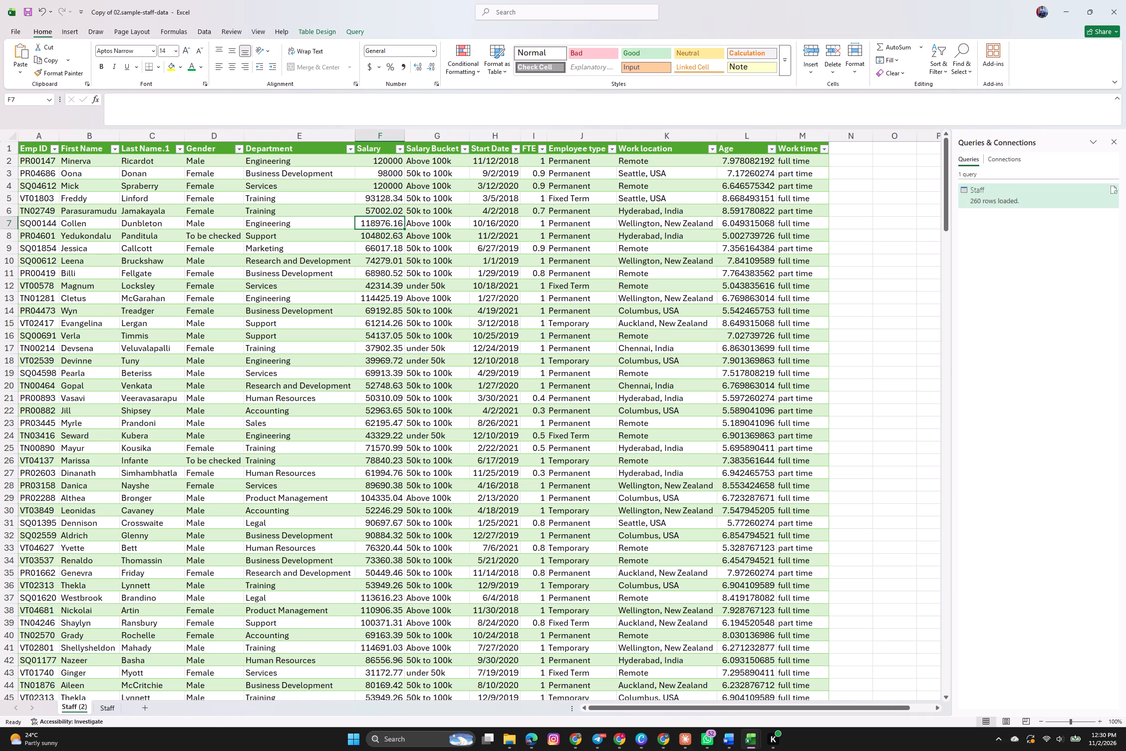
pyautogui.click(107, 708)
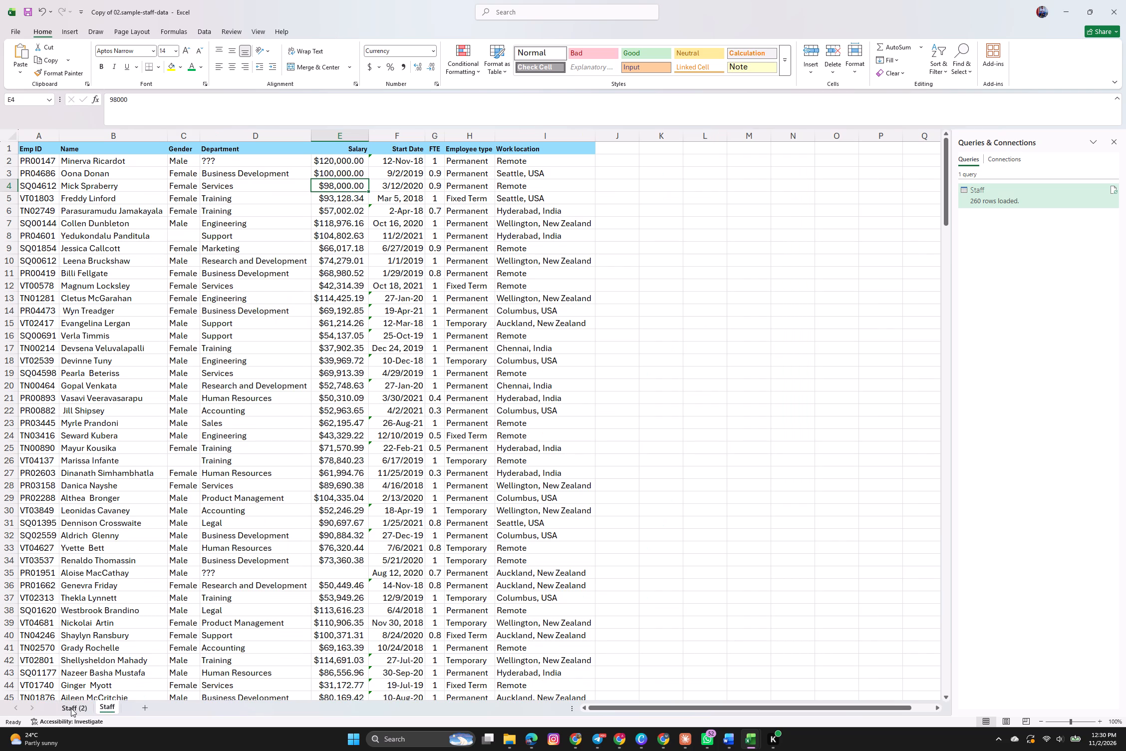
pyautogui.click(71, 705)
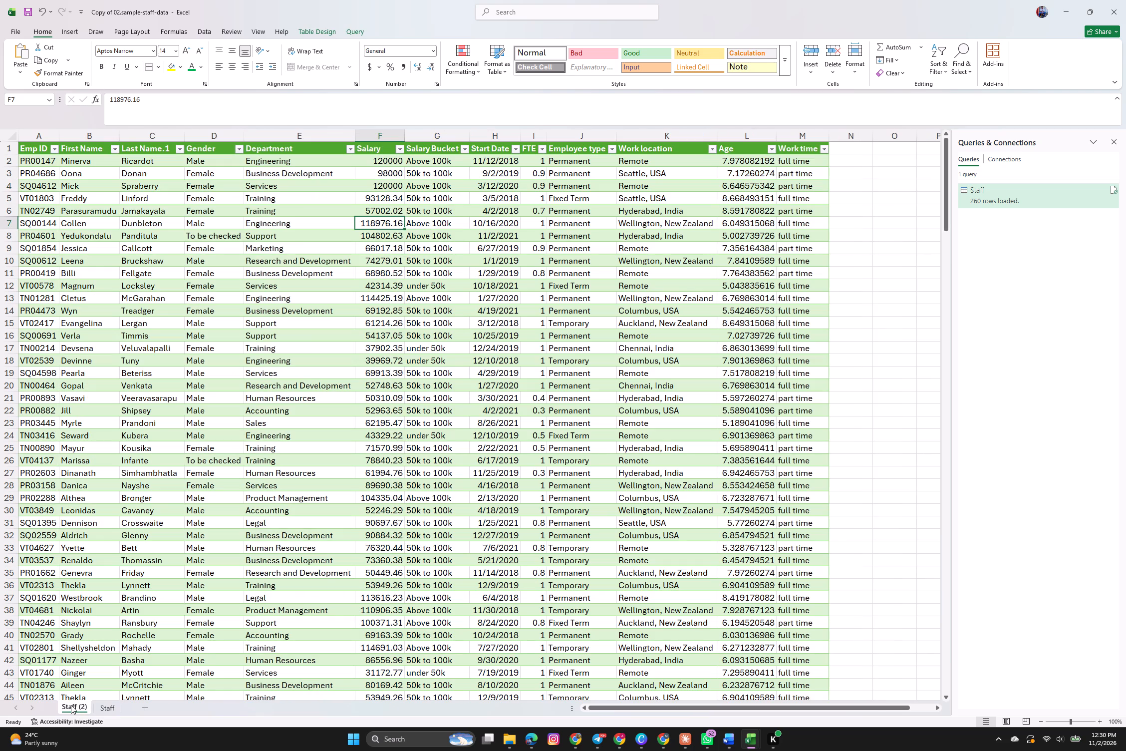
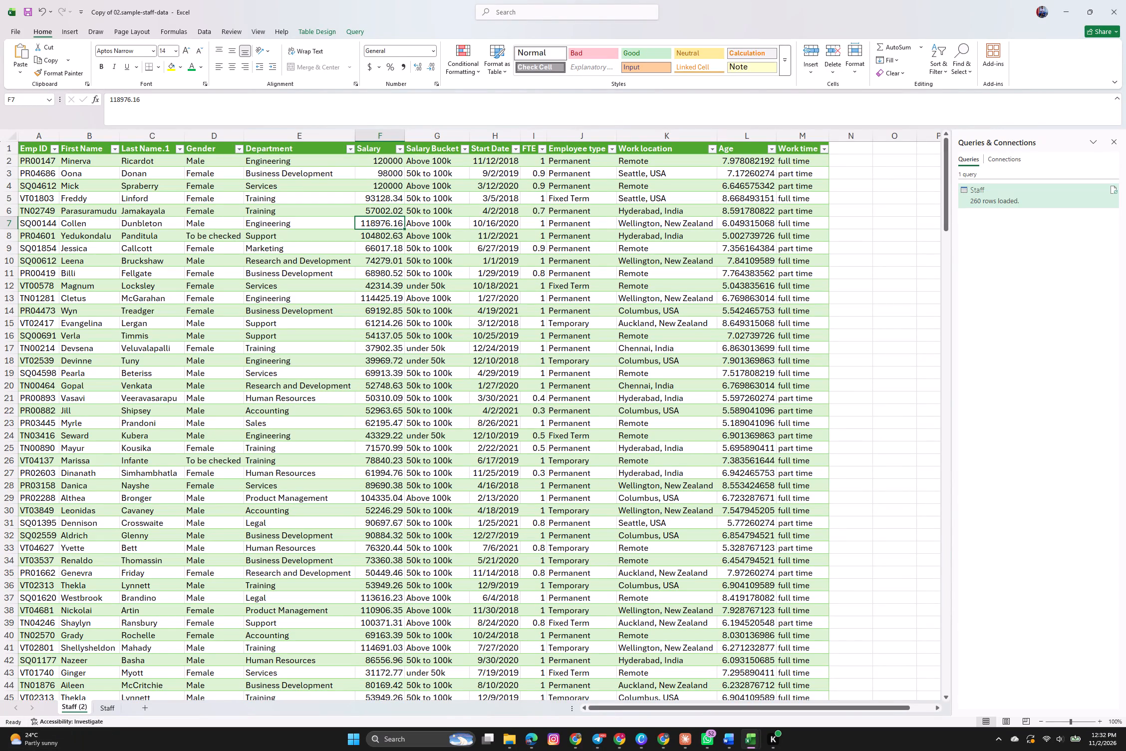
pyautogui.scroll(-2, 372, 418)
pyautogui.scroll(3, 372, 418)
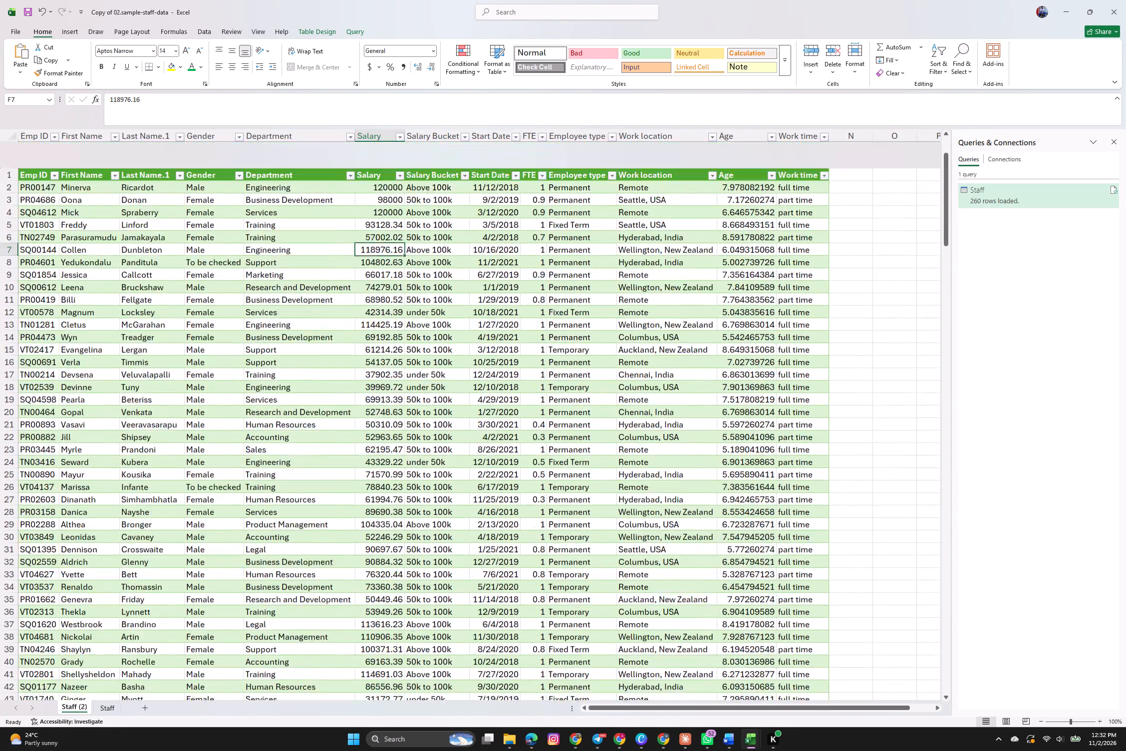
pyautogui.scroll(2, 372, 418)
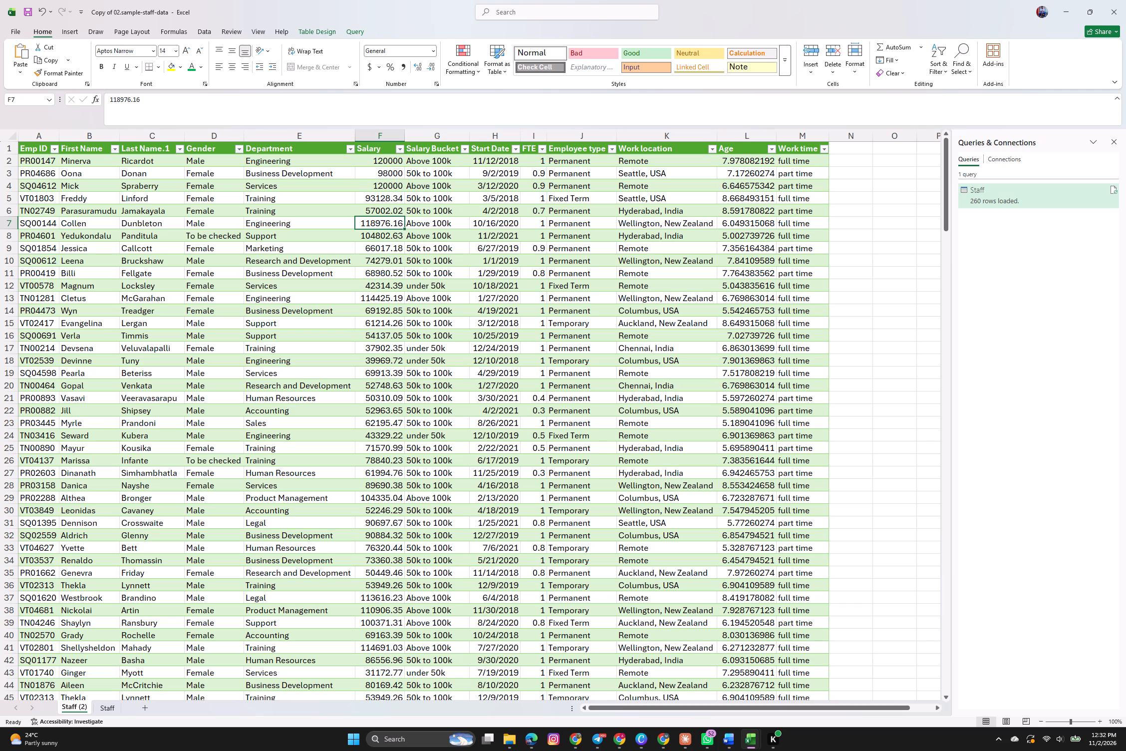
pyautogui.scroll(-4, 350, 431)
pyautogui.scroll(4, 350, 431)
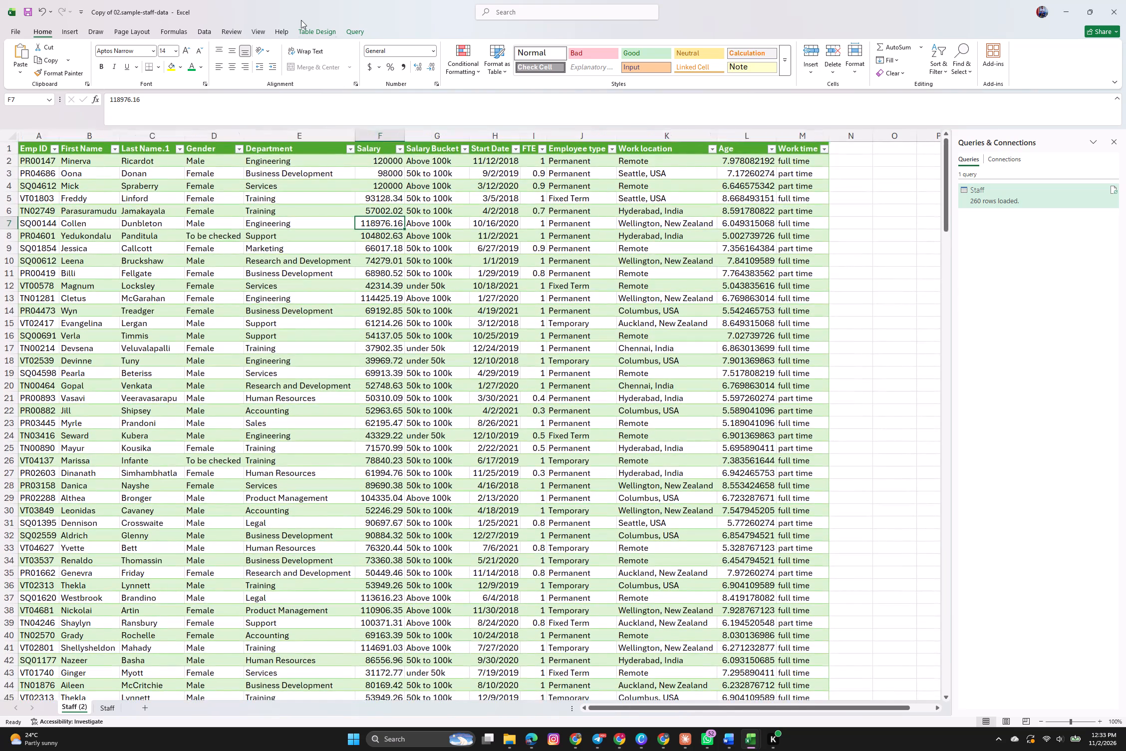
# Apply the blue banded table style with the dark blue header row to the query table on the Staff (2) sheet.
pyautogui.click(316, 26)
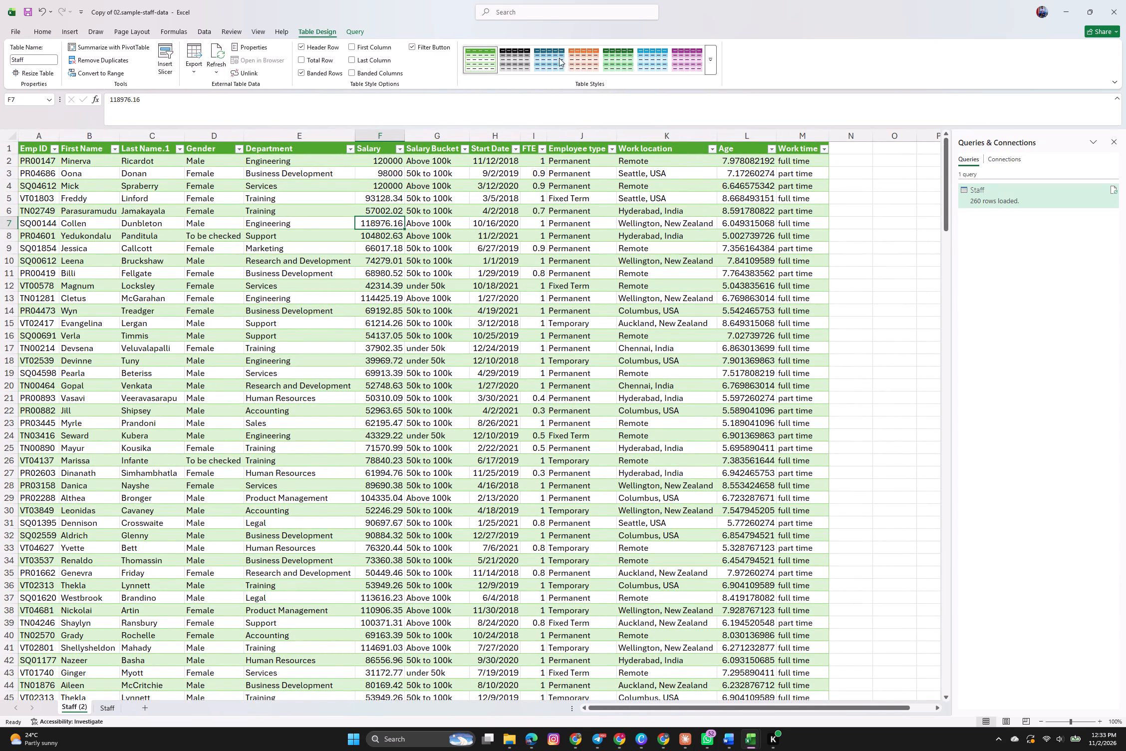
pyautogui.click(552, 58)
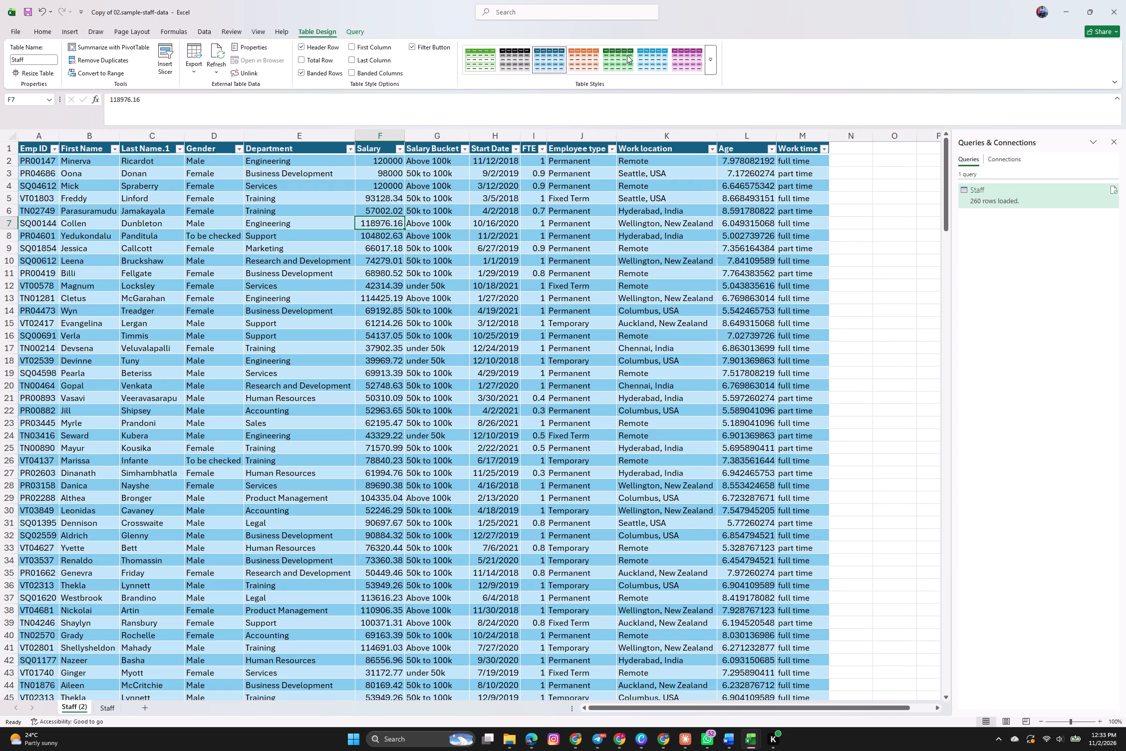
pyautogui.click(650, 56)
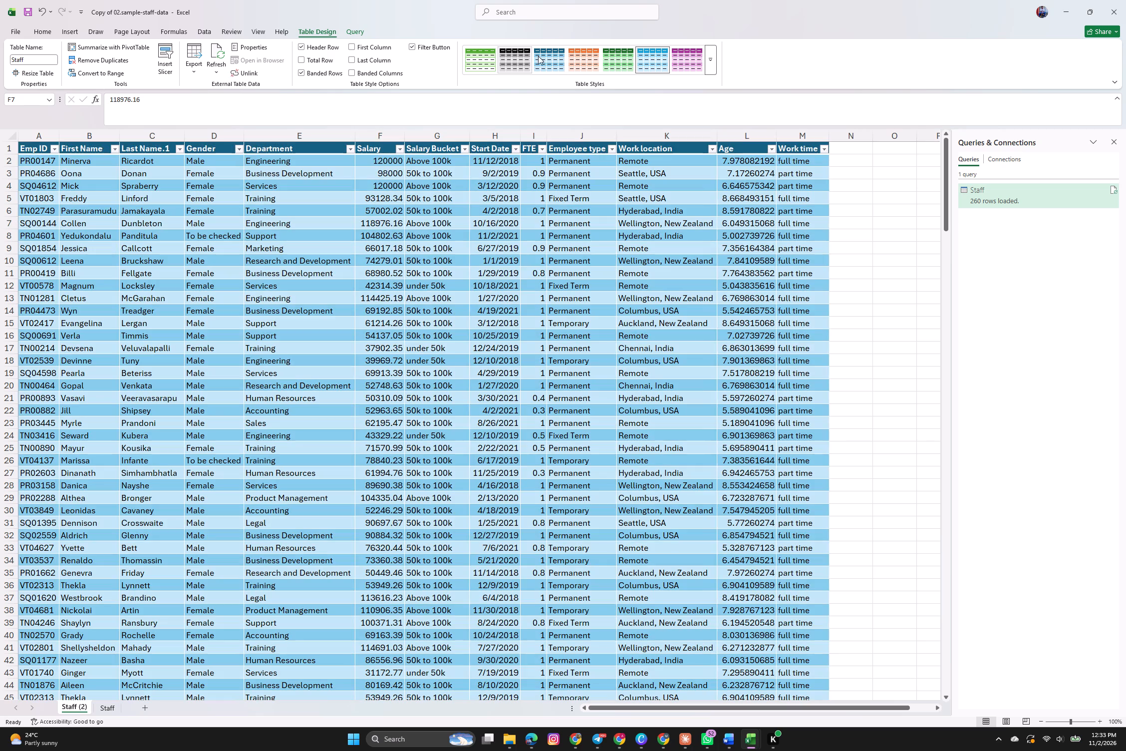
pyautogui.click(540, 57)
pyautogui.scroll(-1, 396, 367)
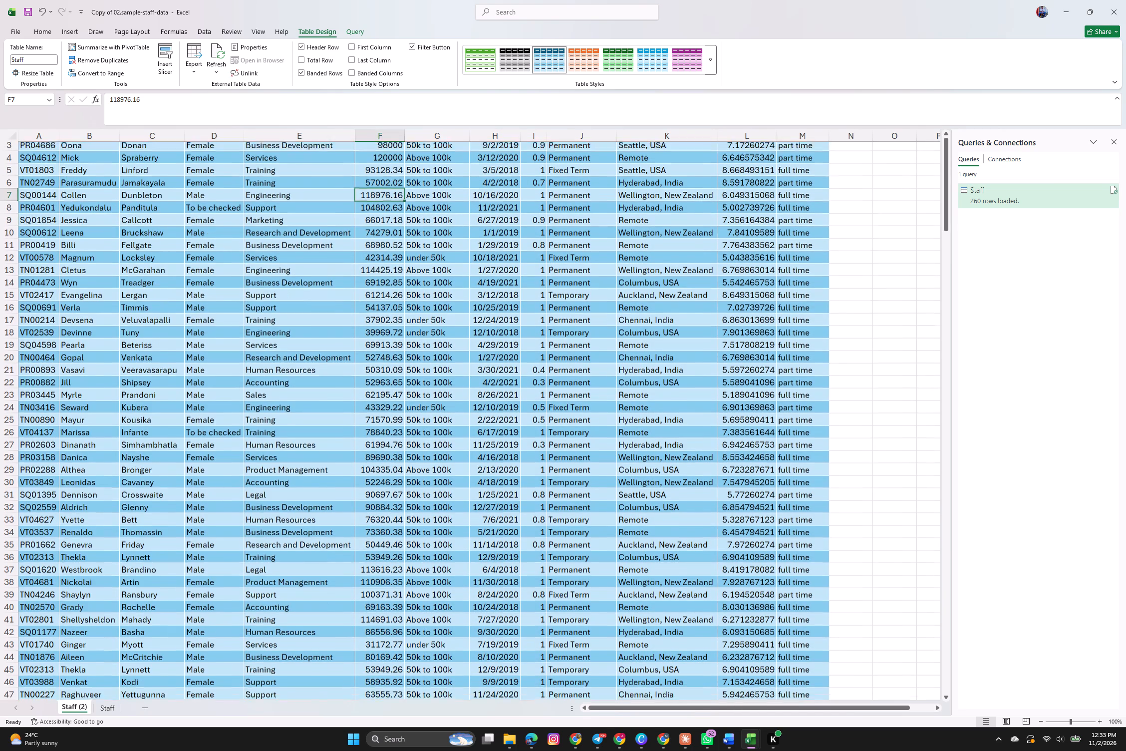
pyautogui.scroll(-4, 396, 367)
pyautogui.scroll(3, 396, 367)
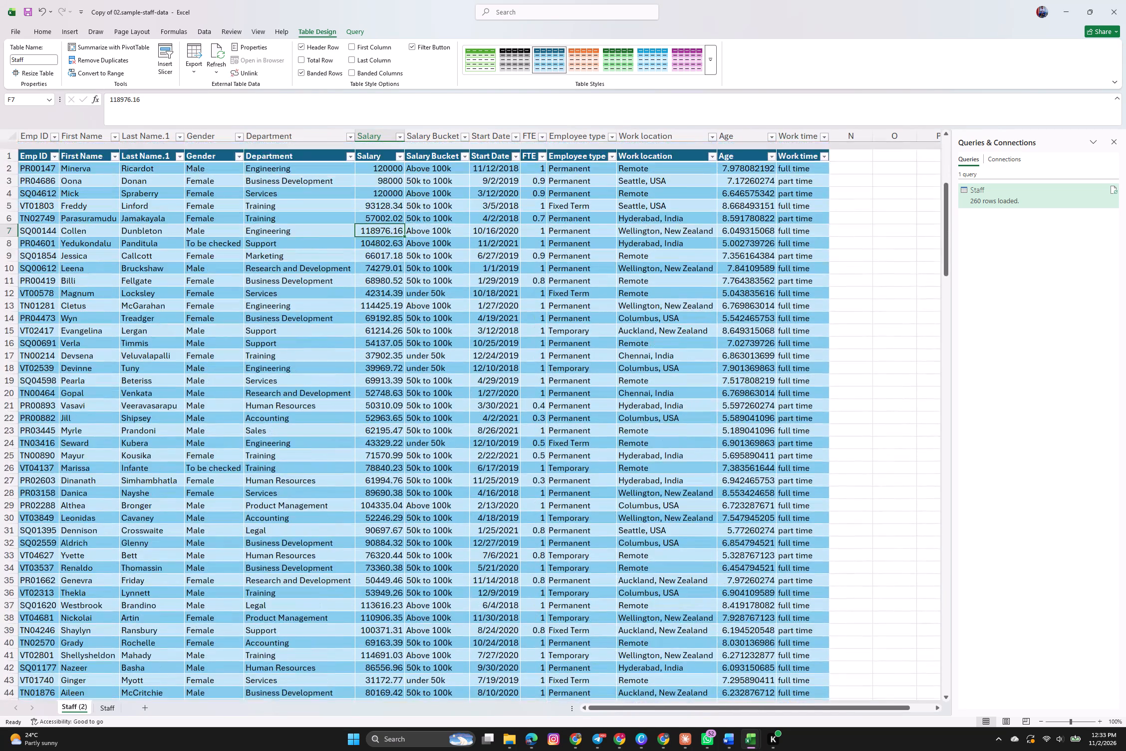
pyautogui.scroll(4, 396, 367)
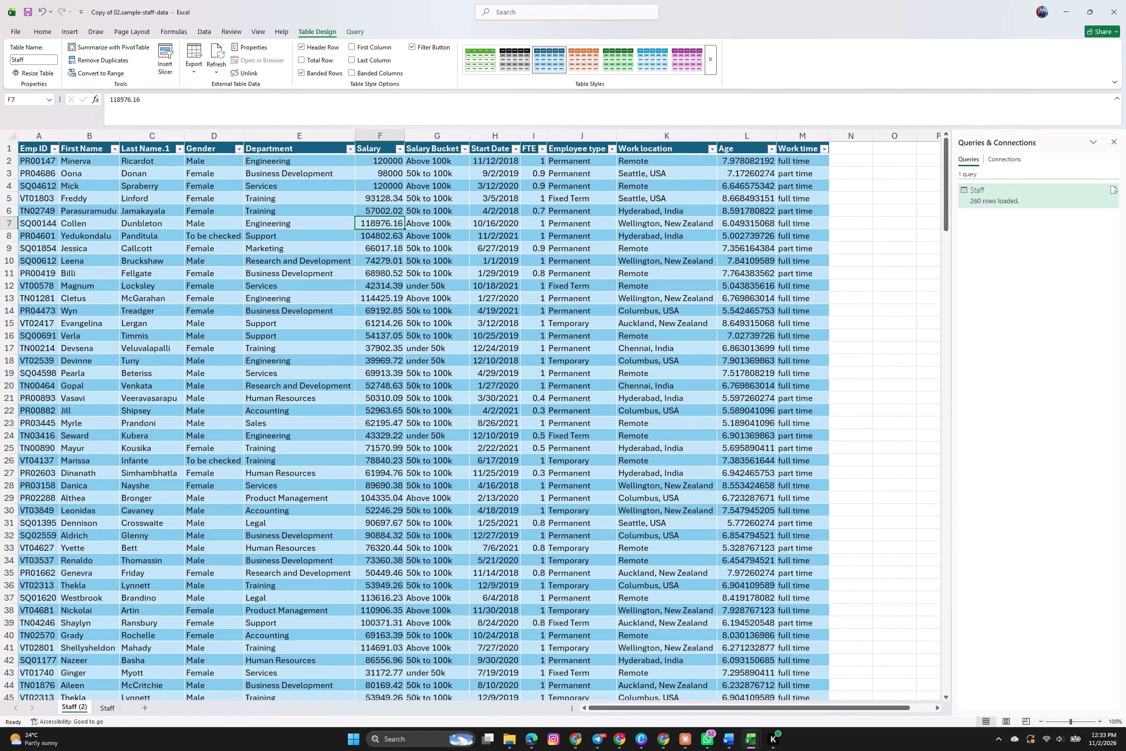
# Add a new worksheet and enter the headers Department, Headcount and Total Salary in cells A1 to C1.
pyautogui.click(144, 708)
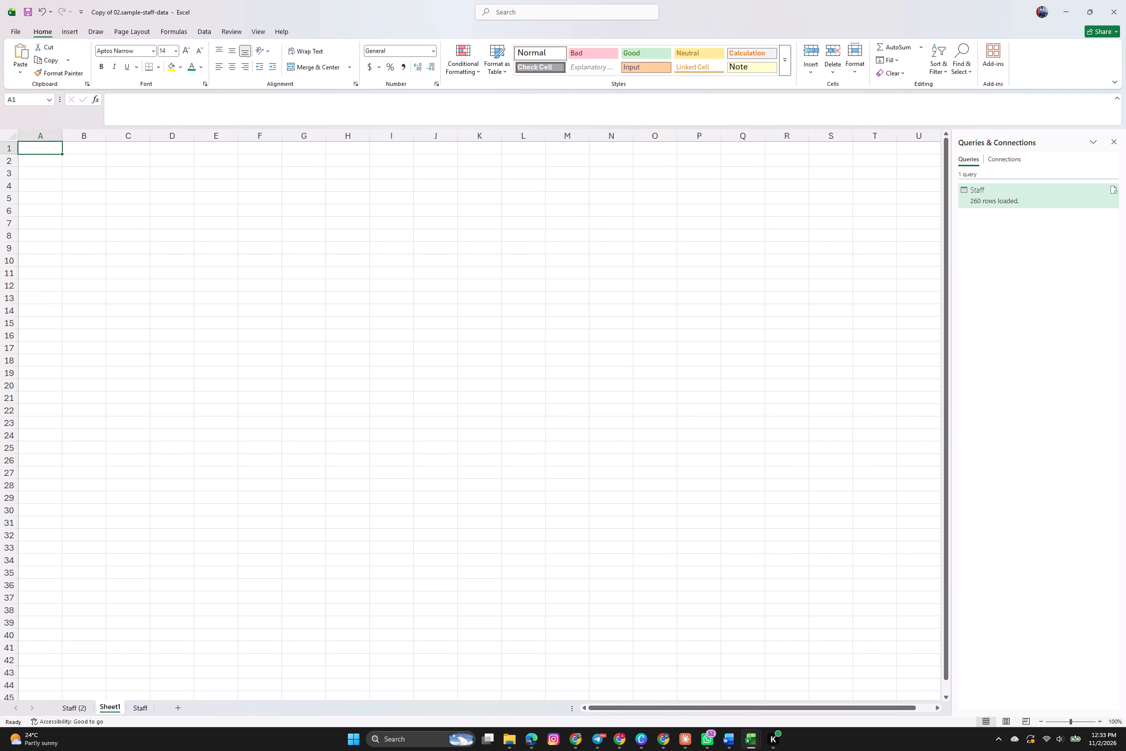
pyautogui.click(48, 150)
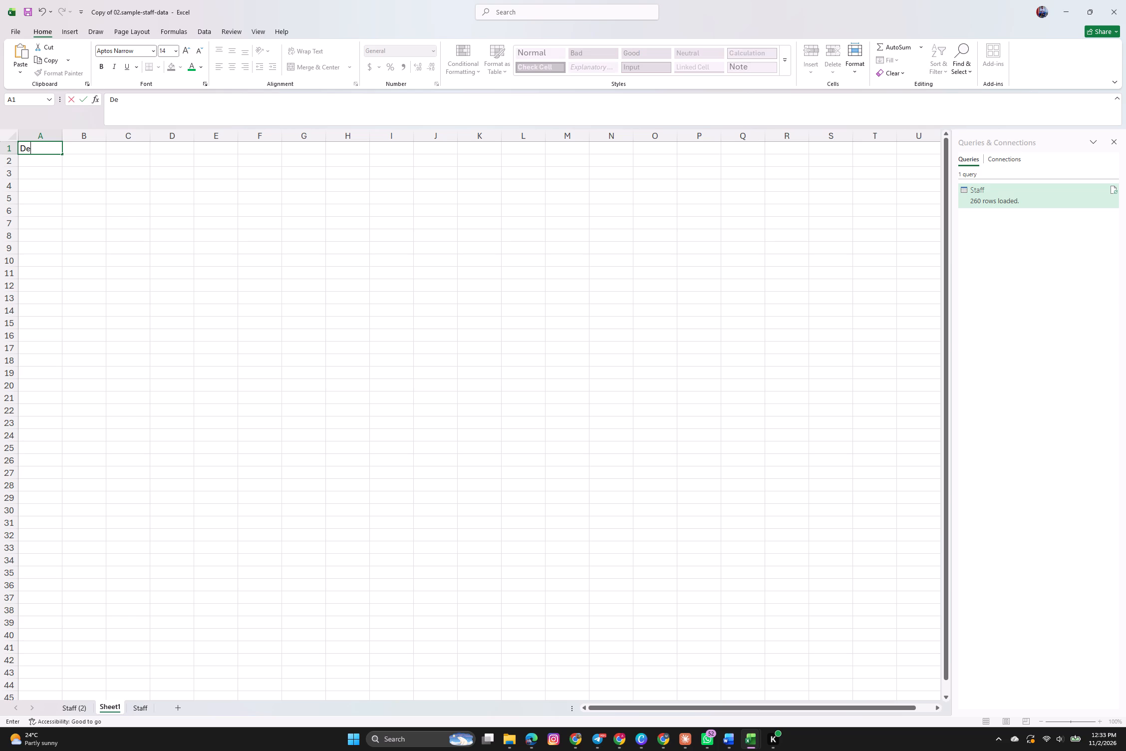
pyautogui.write('partm')
pyautogui.write('ent')
pyautogui.press('Right')
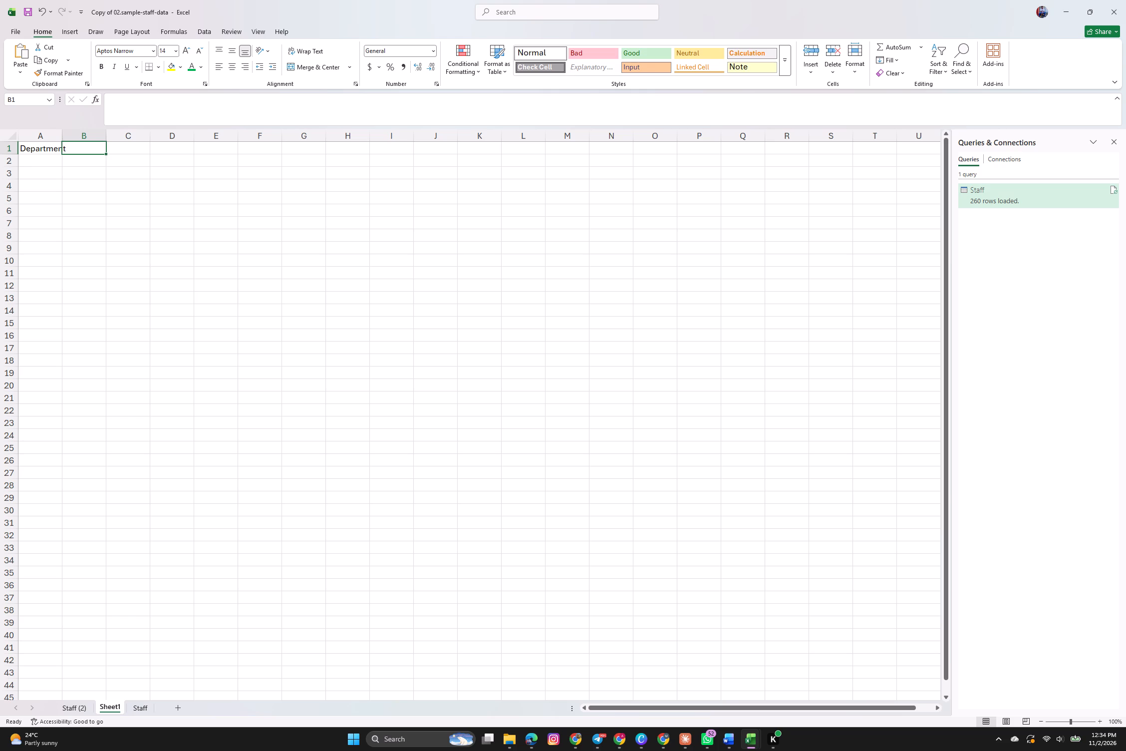
pyautogui.write('eadcount')
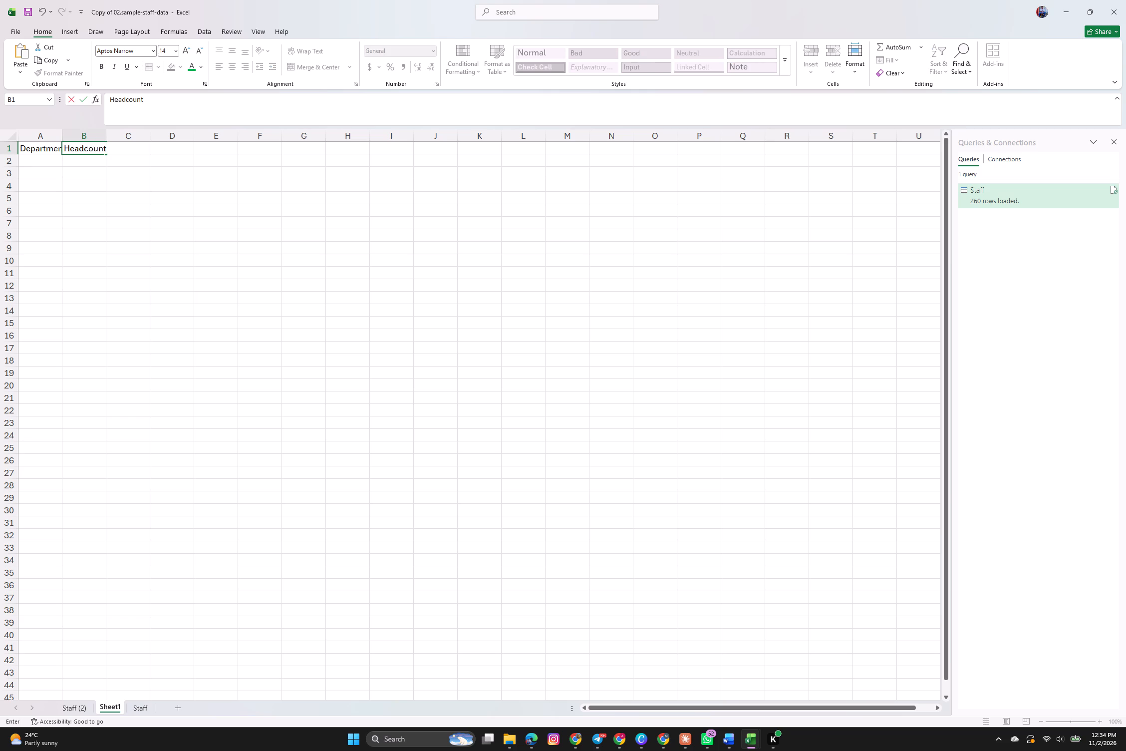
pyautogui.press('Right')
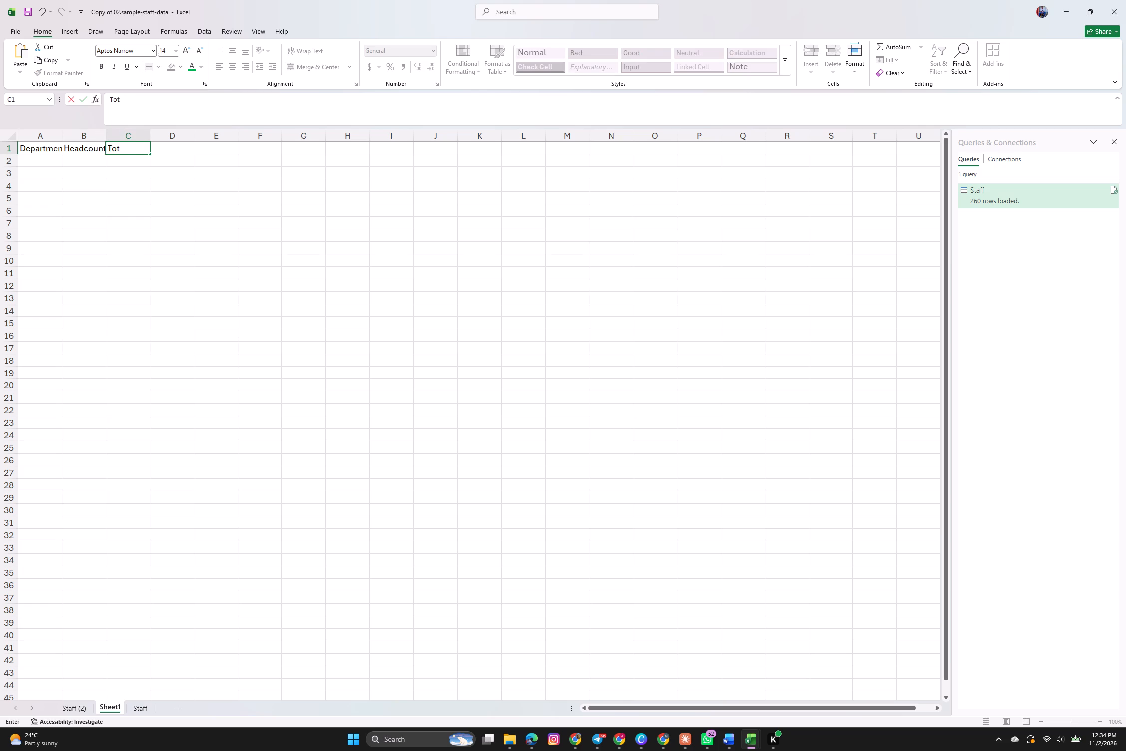
pyautogui.press('a')
pyautogui.press('BackSpace')
pyautogui.click(139, 147)
pyautogui.press('BackSpace')
pyautogui.click(160, 149)
pyautogui.click(46, 159)
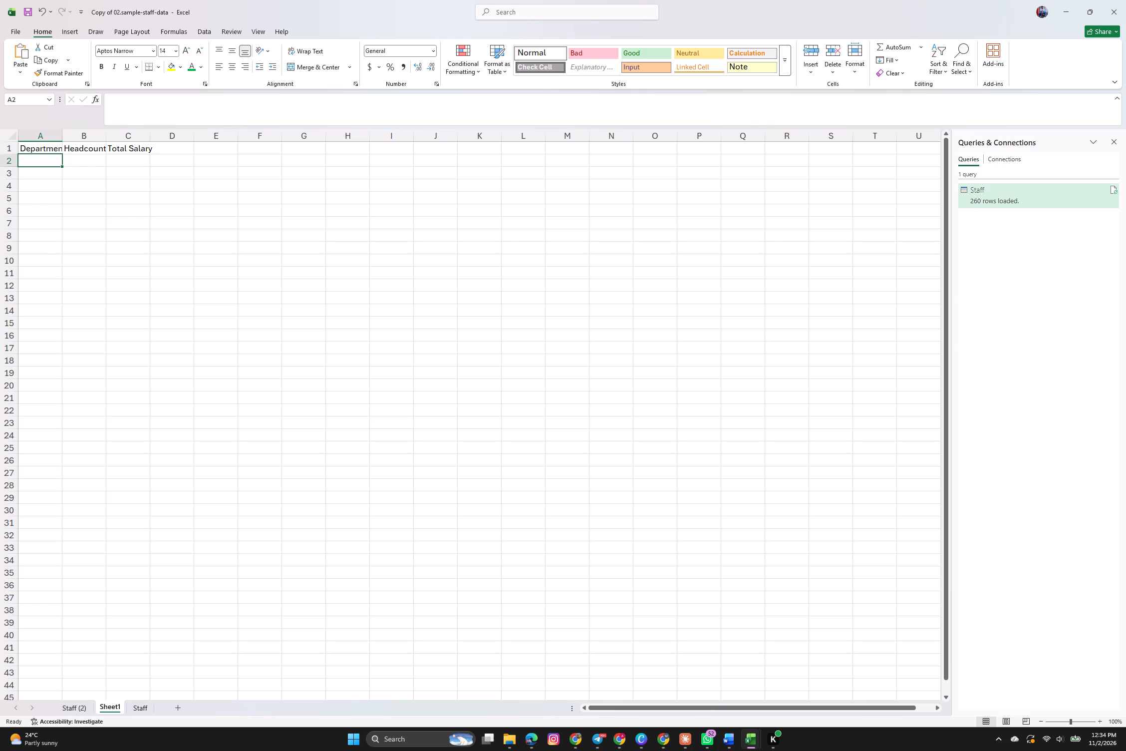
# Copy all Department values from the Staff (2) table, without the header, and paste them into Sheet1 starting at cell A2.
pyautogui.click(79, 707)
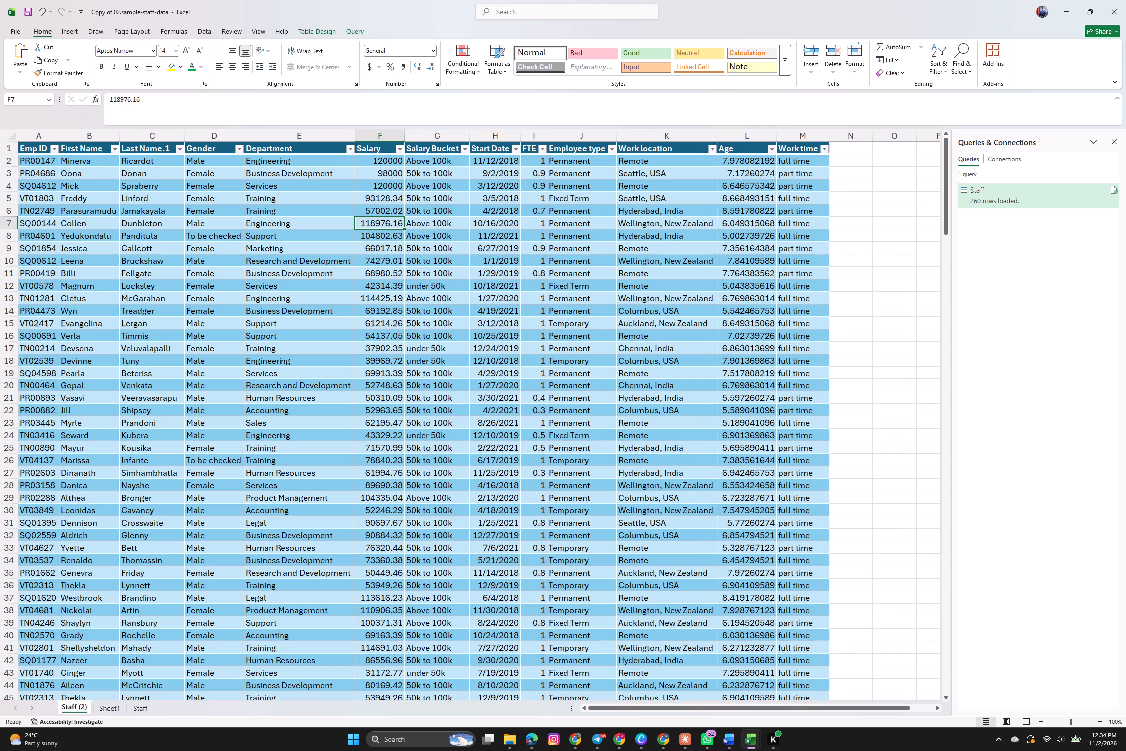
pyautogui.click(303, 148)
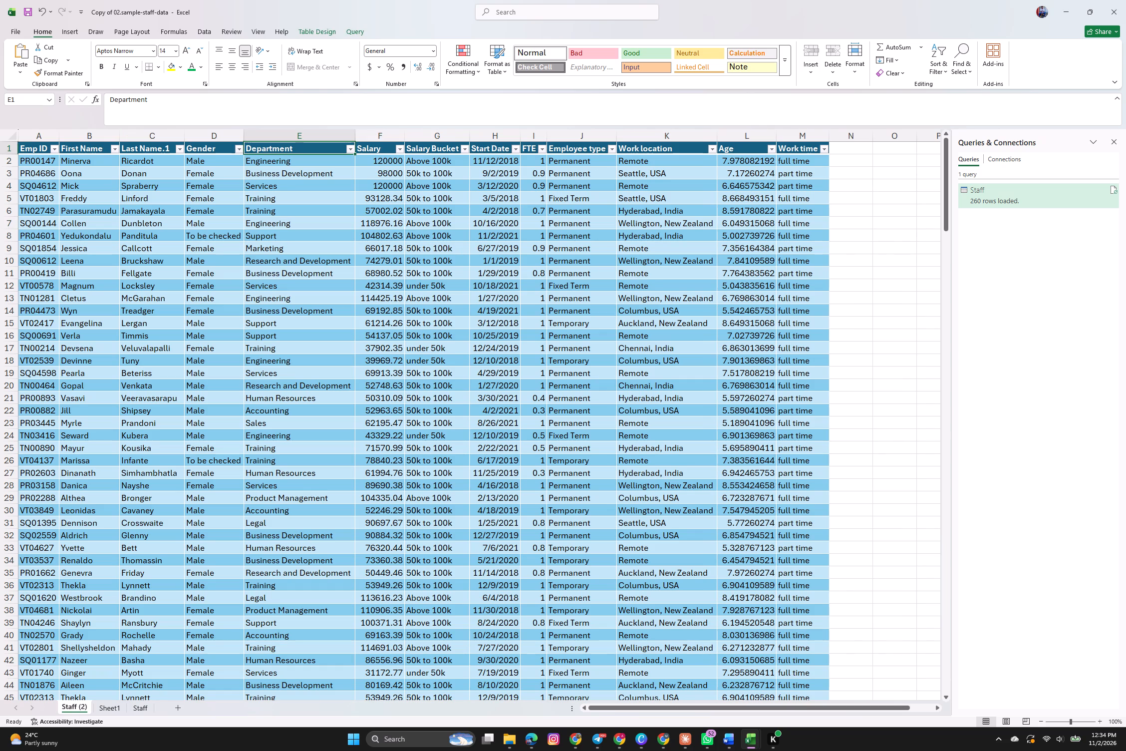
pyautogui.press('Down')
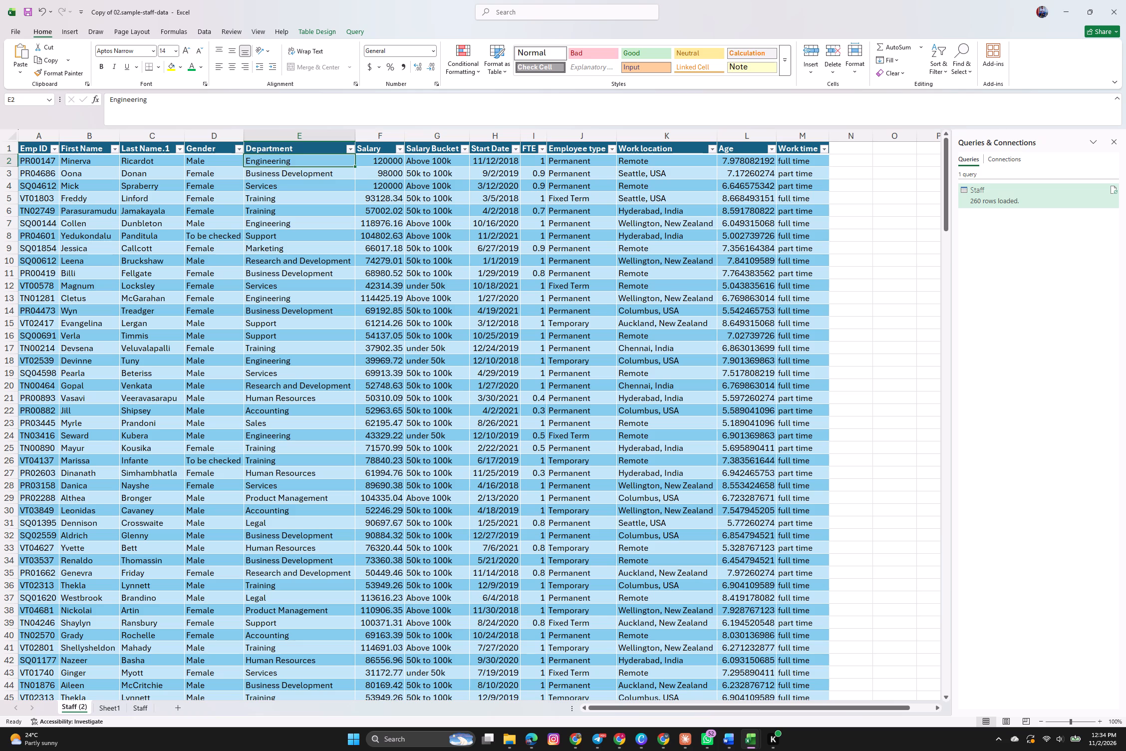
pyautogui.click(298, 148)
pyautogui.hotkey('ctrl', 'shift', 'Down')
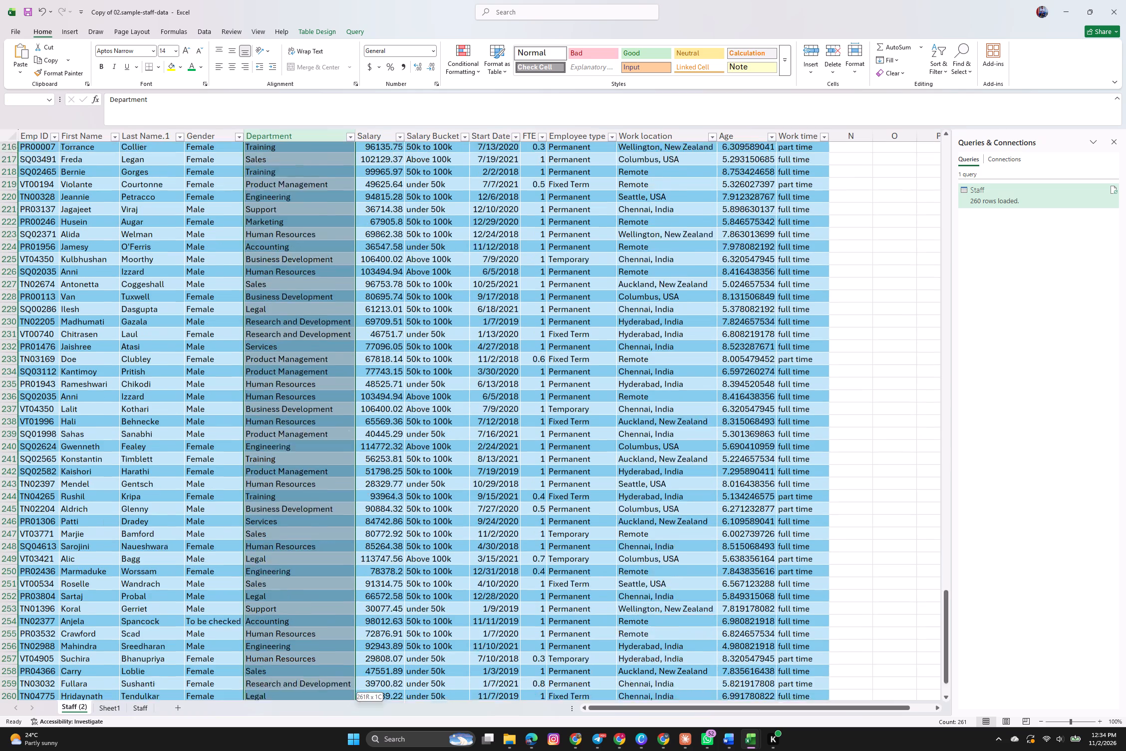
pyautogui.click(298, 148)
pyautogui.hotkey('ctrl', 'c')
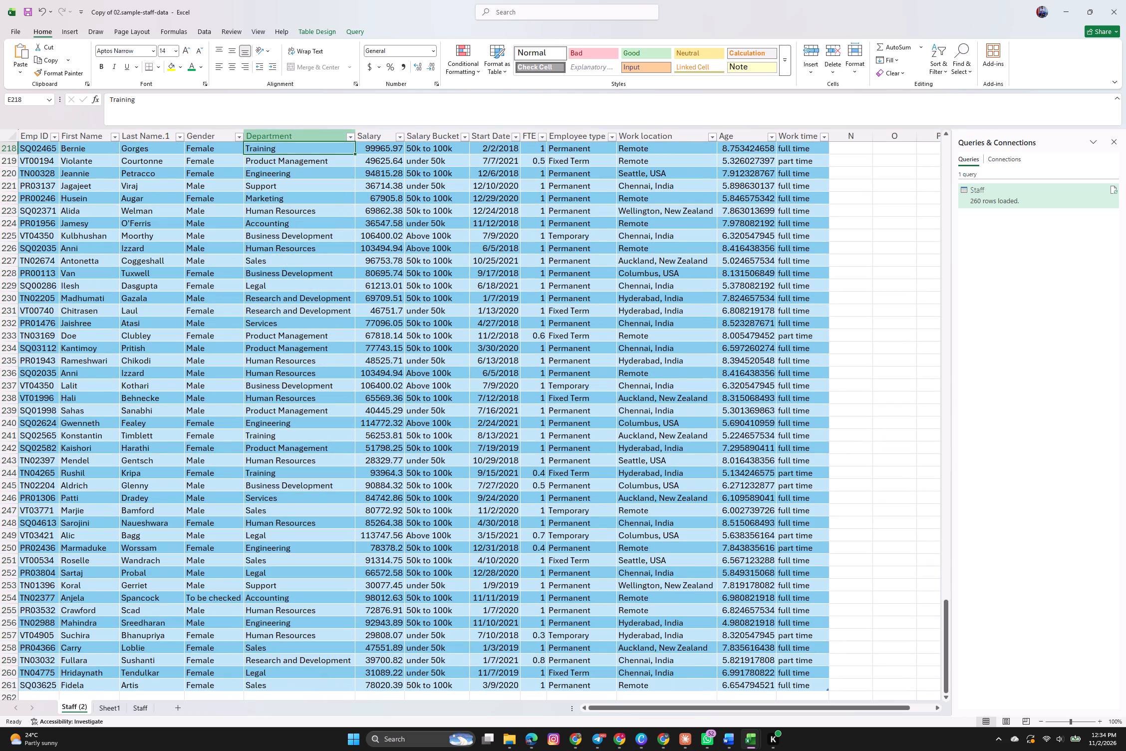
pyautogui.click(301, 139)
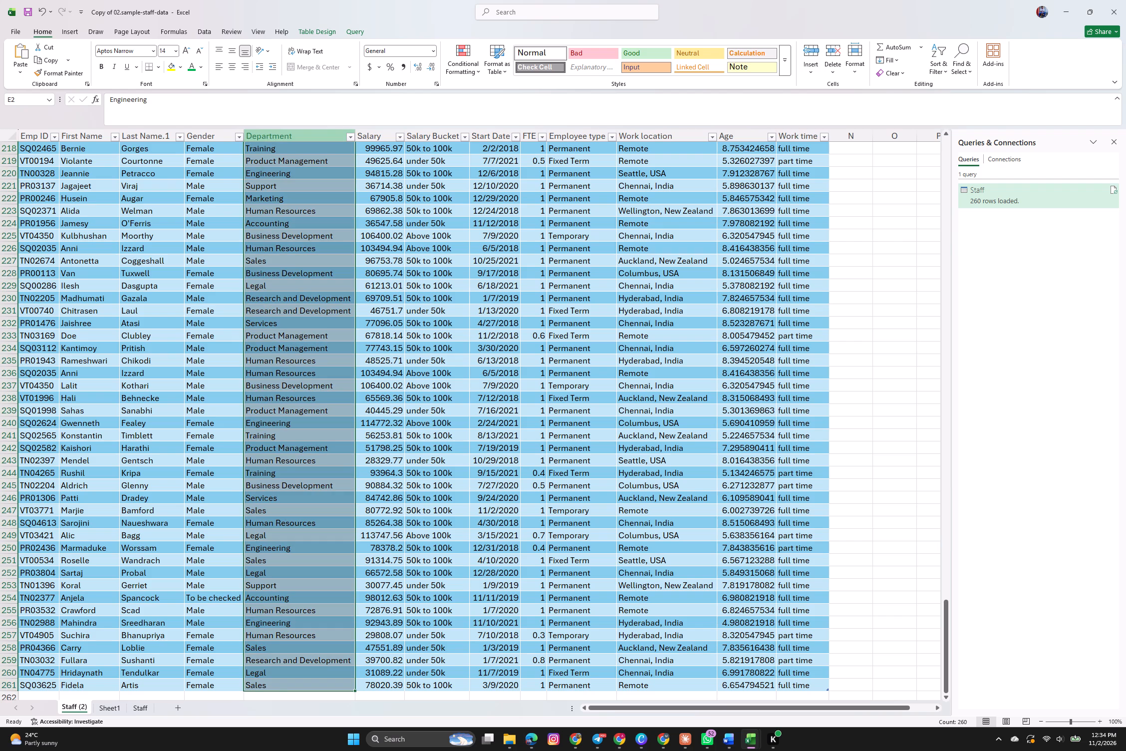
pyautogui.hotkey('ctrl', 'c')
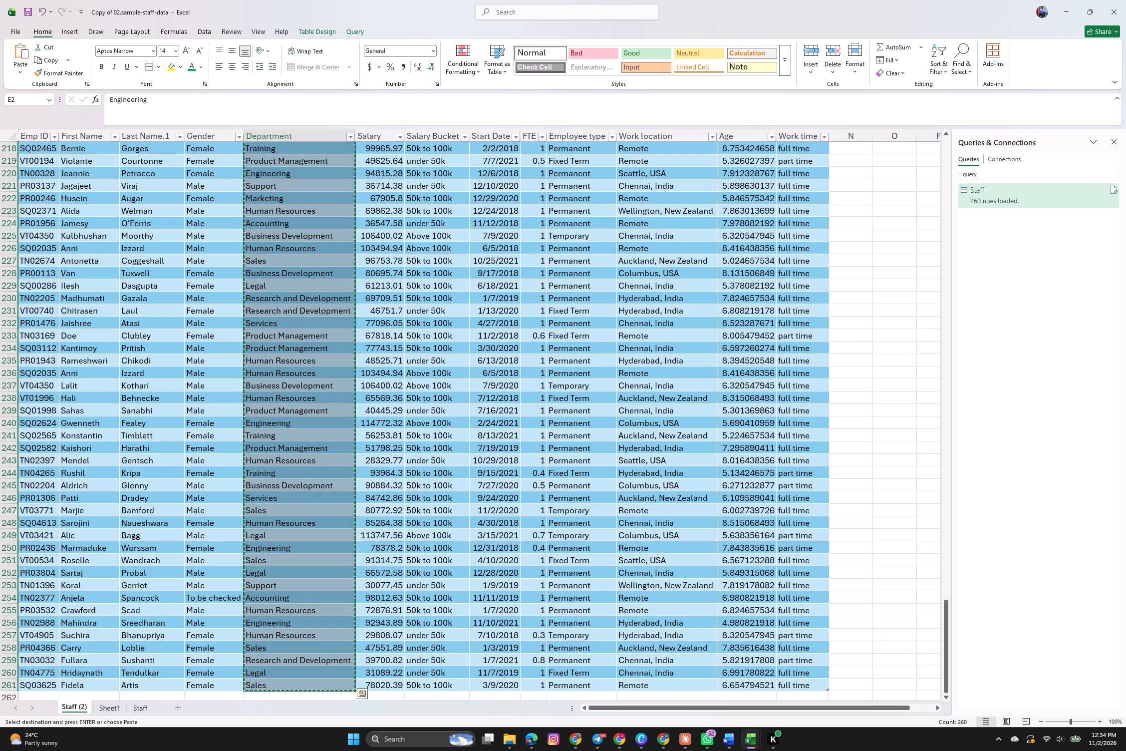
pyautogui.click(143, 705)
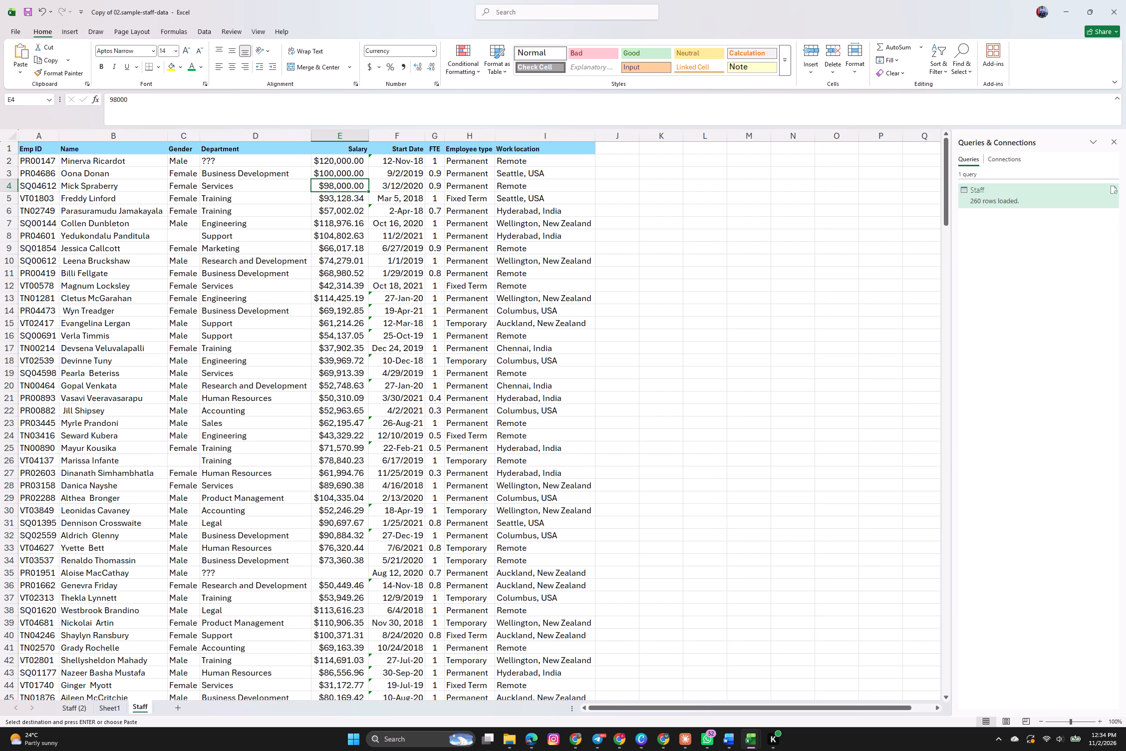
pyautogui.click(106, 709)
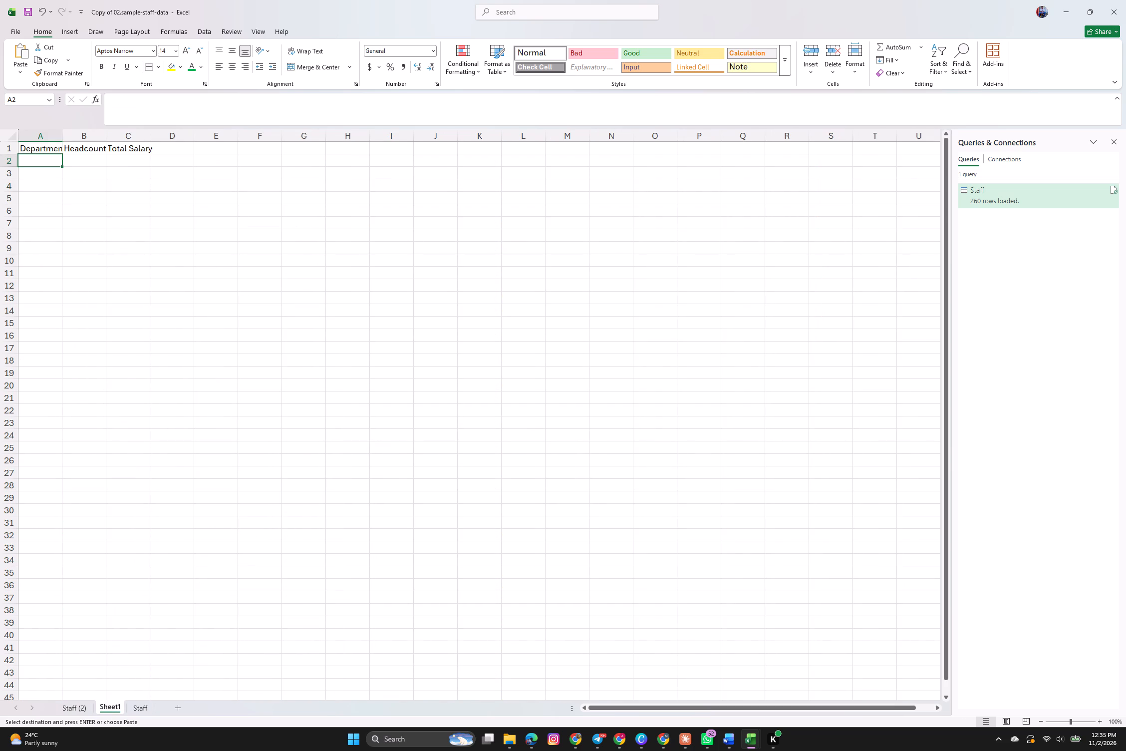
pyautogui.click(43, 161)
pyautogui.hotkey('ctrl', 'v')
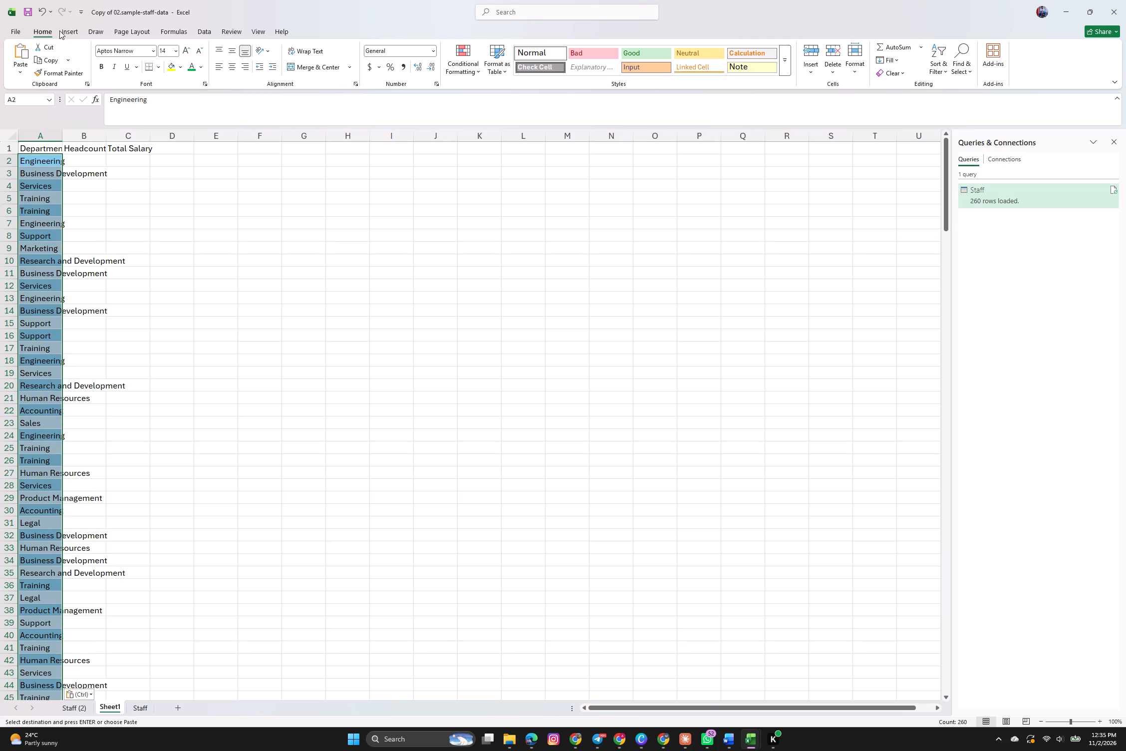
# Remove duplicate rows from the Department list on Sheet1, expanding the selection to Headcount and Total Salary and keeping all three columns checked.
pyautogui.click(39, 149)
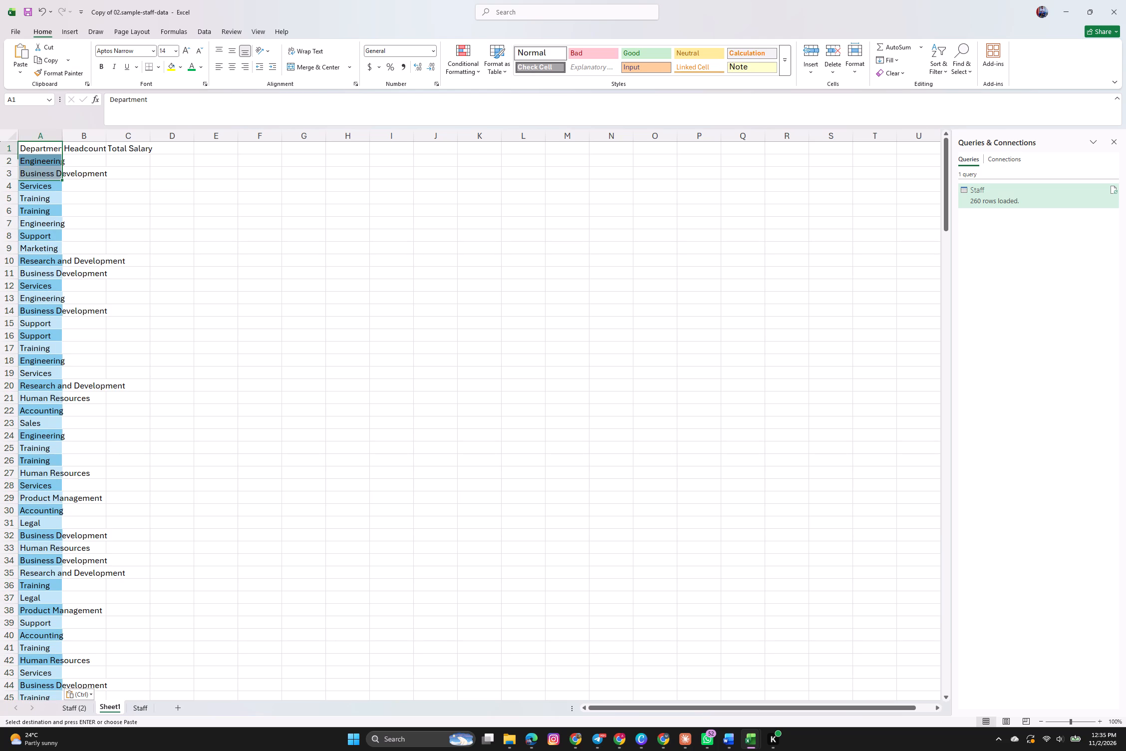
pyautogui.click(39, 149)
pyautogui.click(39, 149)
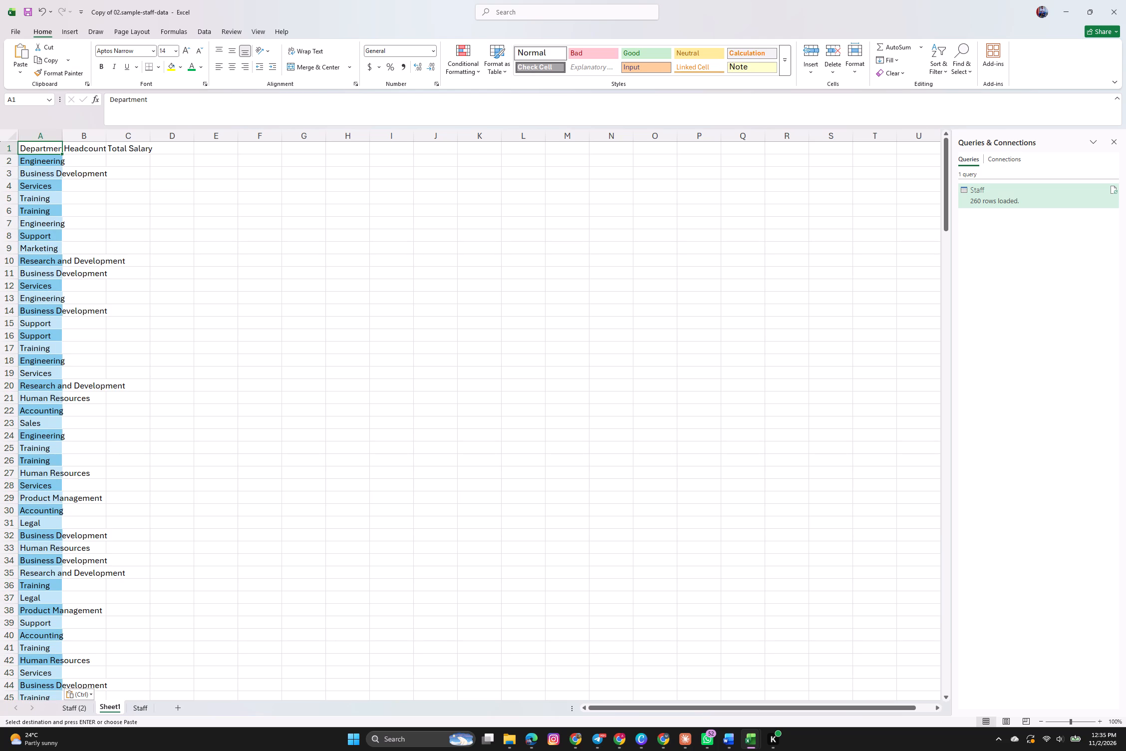
pyautogui.hotkey('ctrl', 'shift', 'Down')
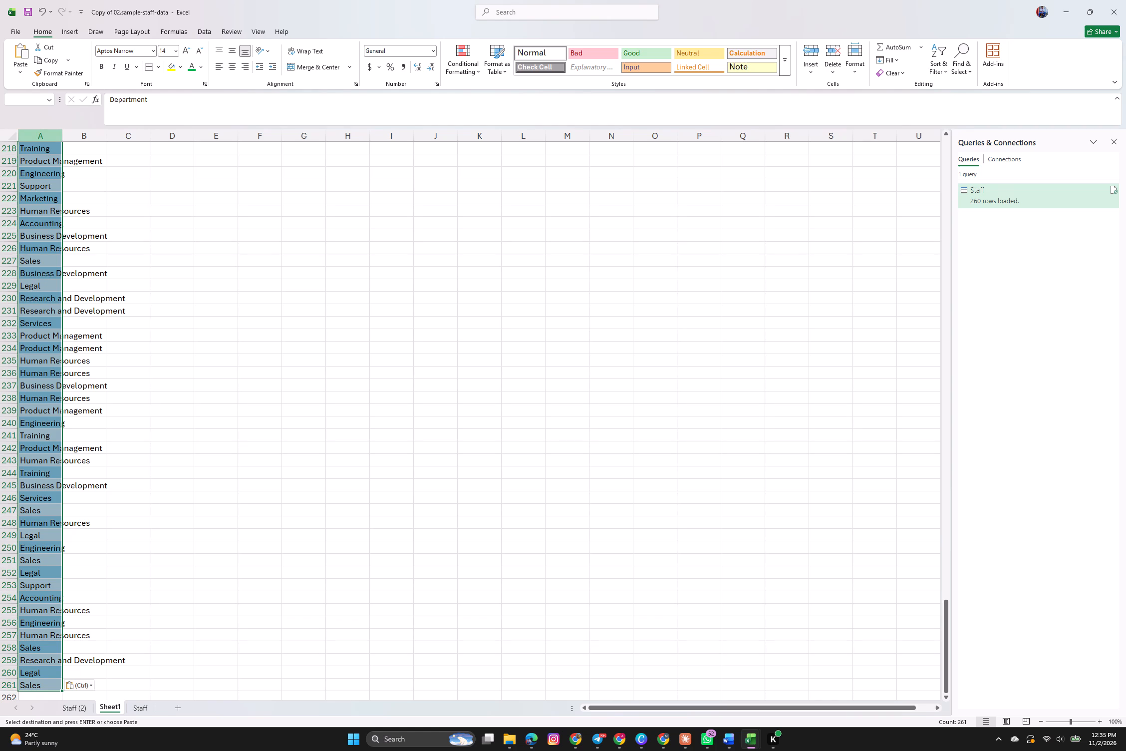
pyautogui.click(197, 30)
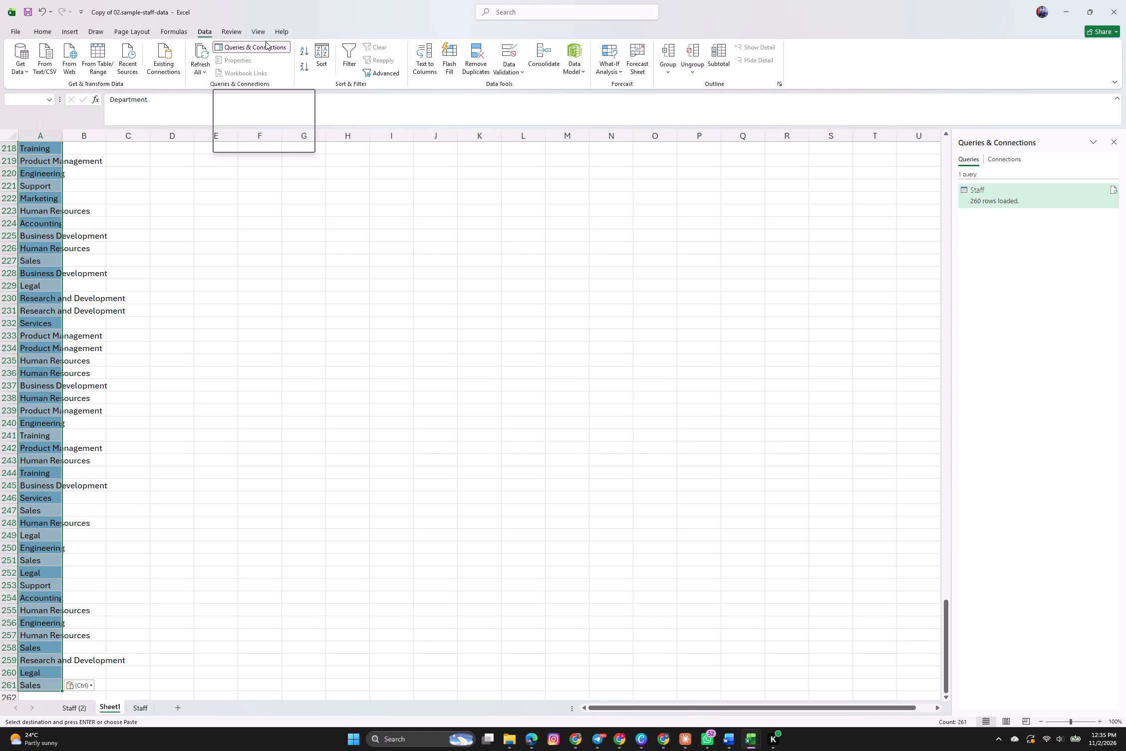
pyautogui.click(470, 60)
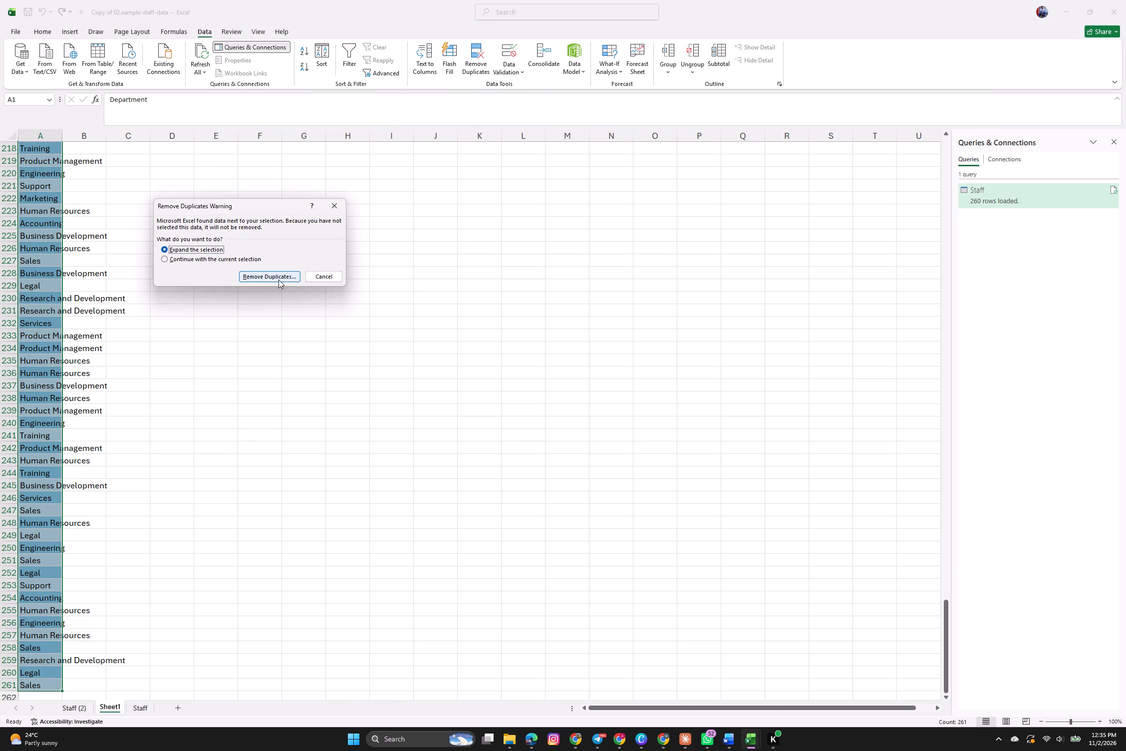
pyautogui.click(279, 276)
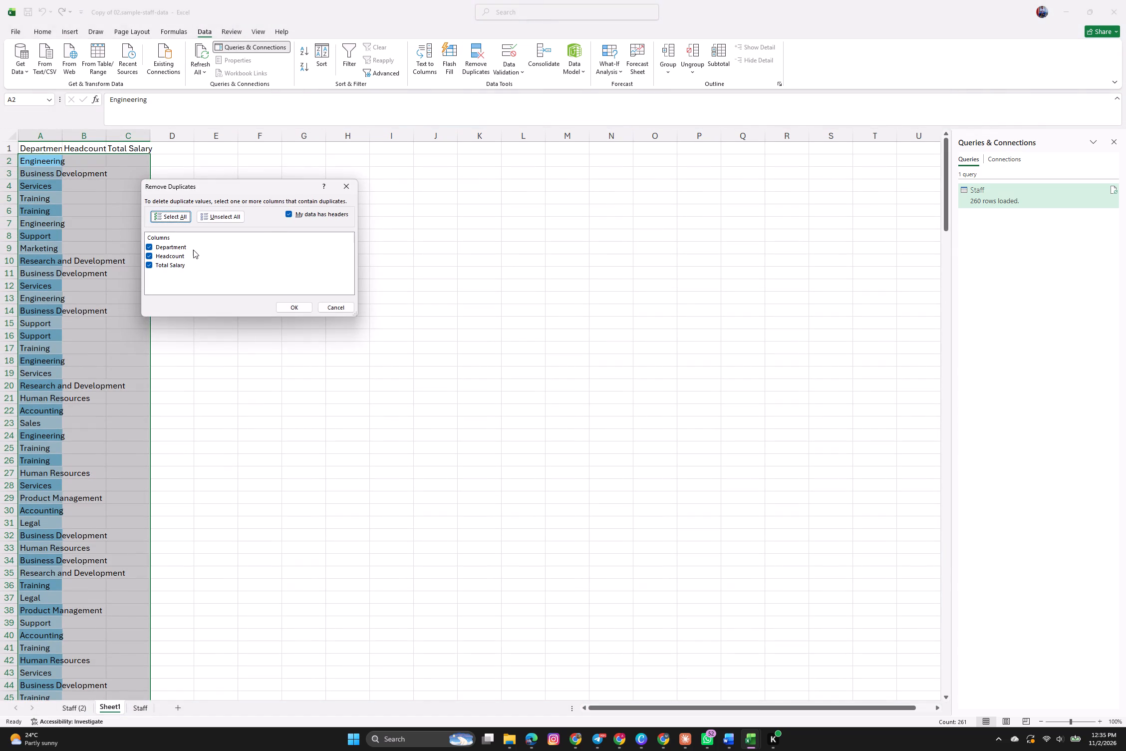
pyautogui.click(298, 306)
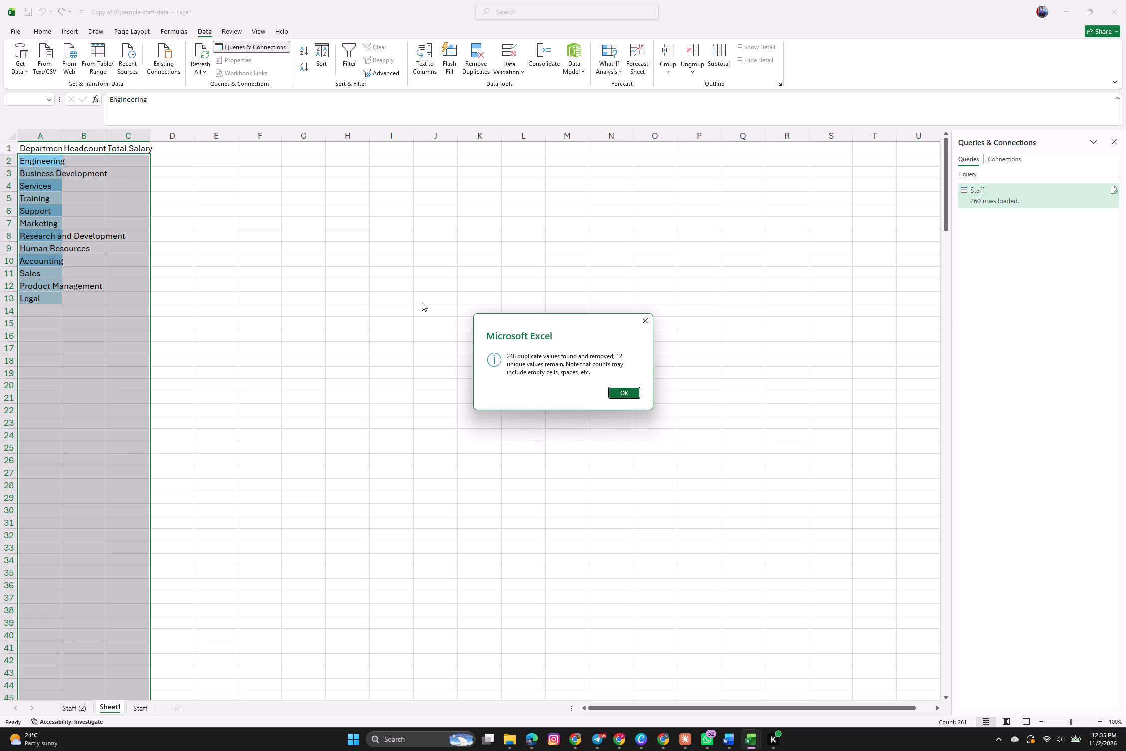
pyautogui.click(622, 391)
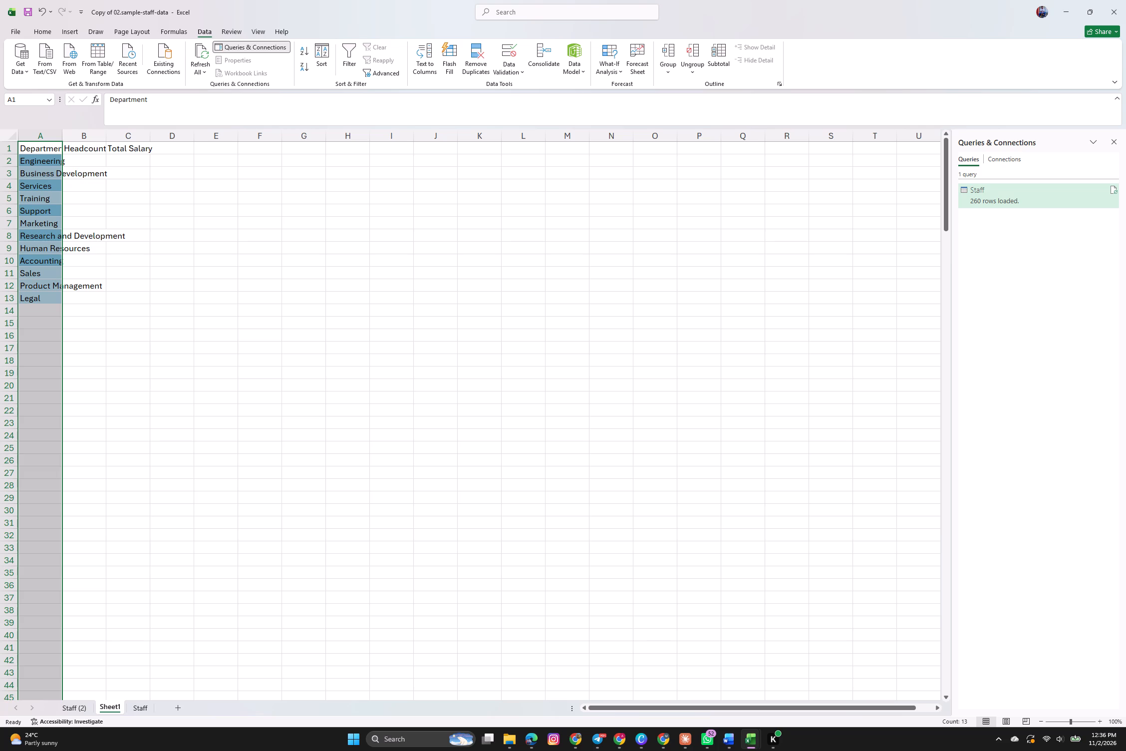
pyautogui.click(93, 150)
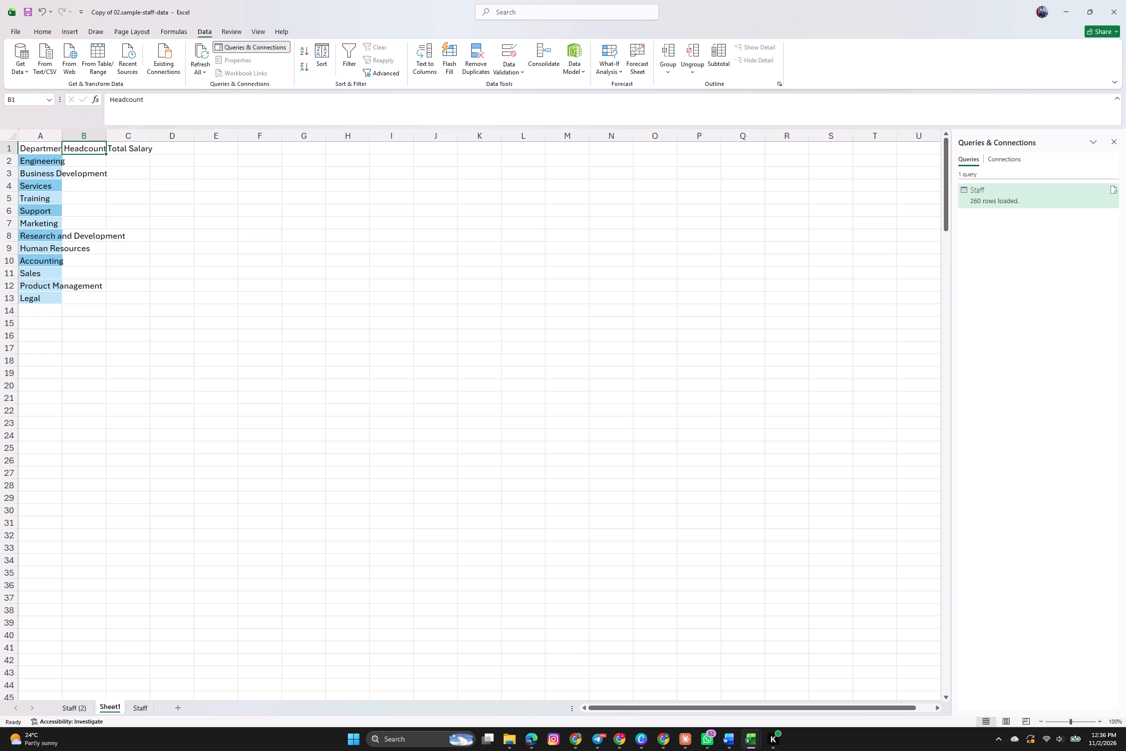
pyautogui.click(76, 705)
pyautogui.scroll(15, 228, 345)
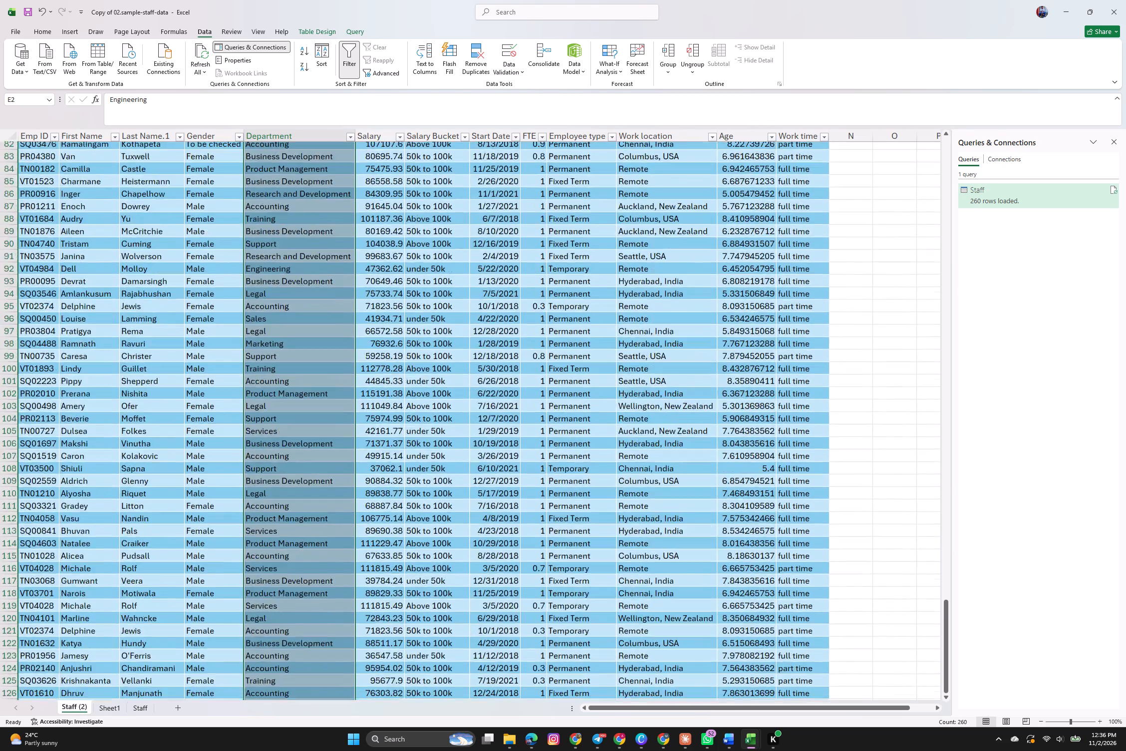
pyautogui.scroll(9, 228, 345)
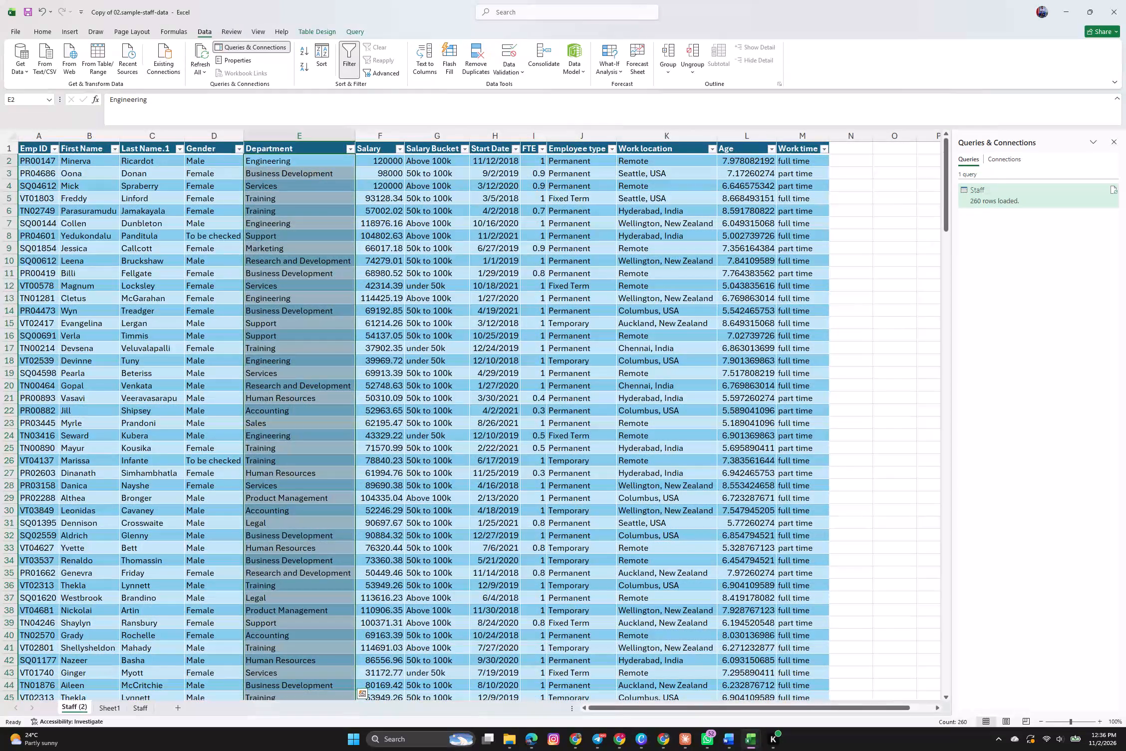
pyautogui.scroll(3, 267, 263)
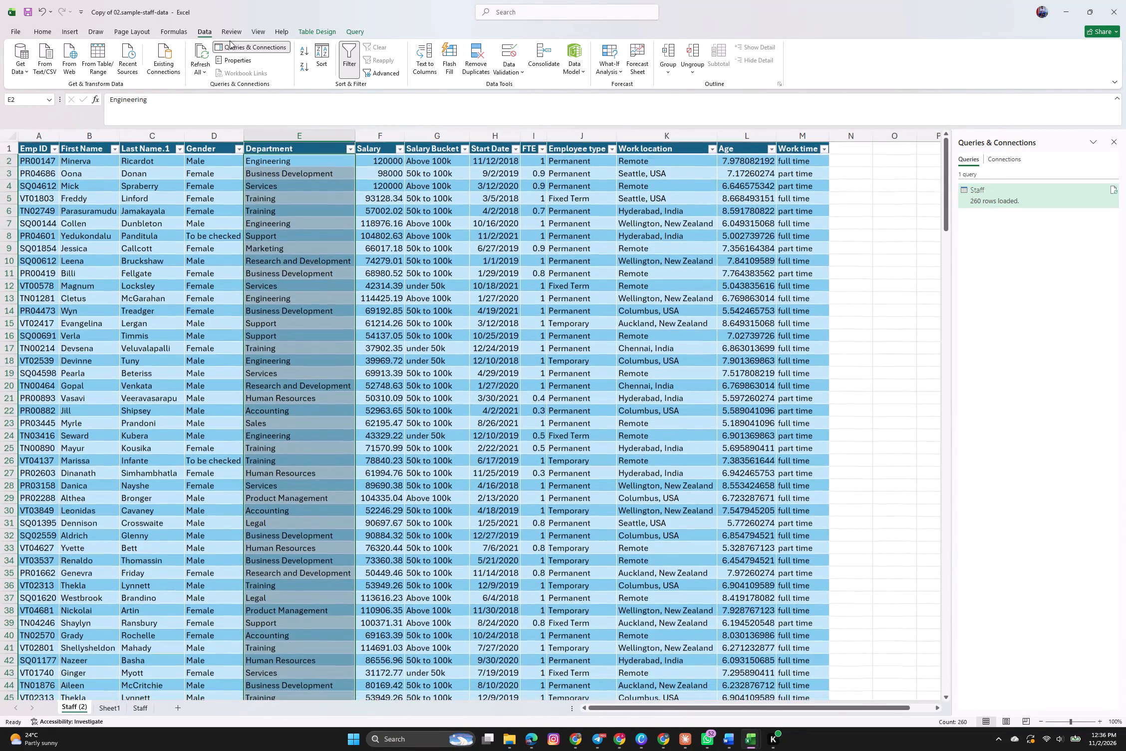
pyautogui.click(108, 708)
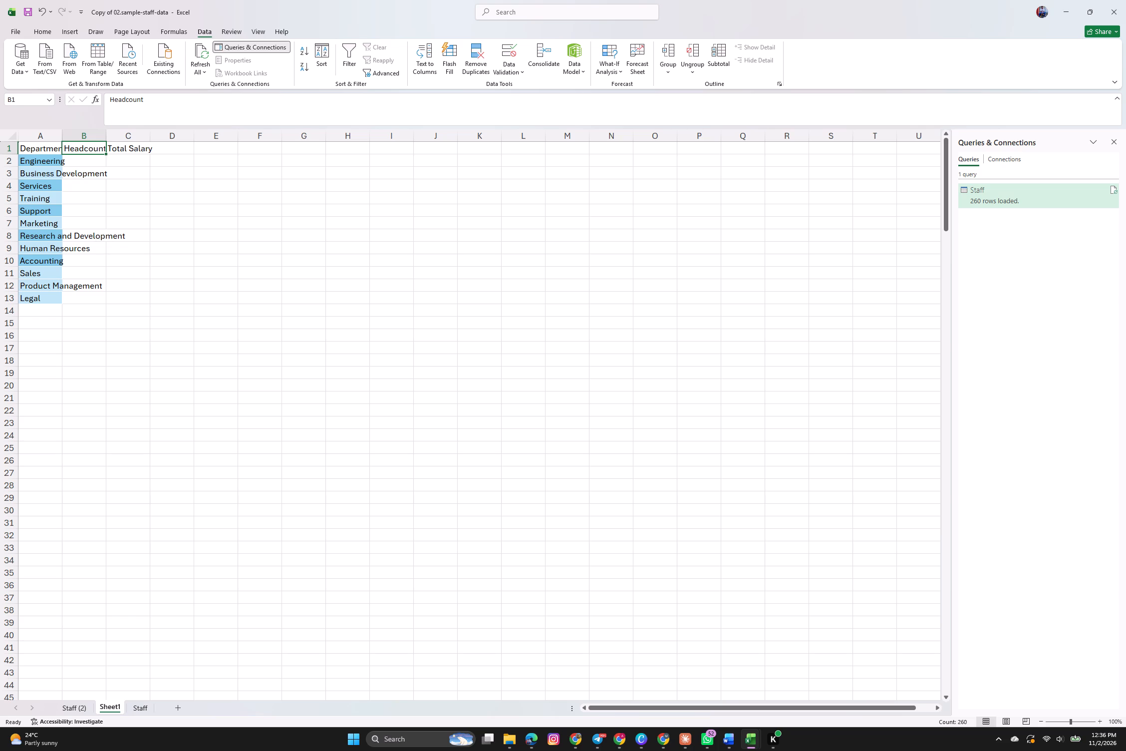
# Start a COUNTIFS formula in cell B5, beside Training, with staff[Department] as its criteria range.
pyautogui.click(84, 199)
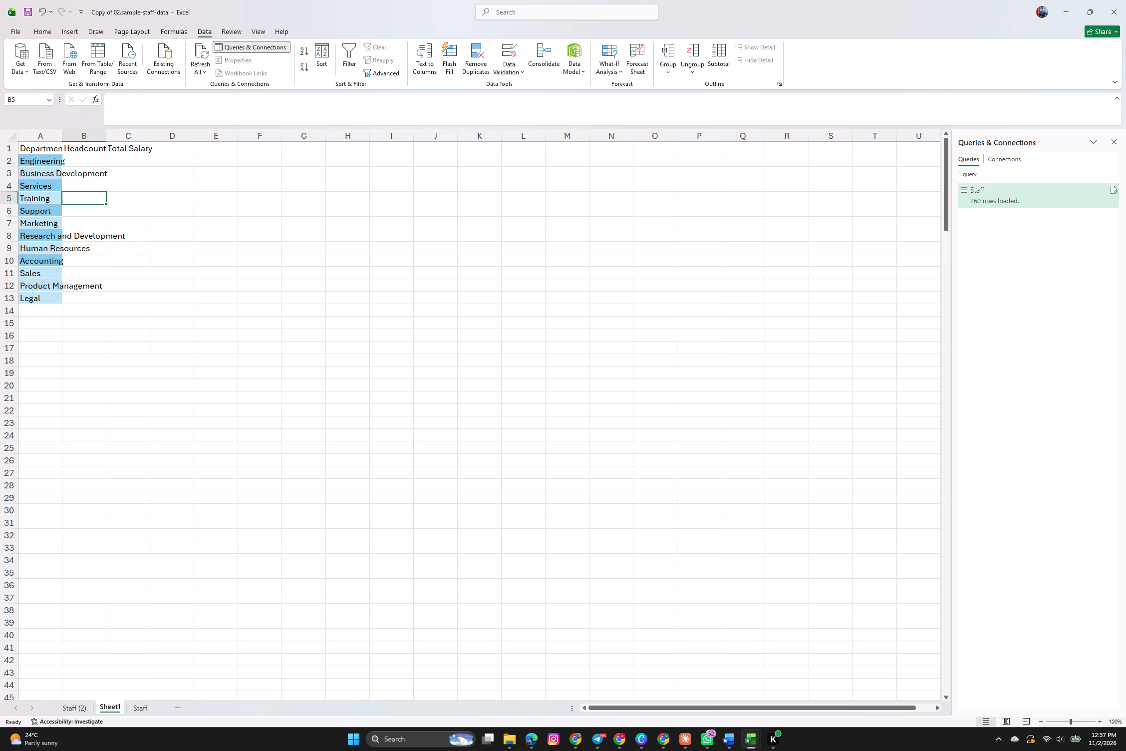
pyautogui.press('=')
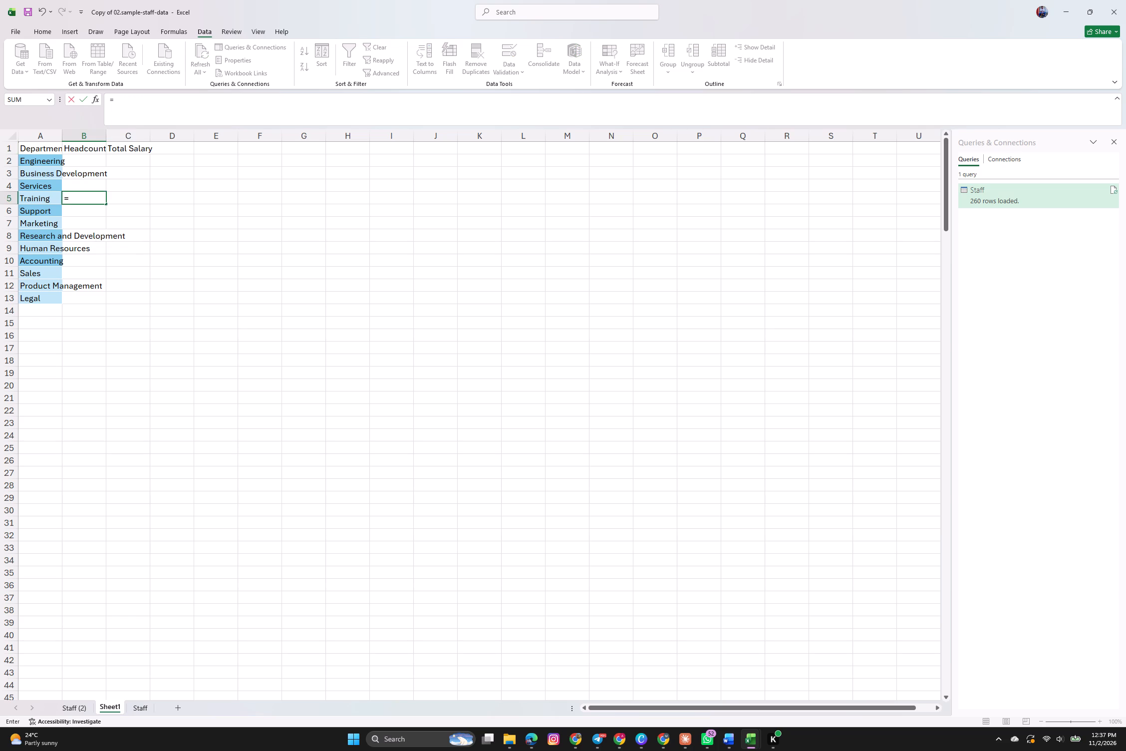
pyautogui.write('COUNT')
pyautogui.write('IFS')
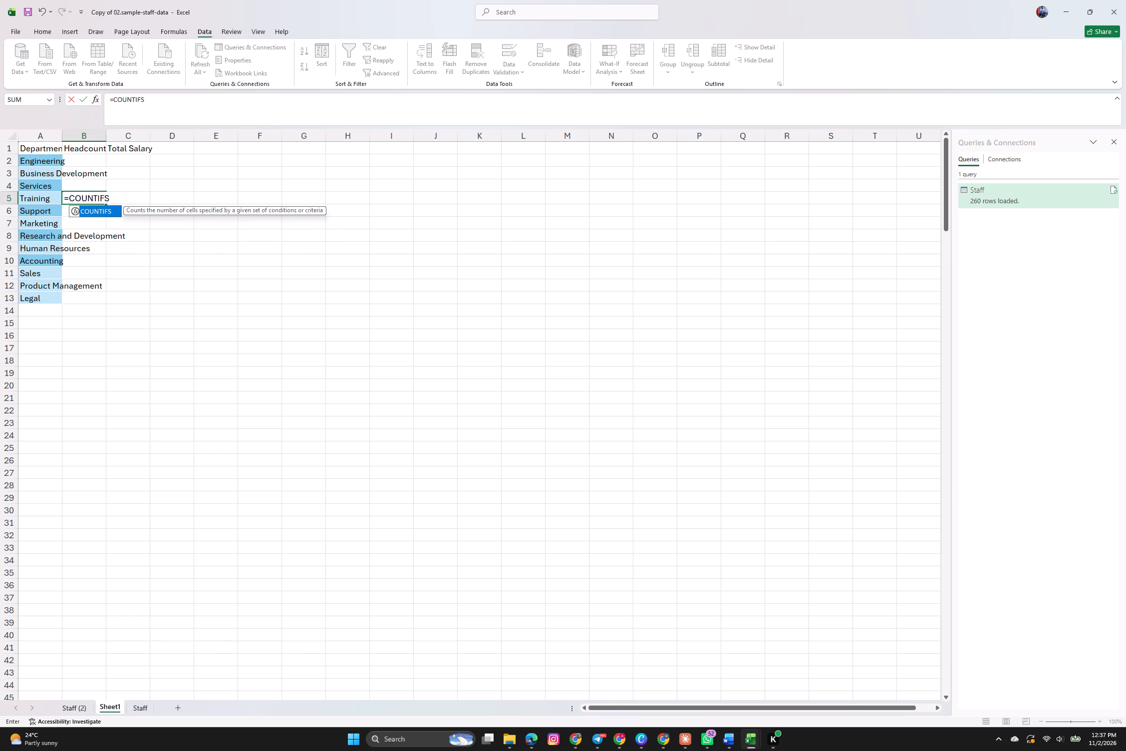
pyautogui.hotkey('shift', '(')
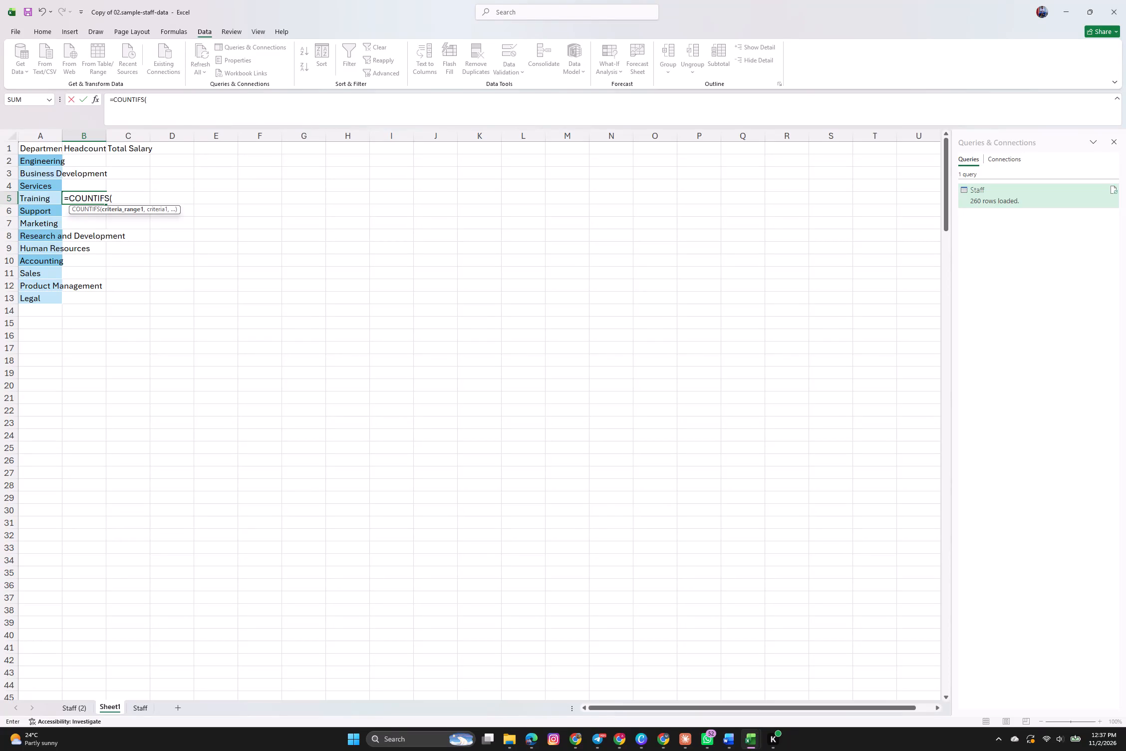
pyautogui.click(126, 209)
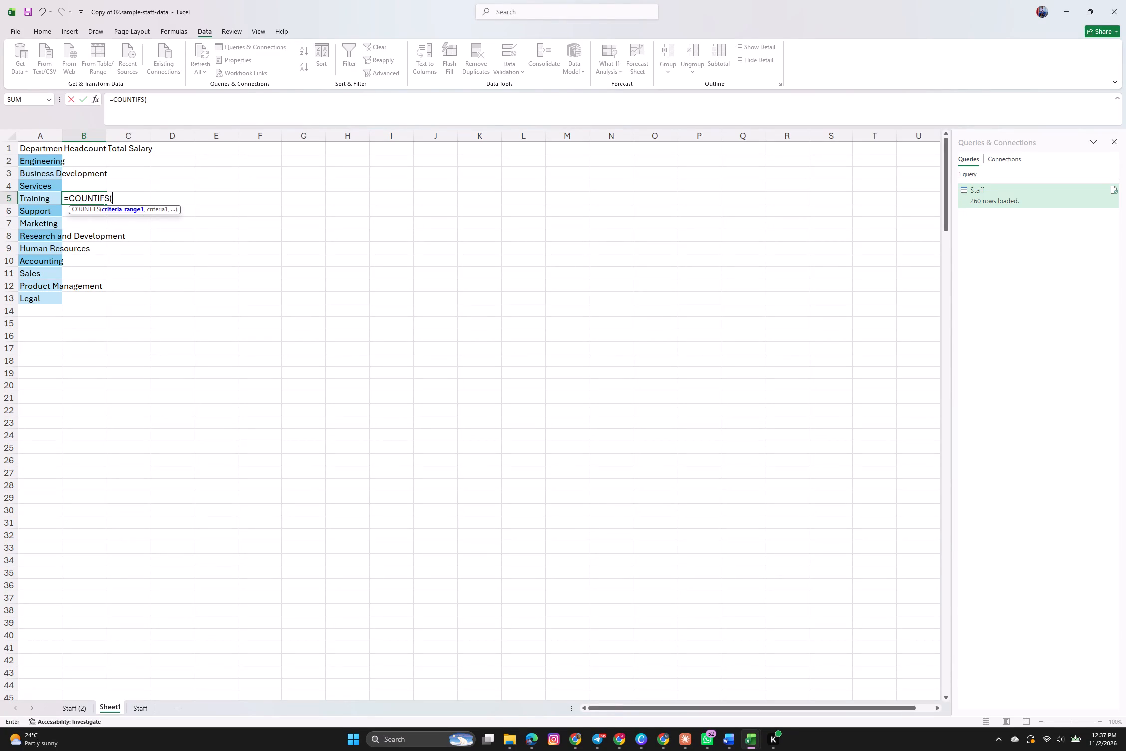
pyautogui.click(126, 209)
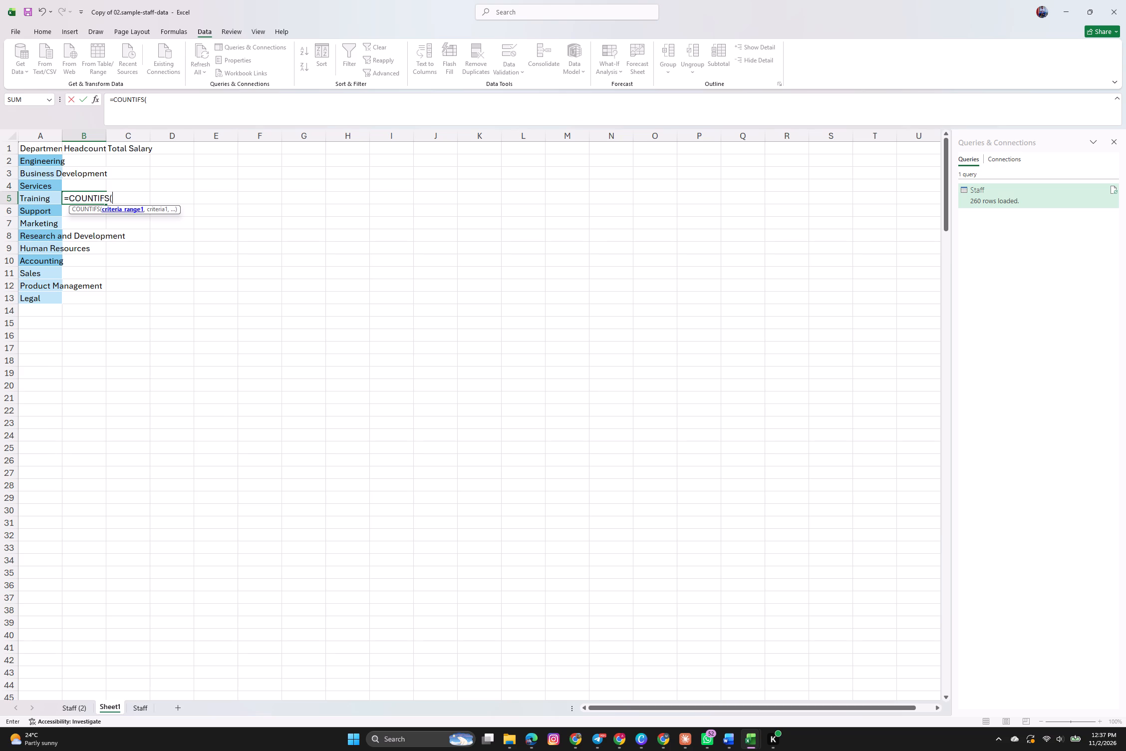
pyautogui.click(129, 208)
pyautogui.write('sta')
pyautogui.click(144, 222)
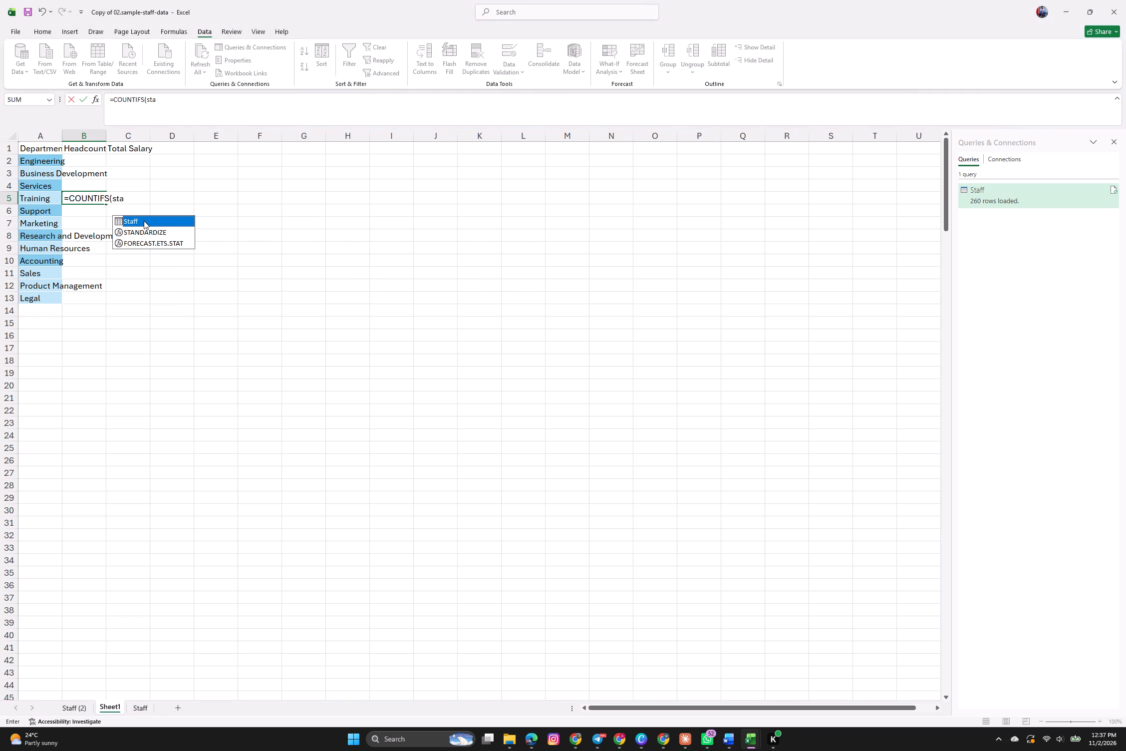
pyautogui.click(144, 221)
pyautogui.click(128, 200)
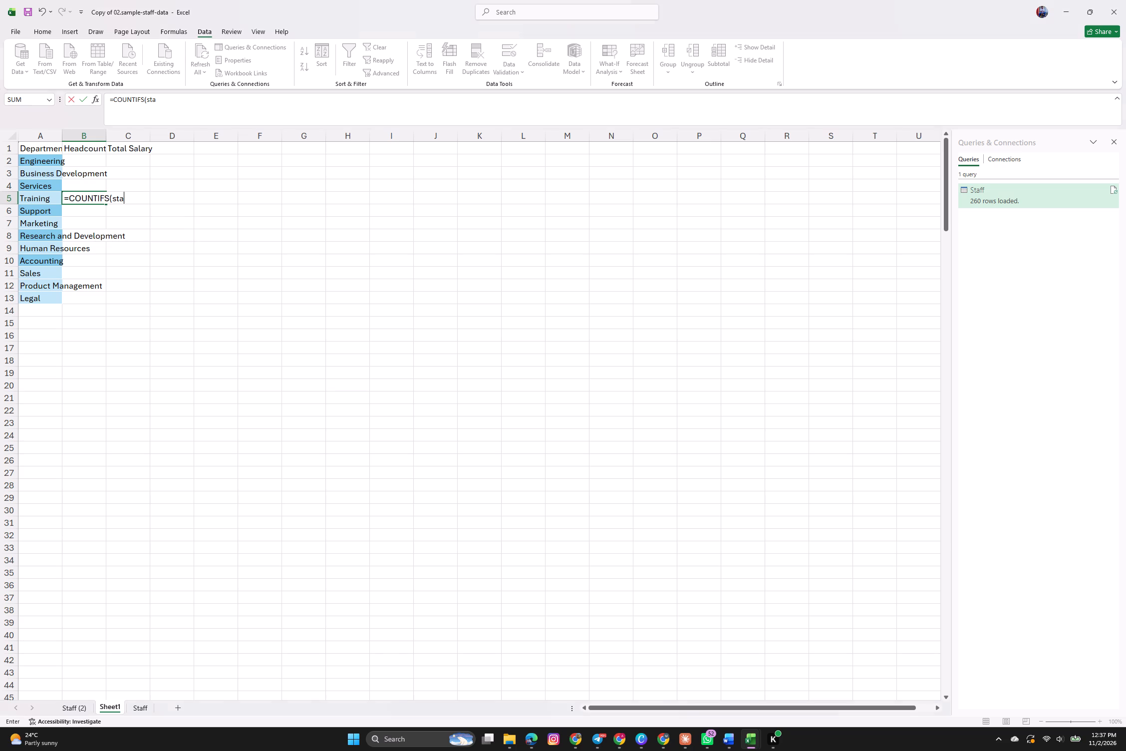
pyautogui.write('ff')
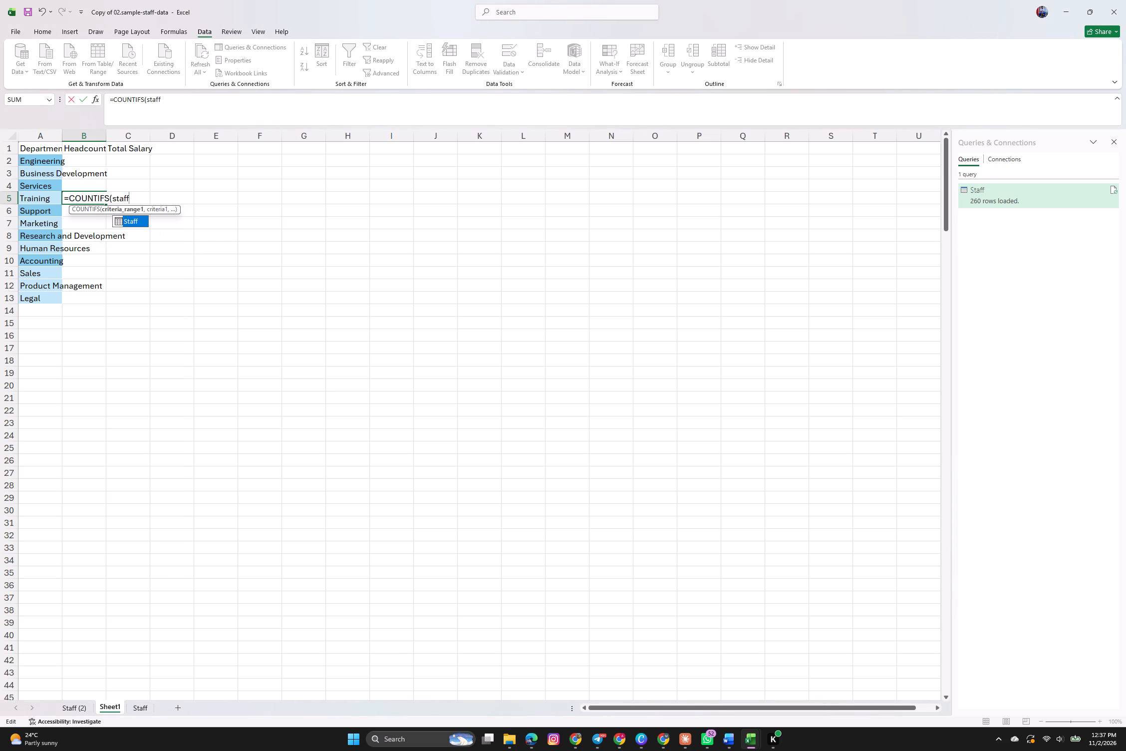
pyautogui.click(132, 223)
pyautogui.click(136, 199)
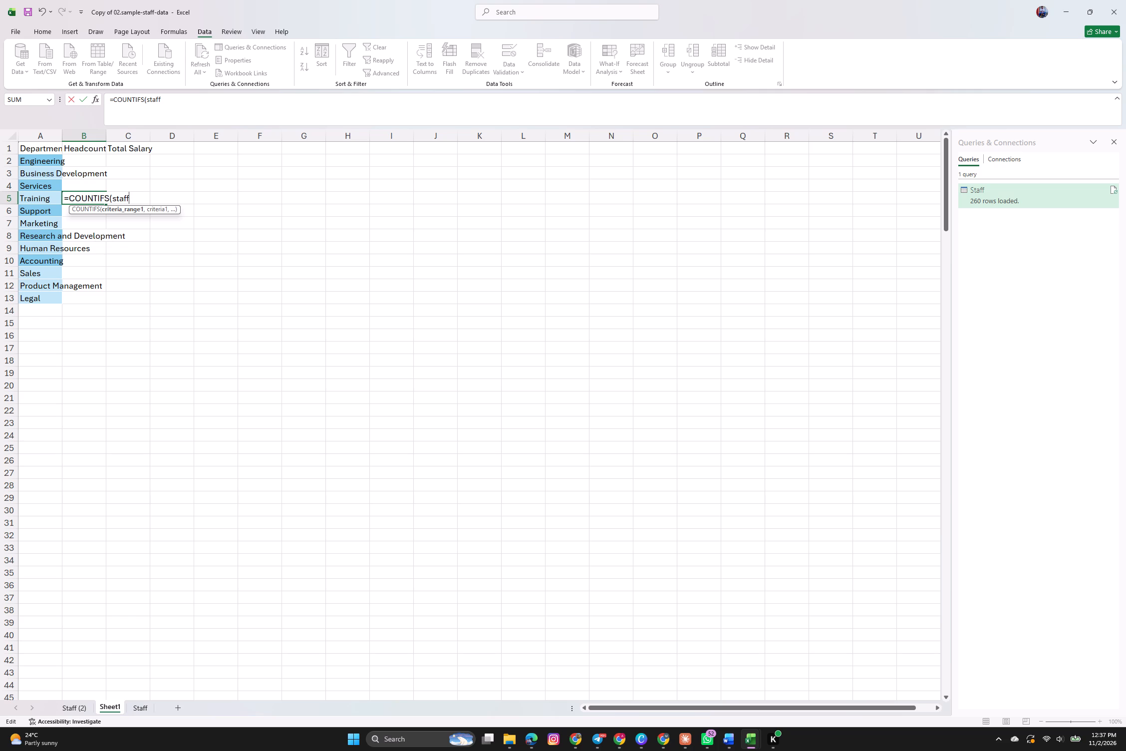
pyautogui.hotkey('shift', '{')
pyautogui.press('BackSpace')
pyautogui.press('[')
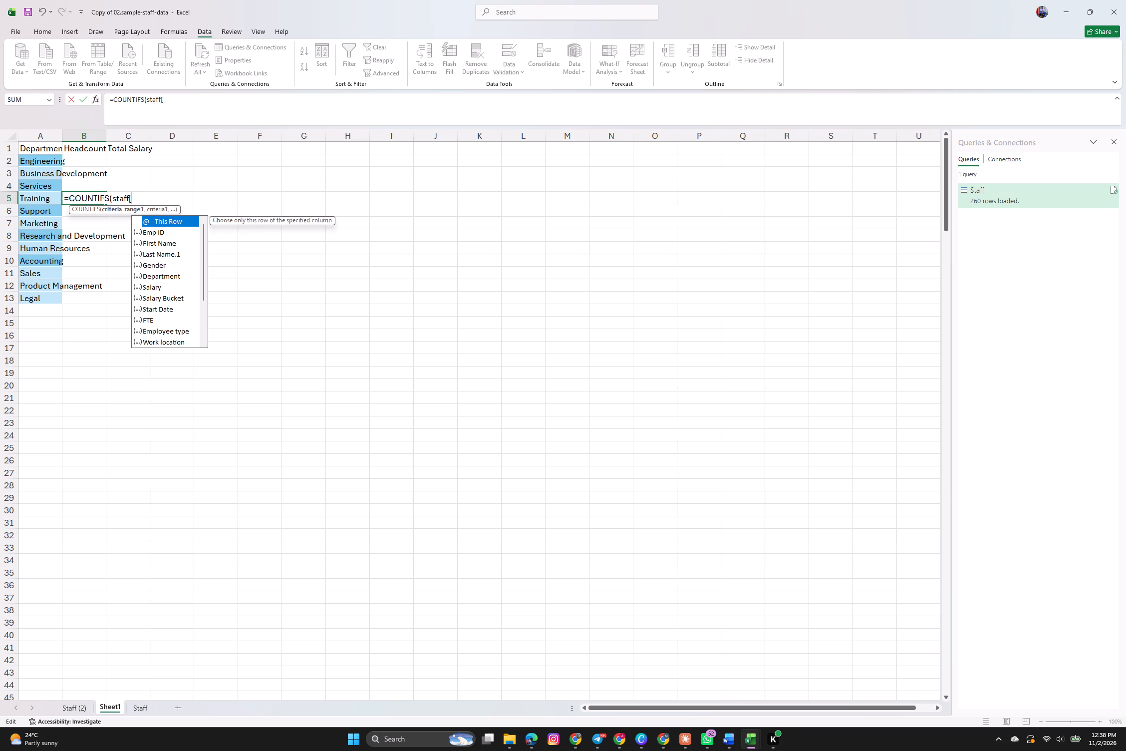
pyautogui.click(158, 274)
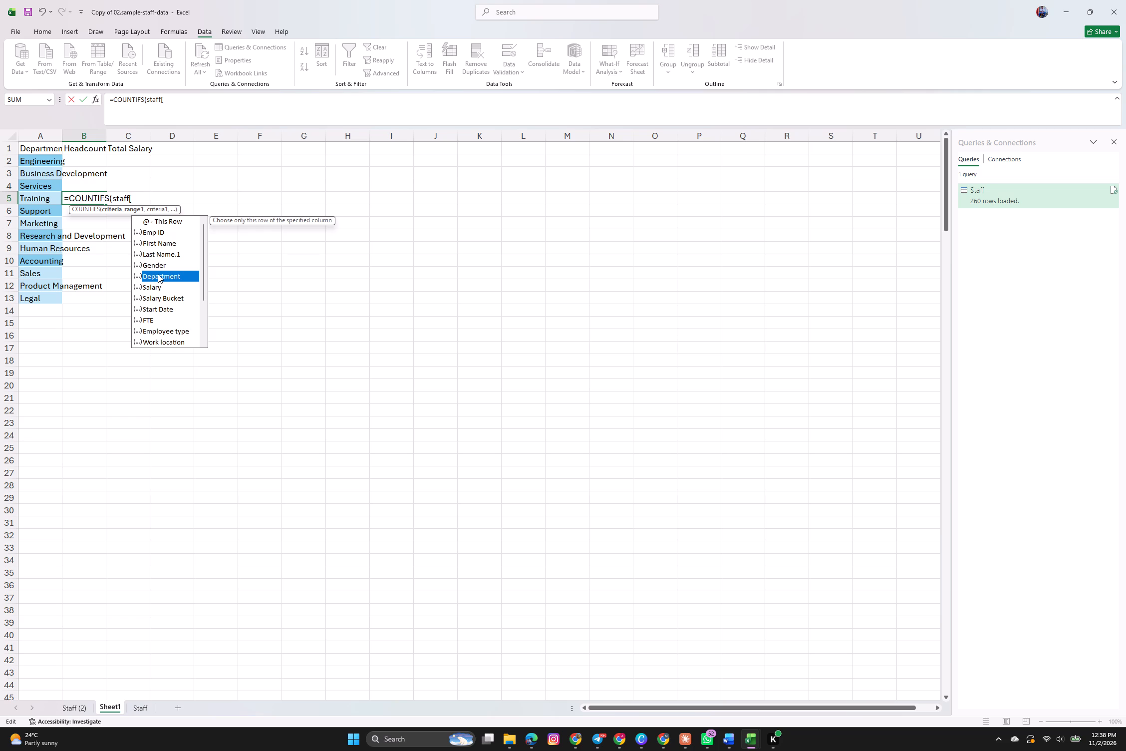
pyautogui.click(158, 274)
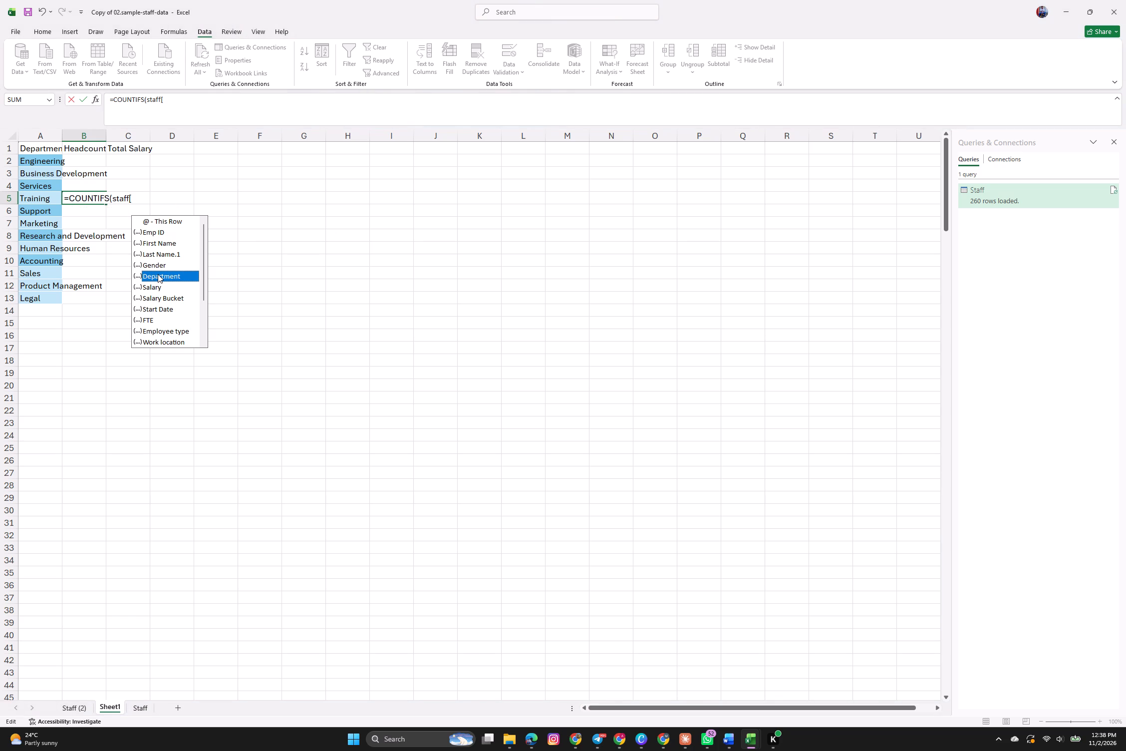
pyautogui.click(158, 274)
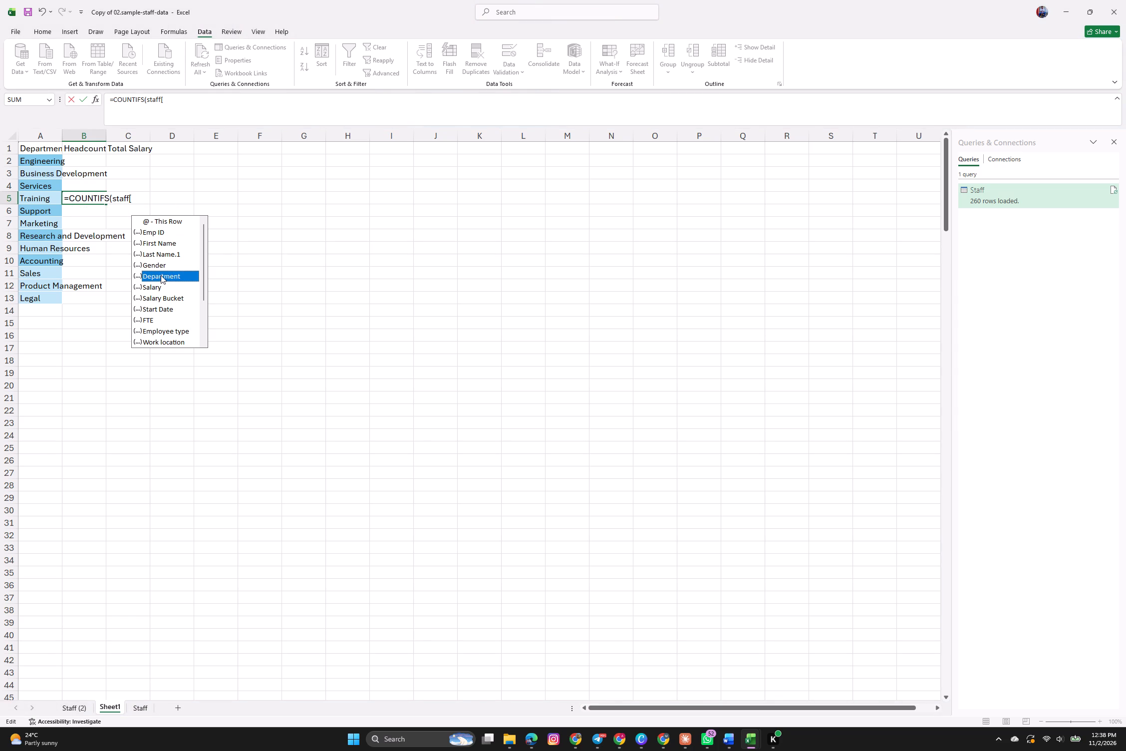
pyautogui.doubleClick(161, 276)
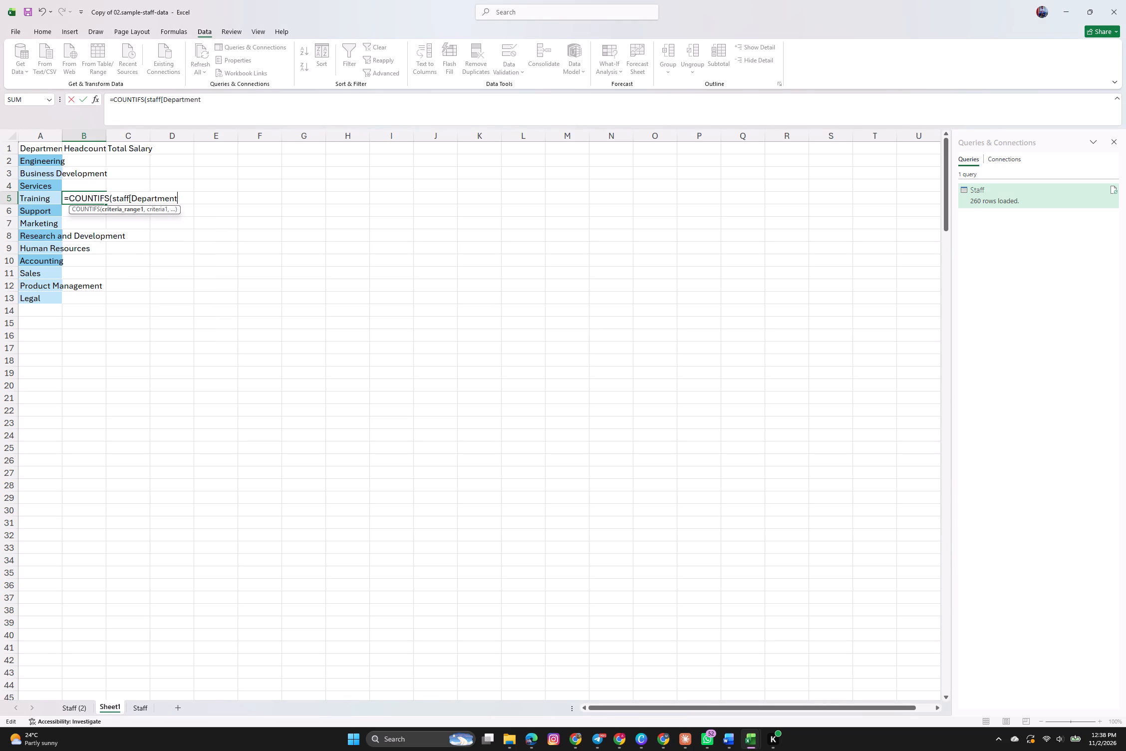
pyautogui.press(']')
# Add a comma after the staff[Department] criteria range in the COUNTIFS formula in B5.
pyautogui.press(',')
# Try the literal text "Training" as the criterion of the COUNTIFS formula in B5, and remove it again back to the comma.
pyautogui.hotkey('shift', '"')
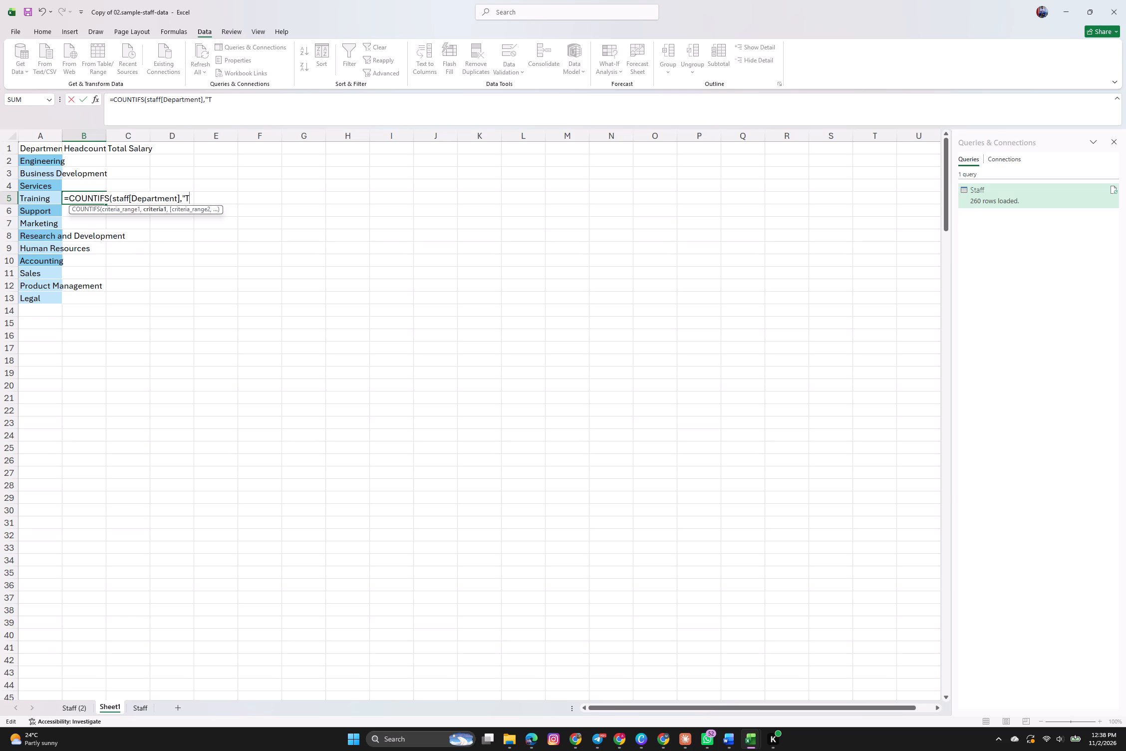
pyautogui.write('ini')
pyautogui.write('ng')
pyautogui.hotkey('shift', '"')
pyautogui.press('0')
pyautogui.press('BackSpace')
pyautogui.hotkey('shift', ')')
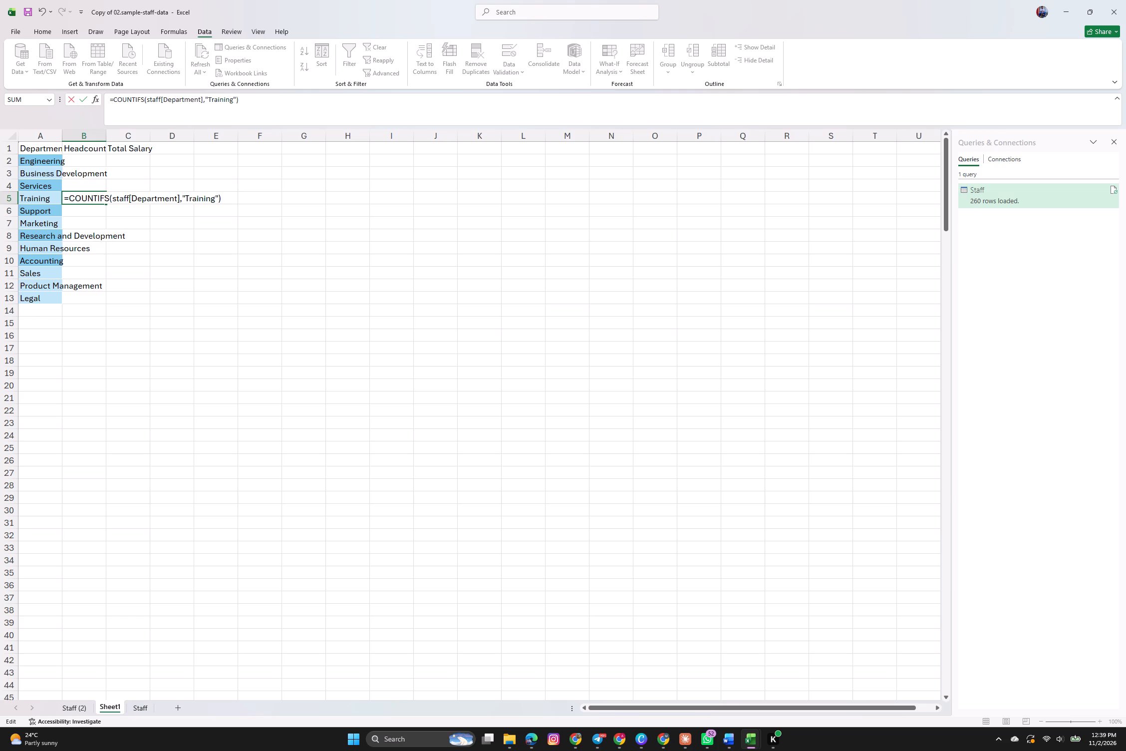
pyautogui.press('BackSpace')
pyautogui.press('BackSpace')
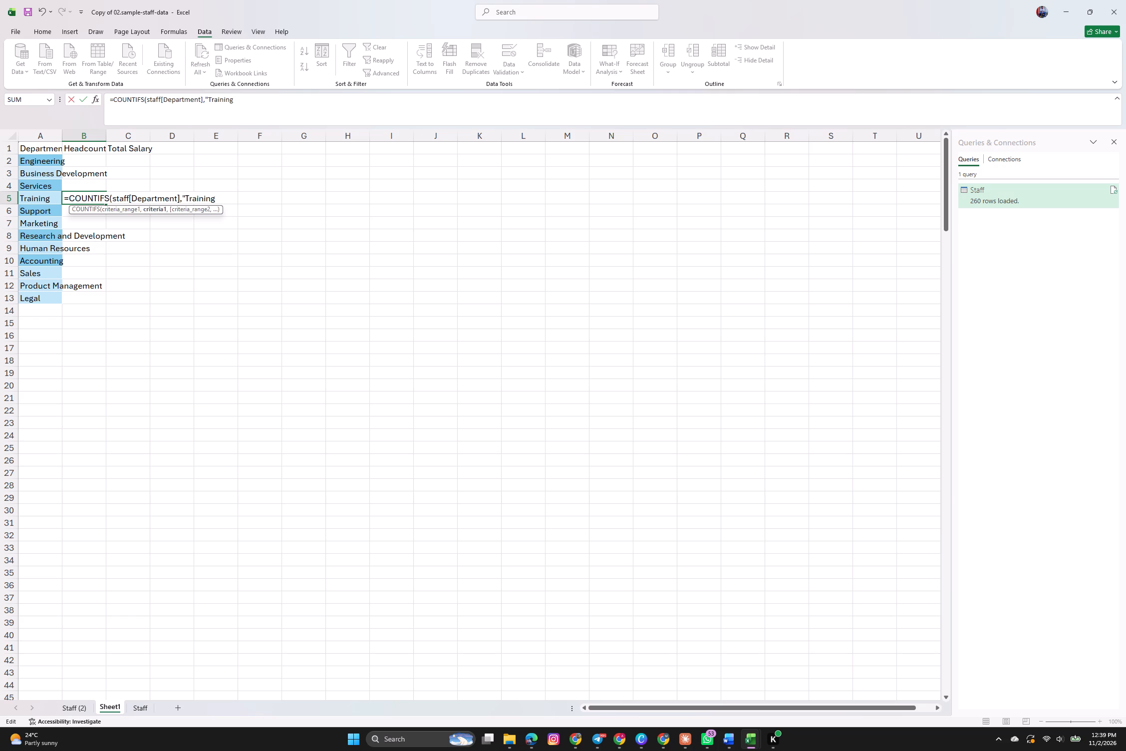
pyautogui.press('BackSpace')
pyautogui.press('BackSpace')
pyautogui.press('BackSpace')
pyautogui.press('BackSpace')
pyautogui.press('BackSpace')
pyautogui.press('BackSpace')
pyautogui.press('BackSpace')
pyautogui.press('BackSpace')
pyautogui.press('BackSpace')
# Complete the COUNTIFS formula in B5 with cell A5 as its criterion and enter it.
pyautogui.click(46, 200)
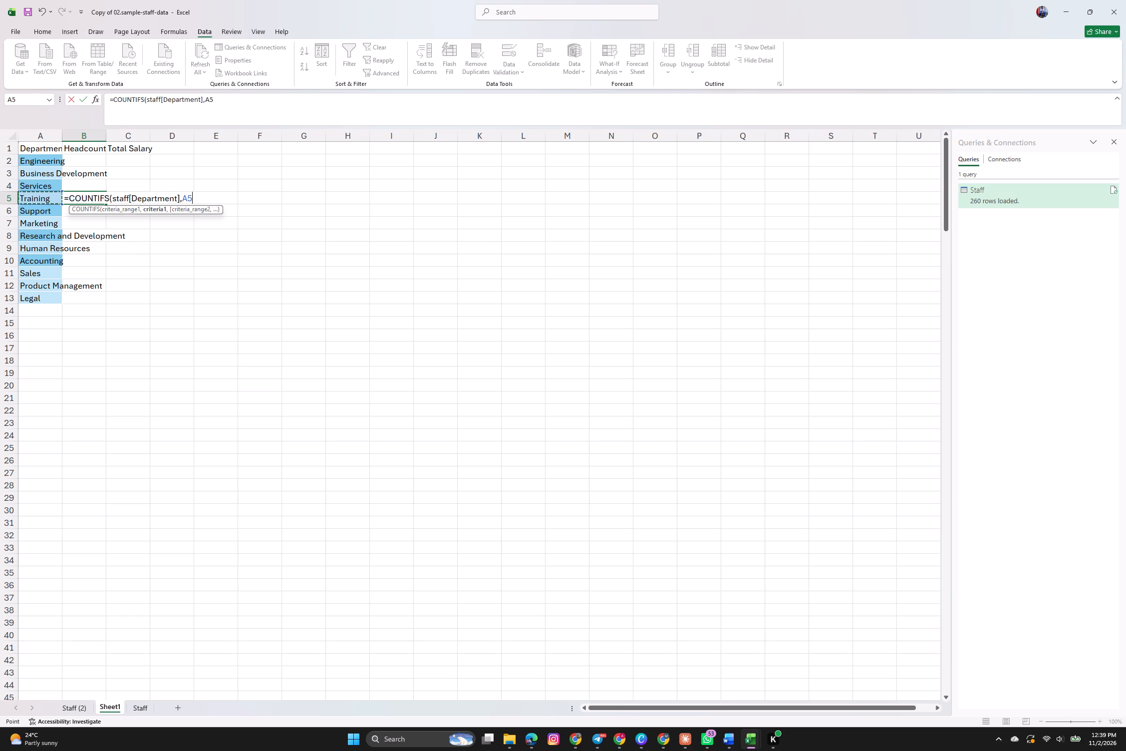
pyautogui.hotkey('shift', ')')
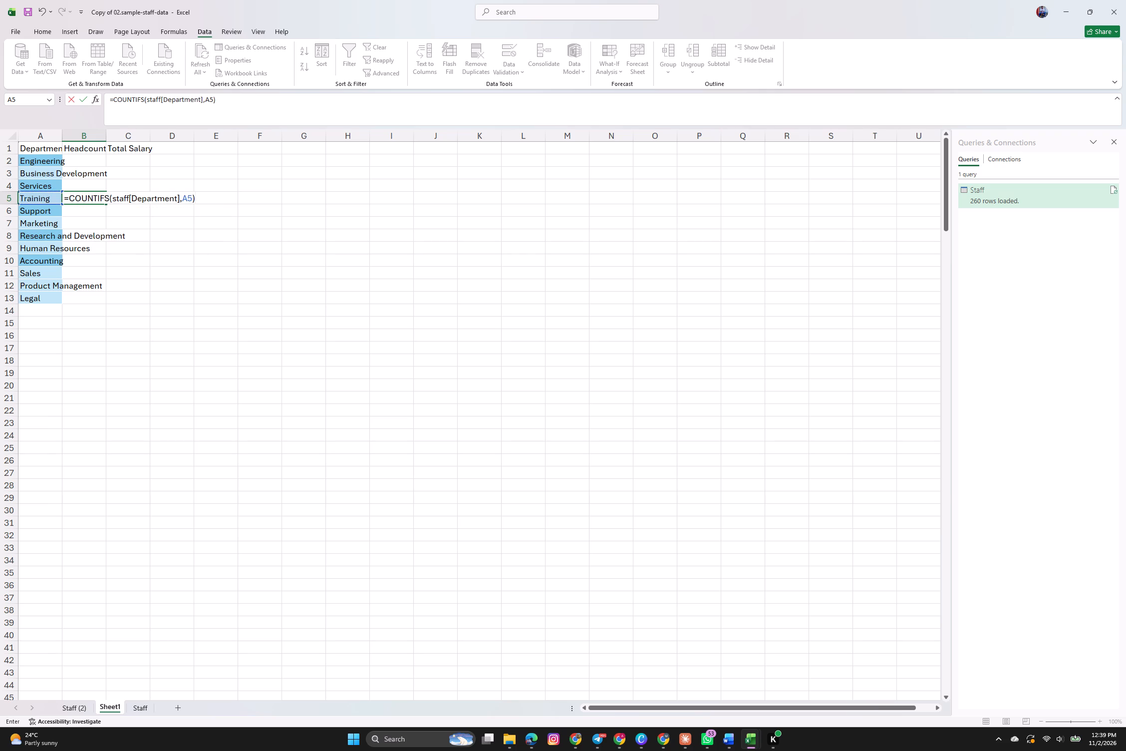
pyautogui.press('Return')
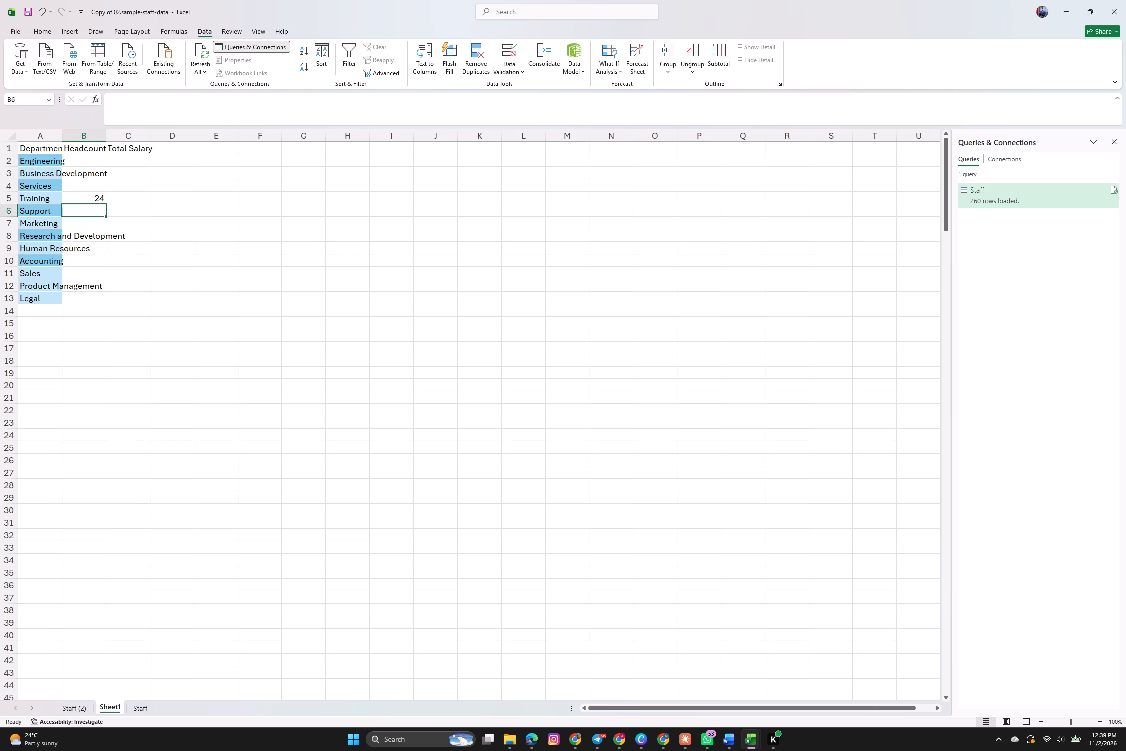
# Fill the headcount formula from B5 down to B13, beside Legal.
pyautogui.click(101, 199)
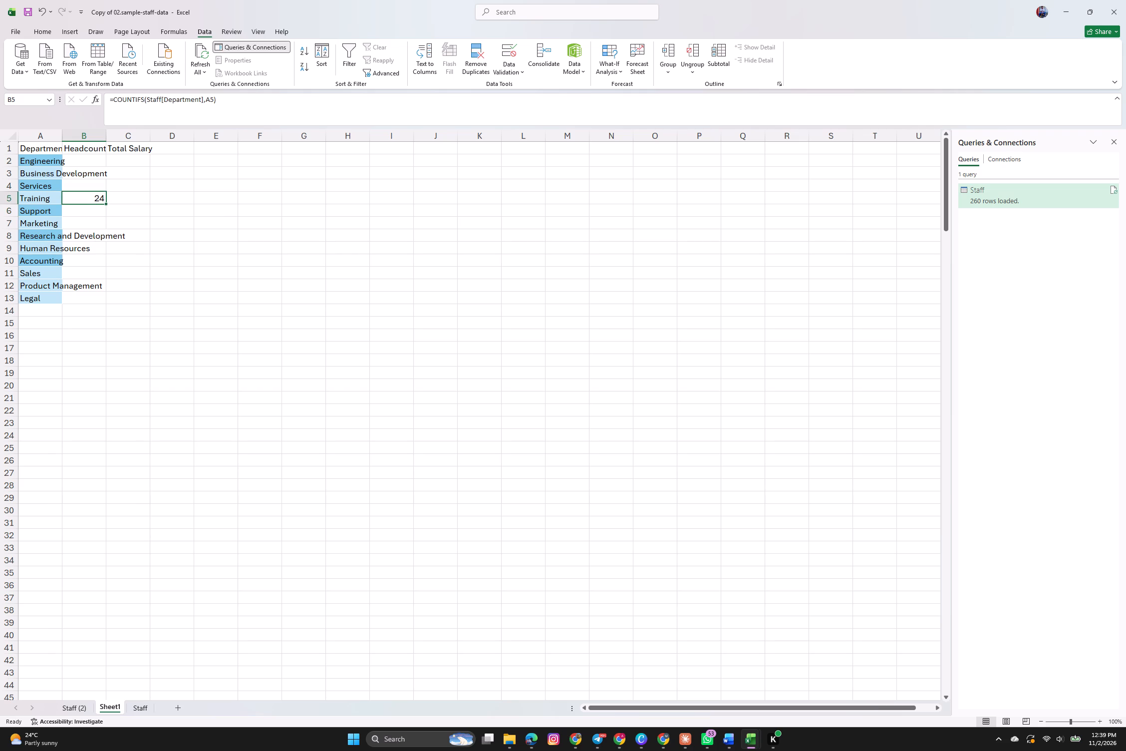
pyautogui.moveTo(105, 202); pyautogui.dragTo(109, 300)
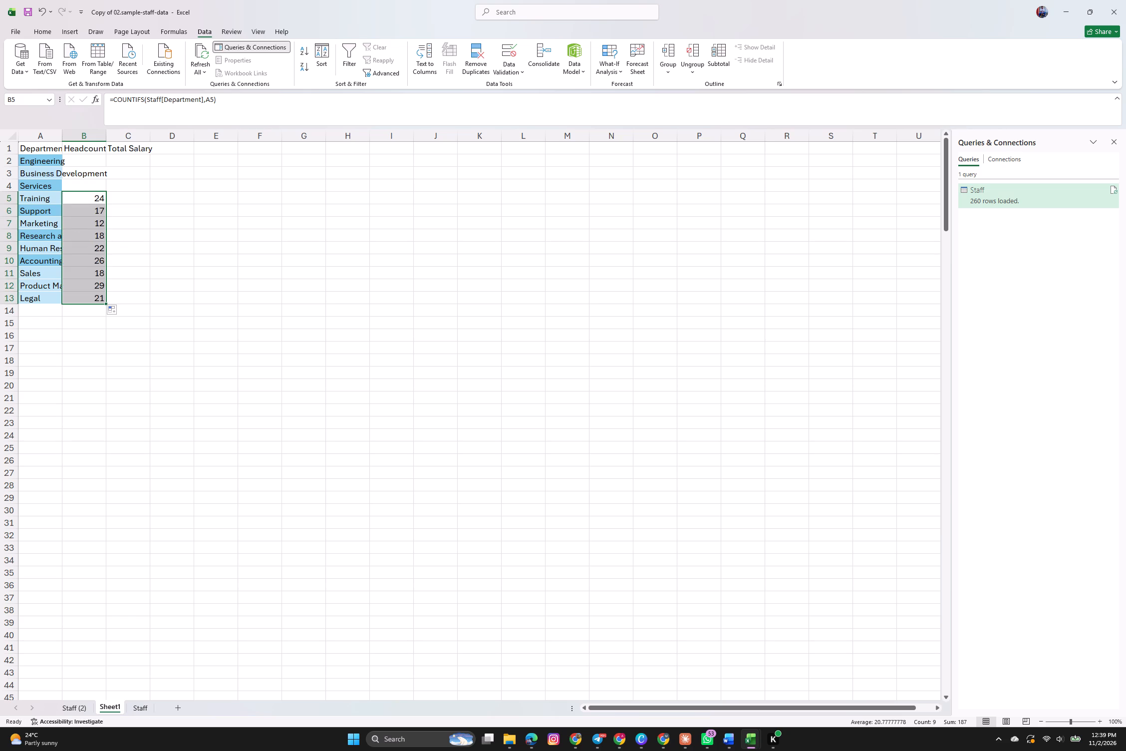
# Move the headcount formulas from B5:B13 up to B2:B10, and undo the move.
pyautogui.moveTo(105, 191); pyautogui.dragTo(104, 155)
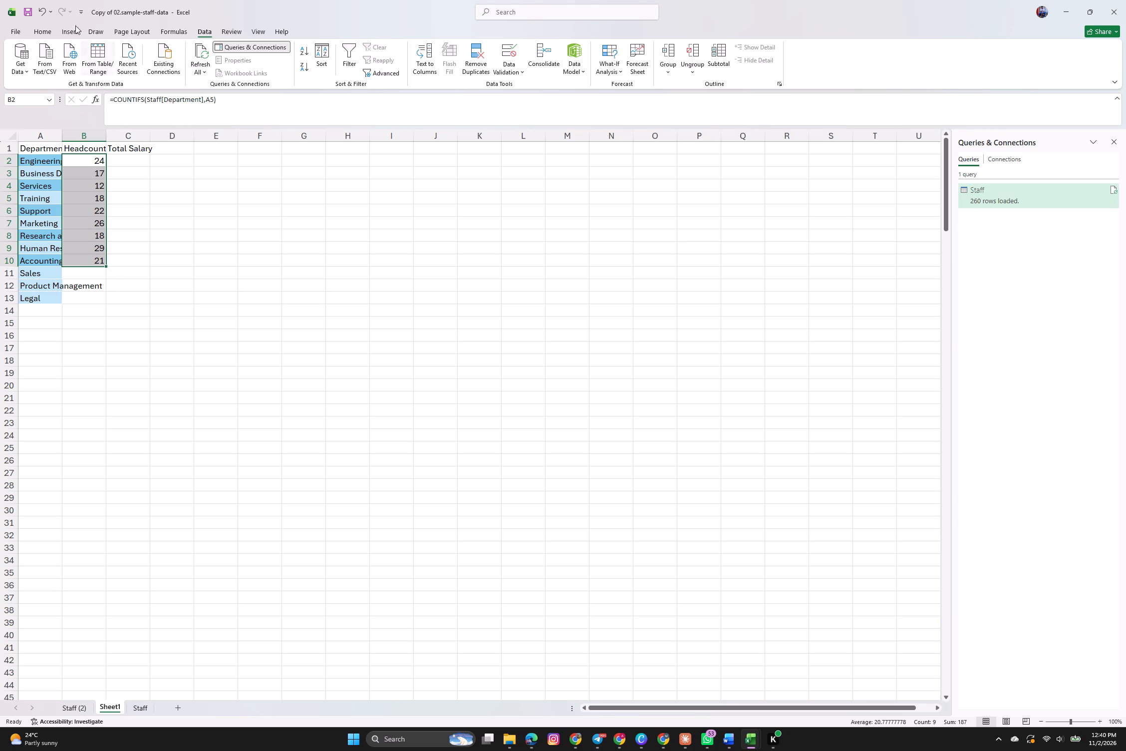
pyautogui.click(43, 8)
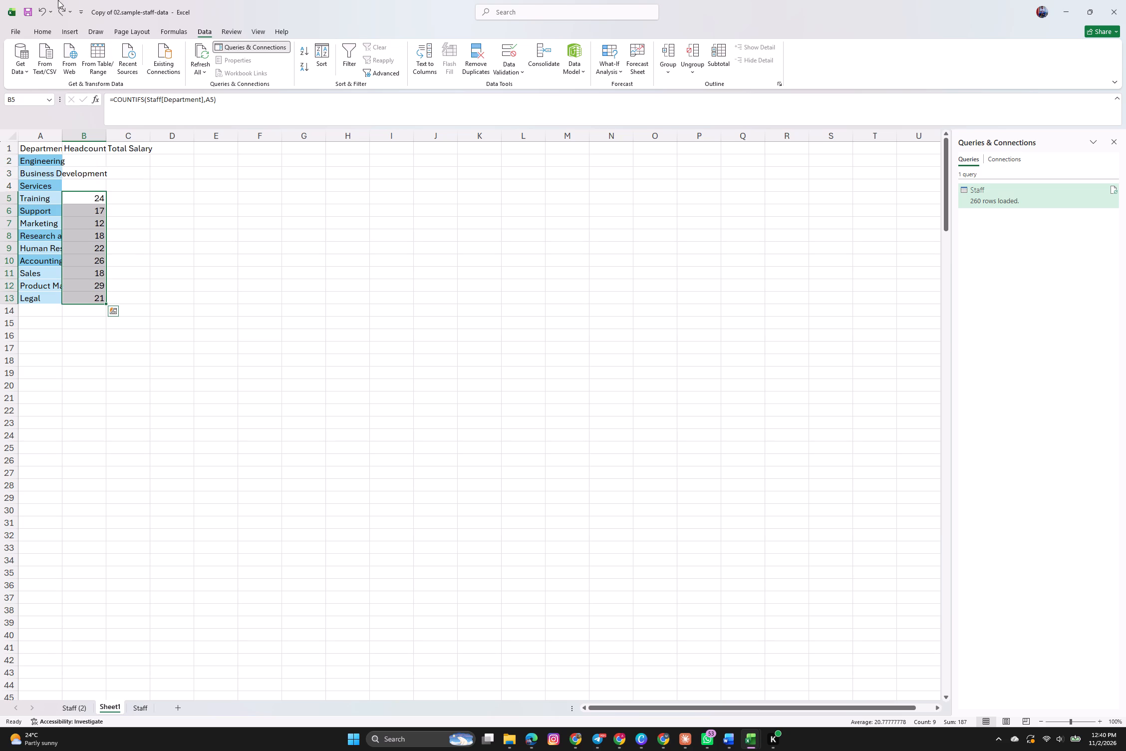
# Fill the headcount formula from B5 upward to B2 so Services, Business Development and Engineering also get headcounts.
pyautogui.click(90, 218)
pyautogui.click(101, 200)
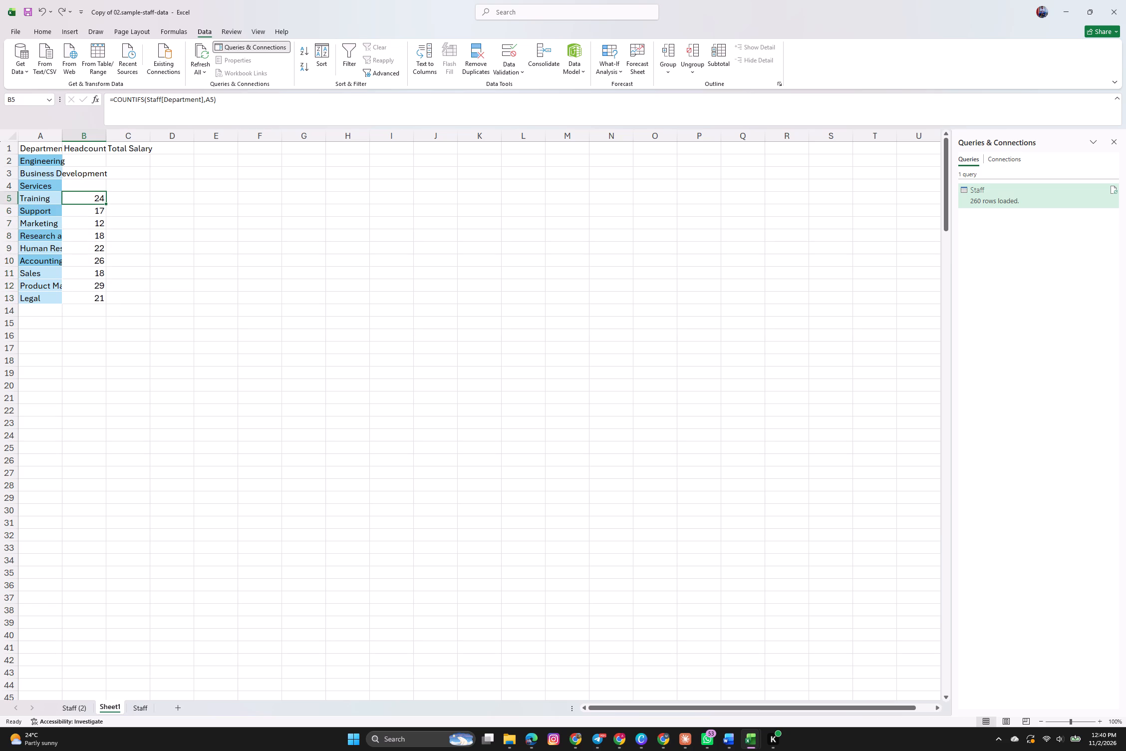
pyautogui.moveTo(105, 203); pyautogui.dragTo(101, 192)
pyautogui.moveTo(101, 192); pyautogui.dragTo(100, 156)
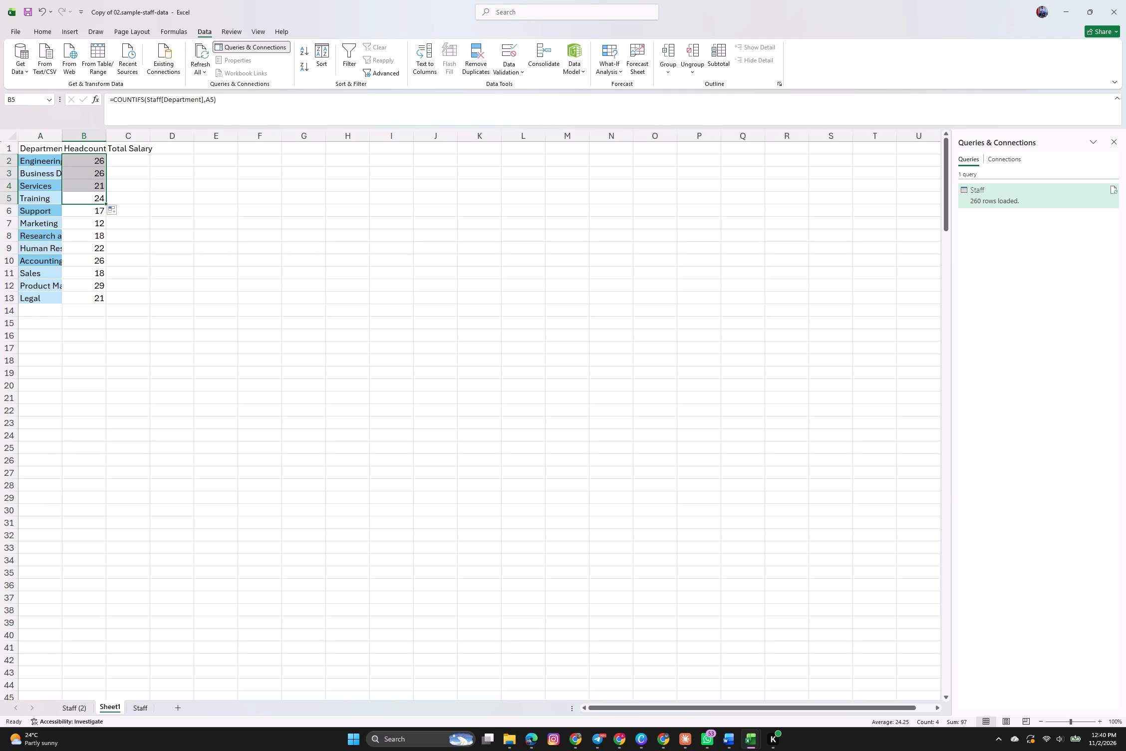
pyautogui.click(93, 312)
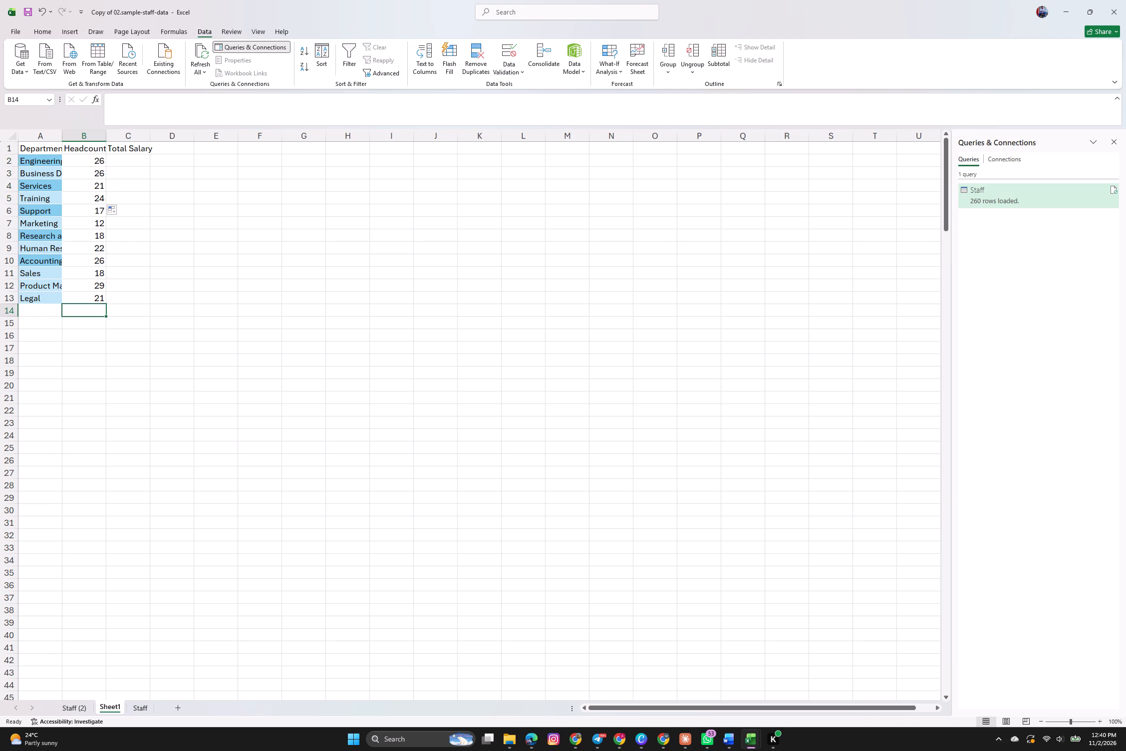
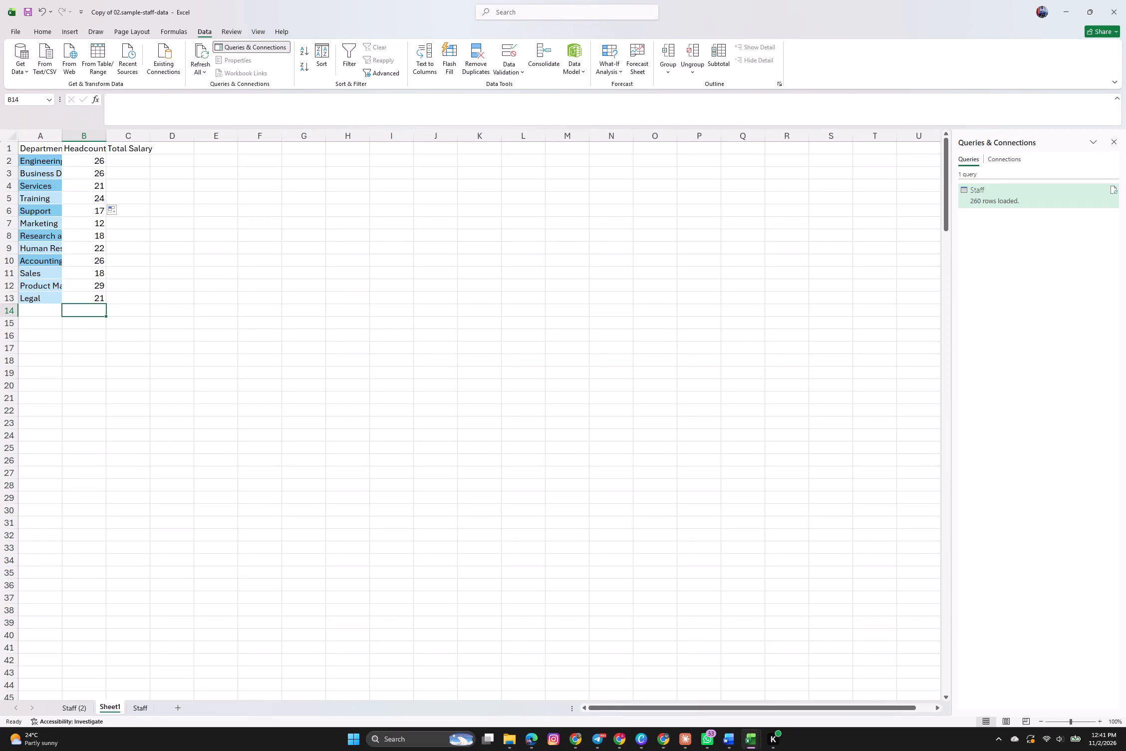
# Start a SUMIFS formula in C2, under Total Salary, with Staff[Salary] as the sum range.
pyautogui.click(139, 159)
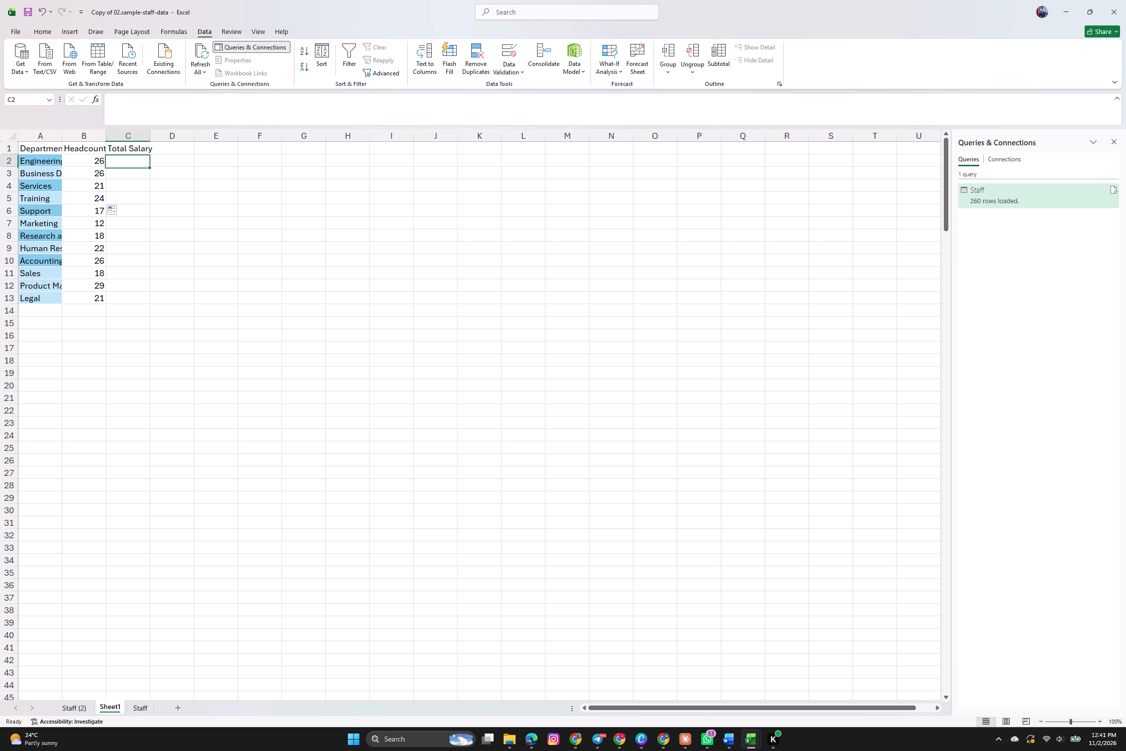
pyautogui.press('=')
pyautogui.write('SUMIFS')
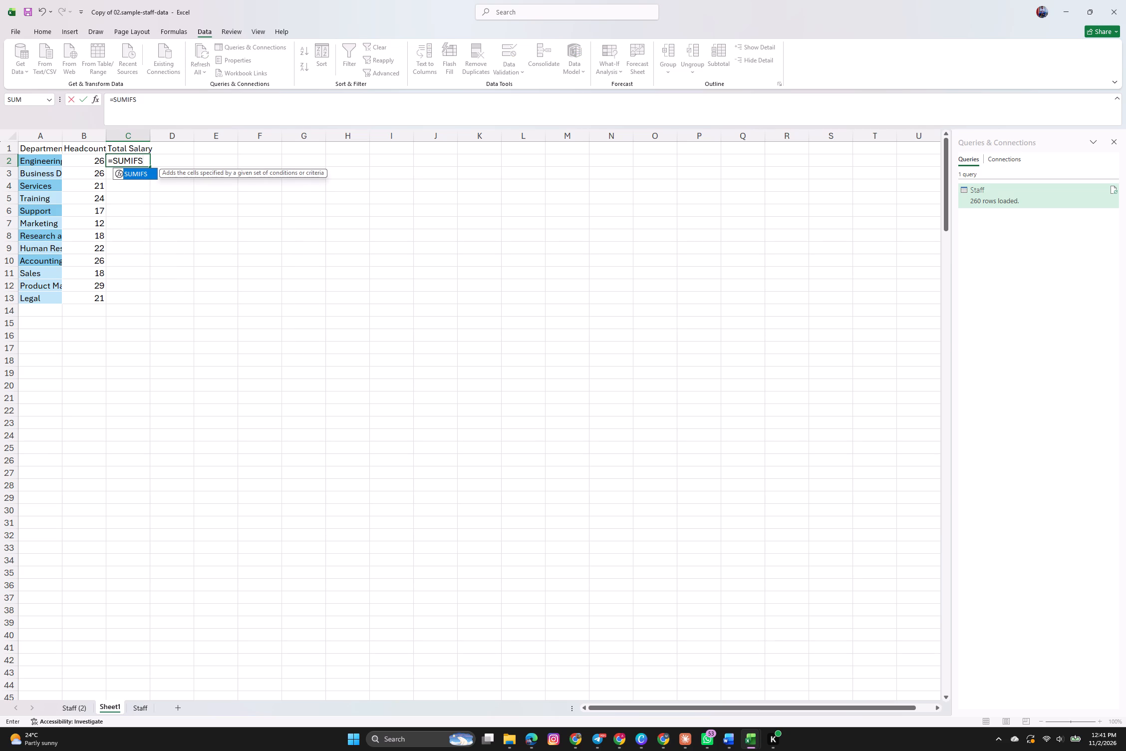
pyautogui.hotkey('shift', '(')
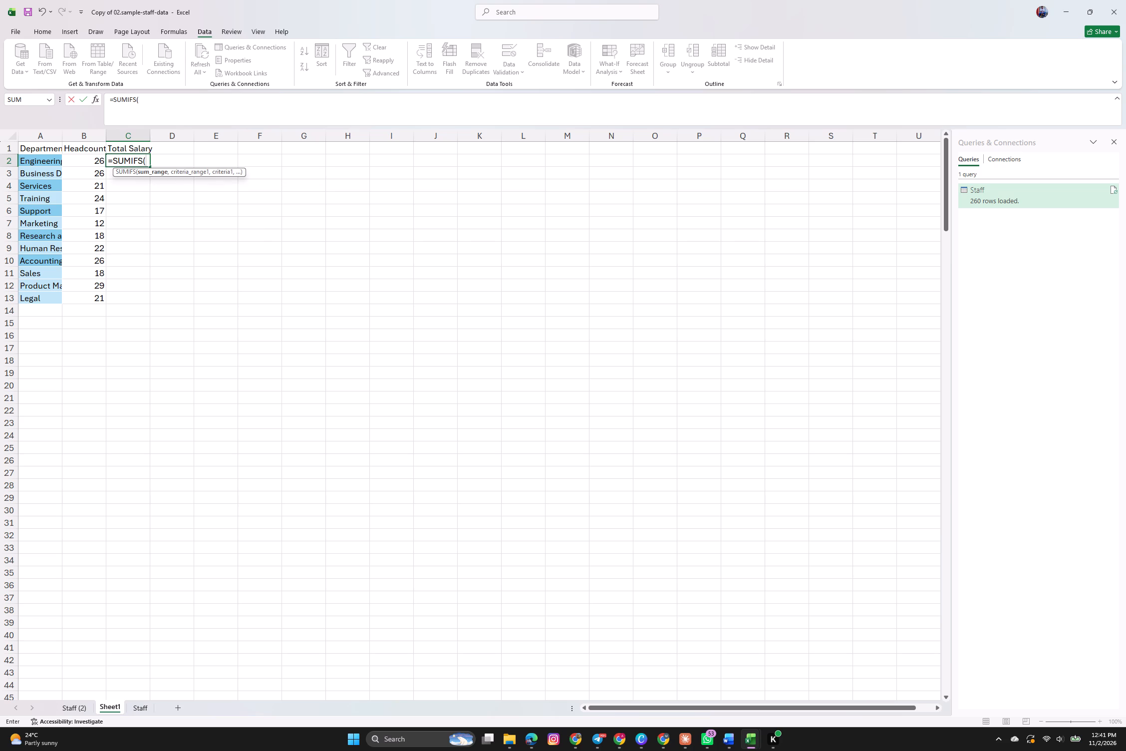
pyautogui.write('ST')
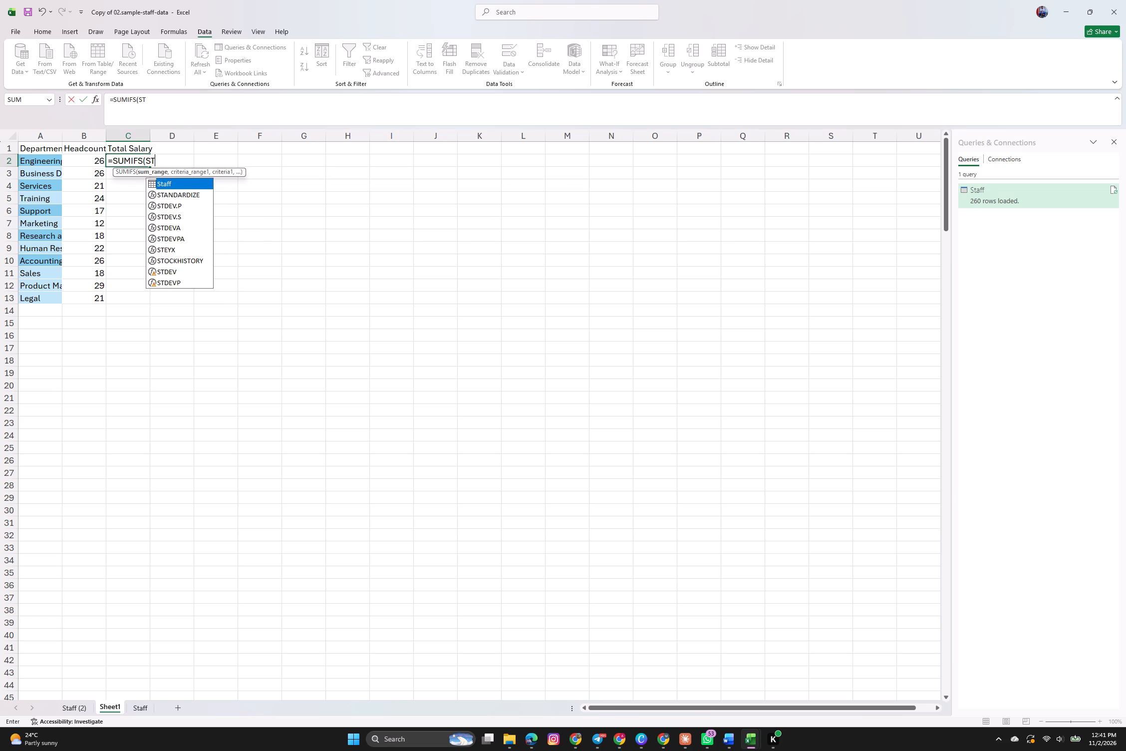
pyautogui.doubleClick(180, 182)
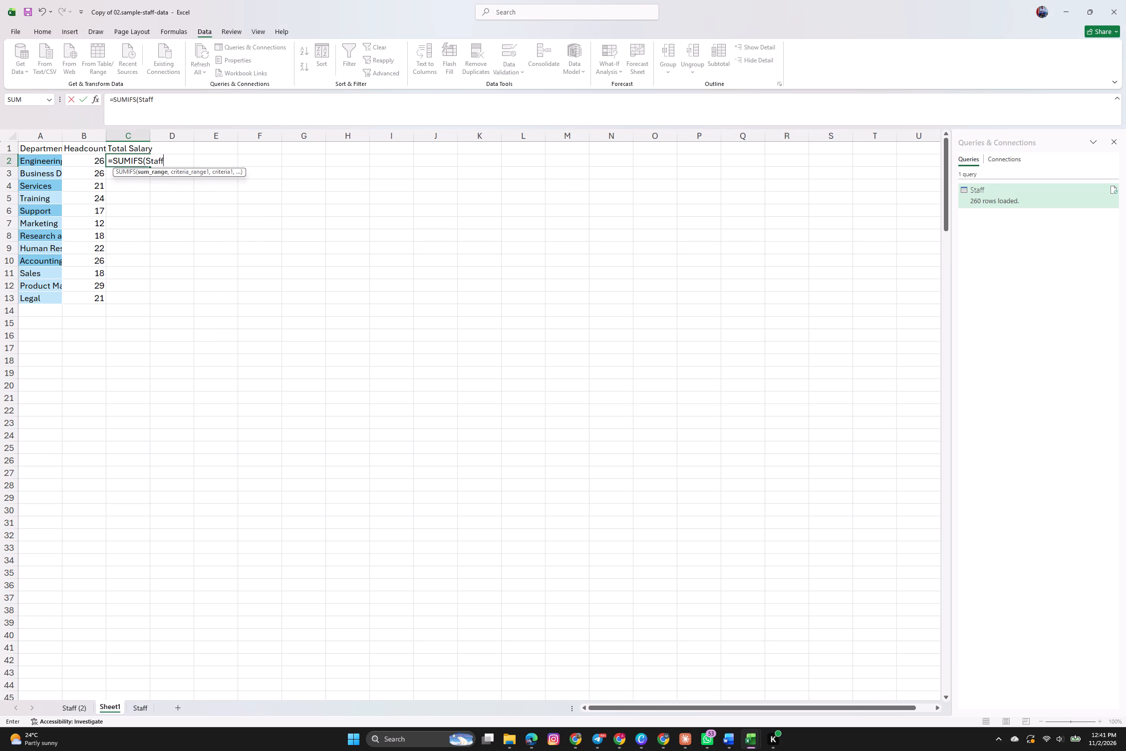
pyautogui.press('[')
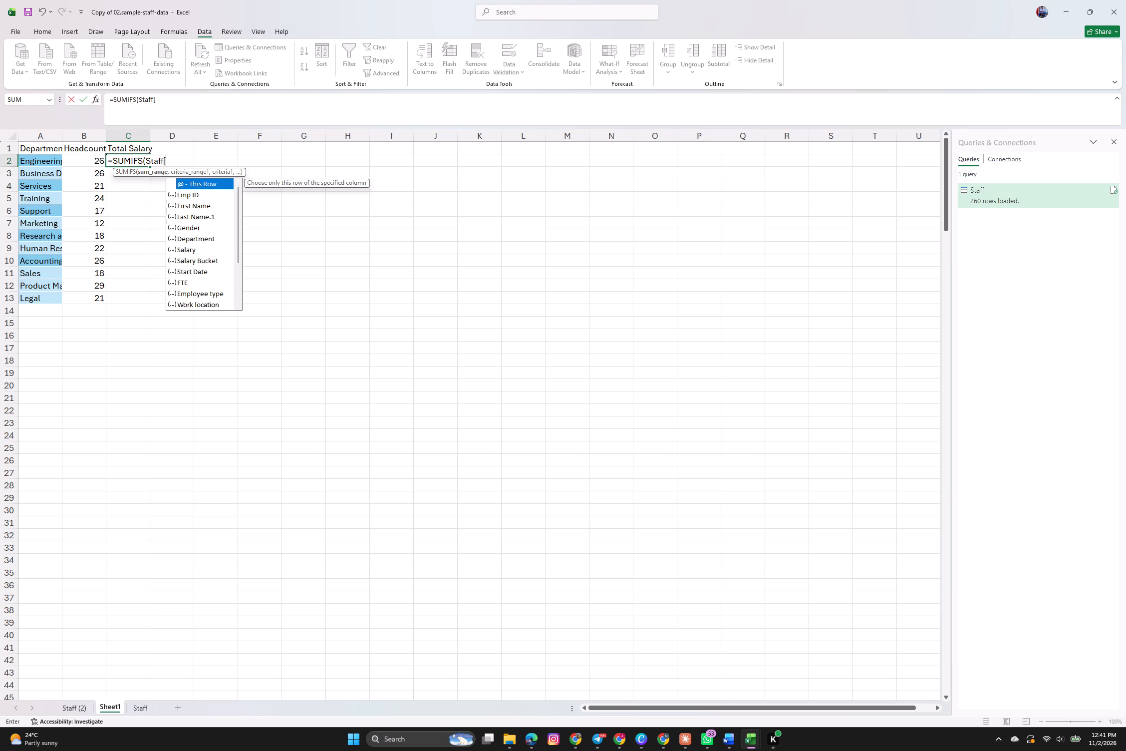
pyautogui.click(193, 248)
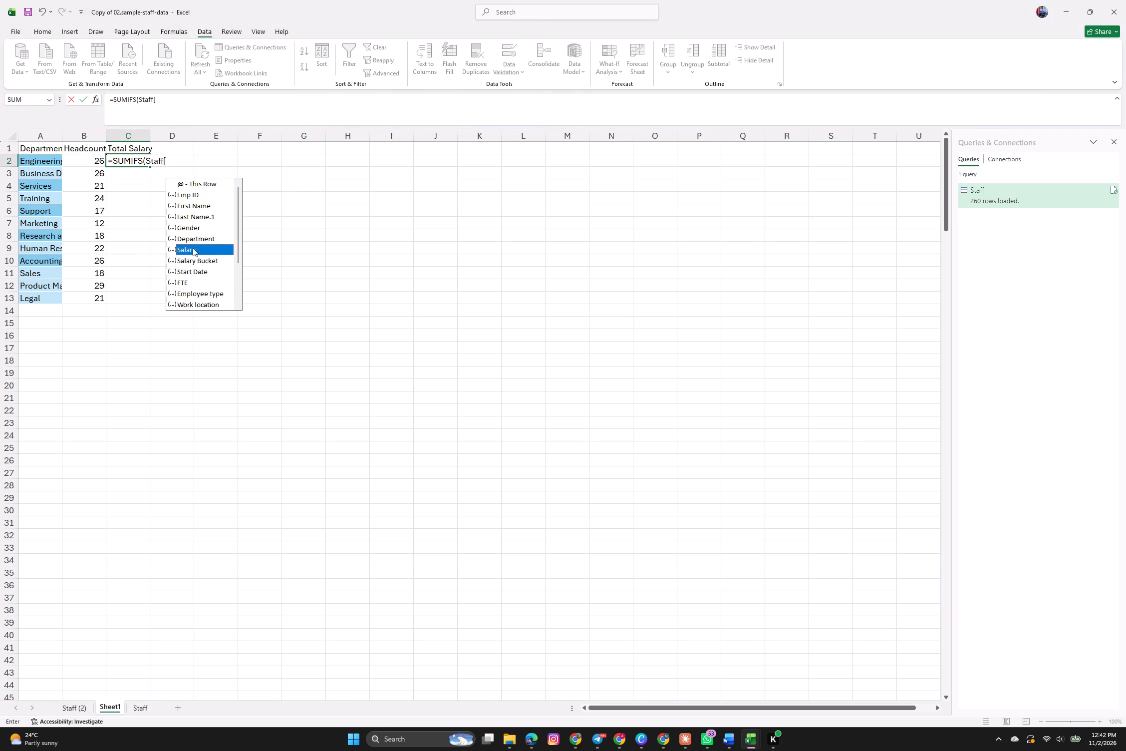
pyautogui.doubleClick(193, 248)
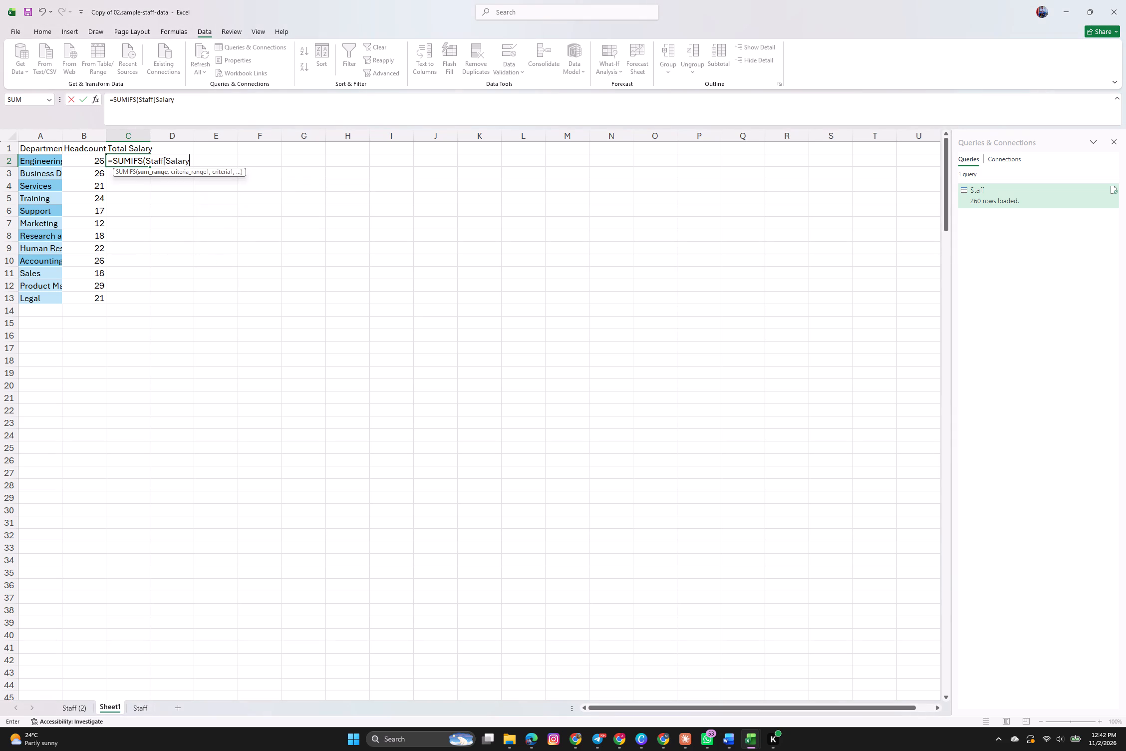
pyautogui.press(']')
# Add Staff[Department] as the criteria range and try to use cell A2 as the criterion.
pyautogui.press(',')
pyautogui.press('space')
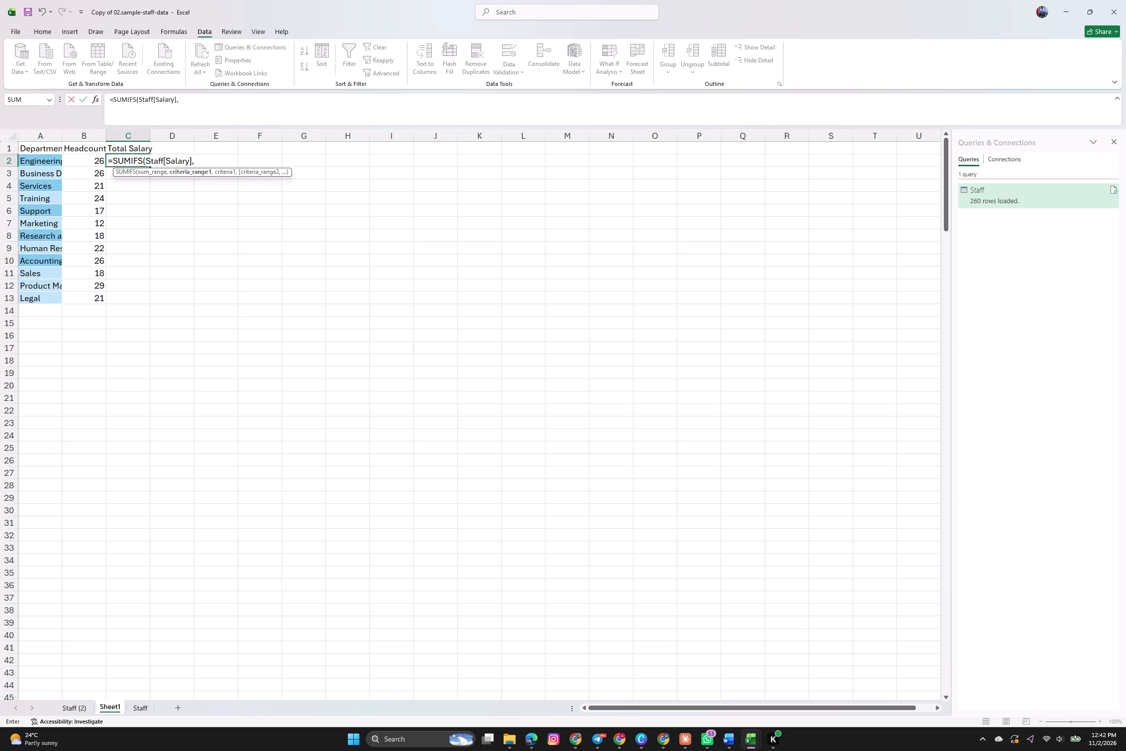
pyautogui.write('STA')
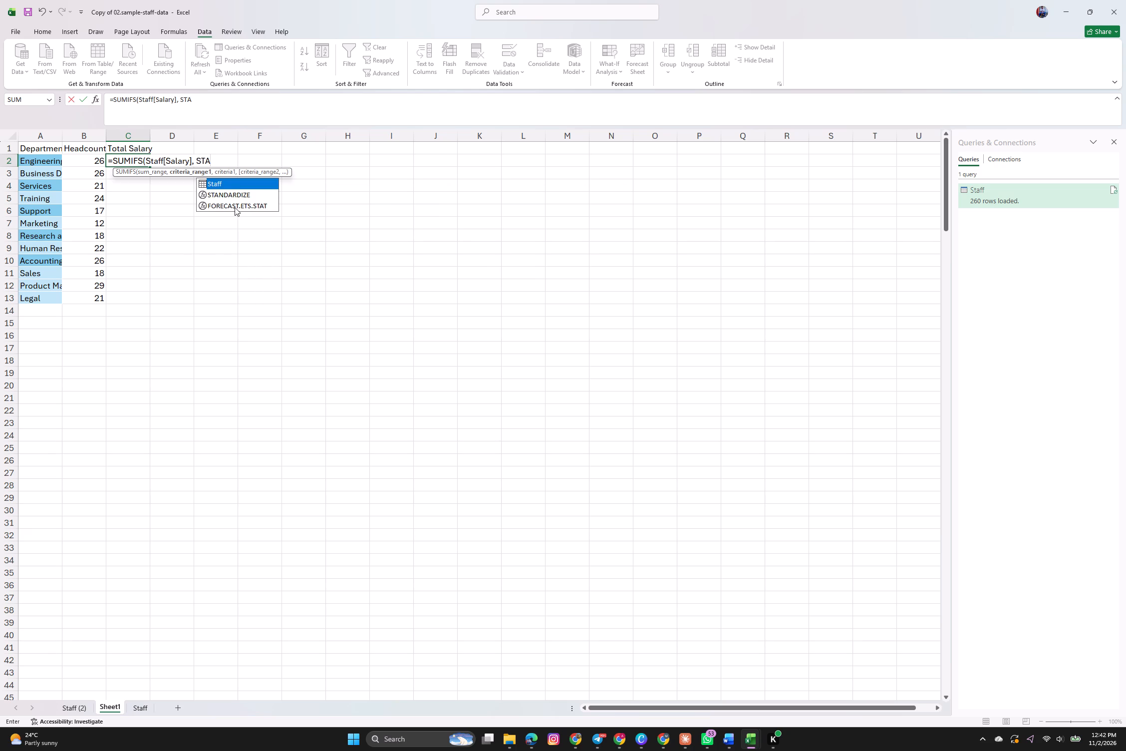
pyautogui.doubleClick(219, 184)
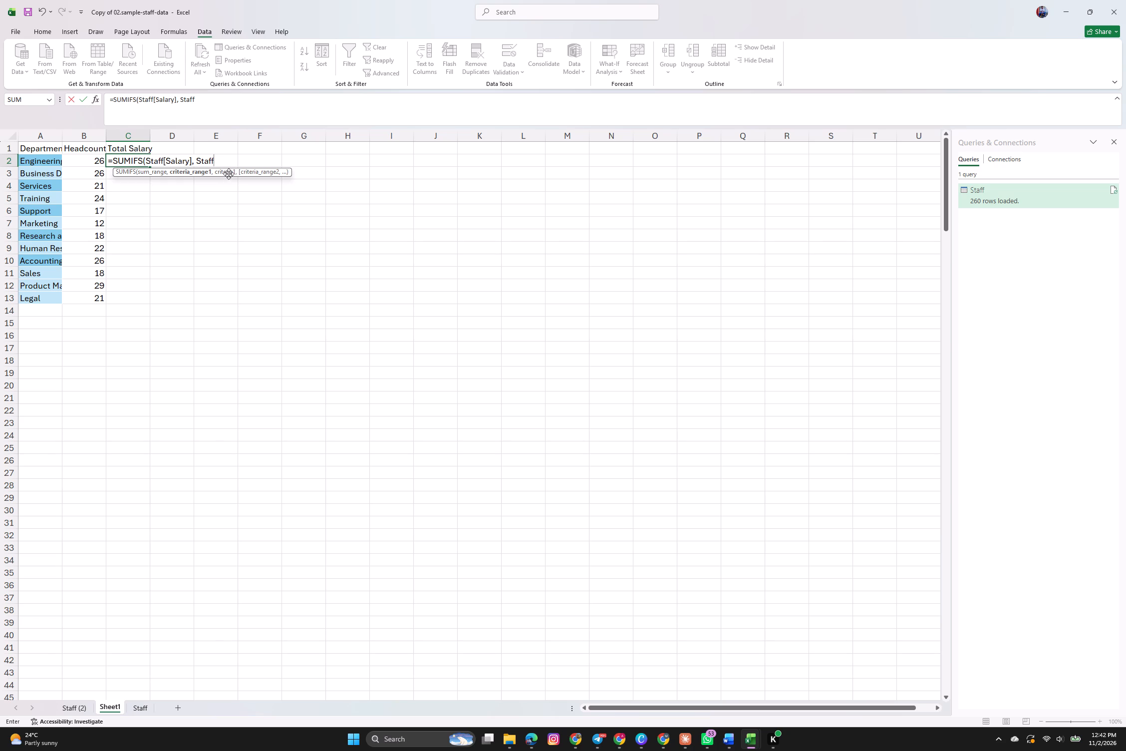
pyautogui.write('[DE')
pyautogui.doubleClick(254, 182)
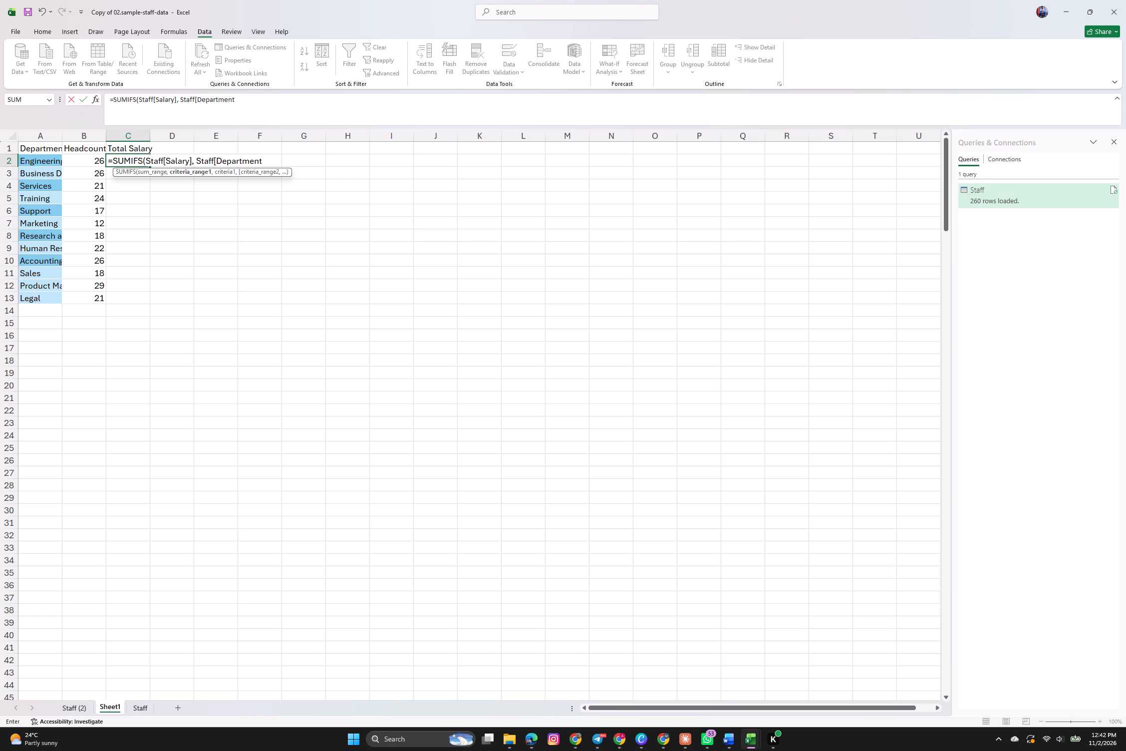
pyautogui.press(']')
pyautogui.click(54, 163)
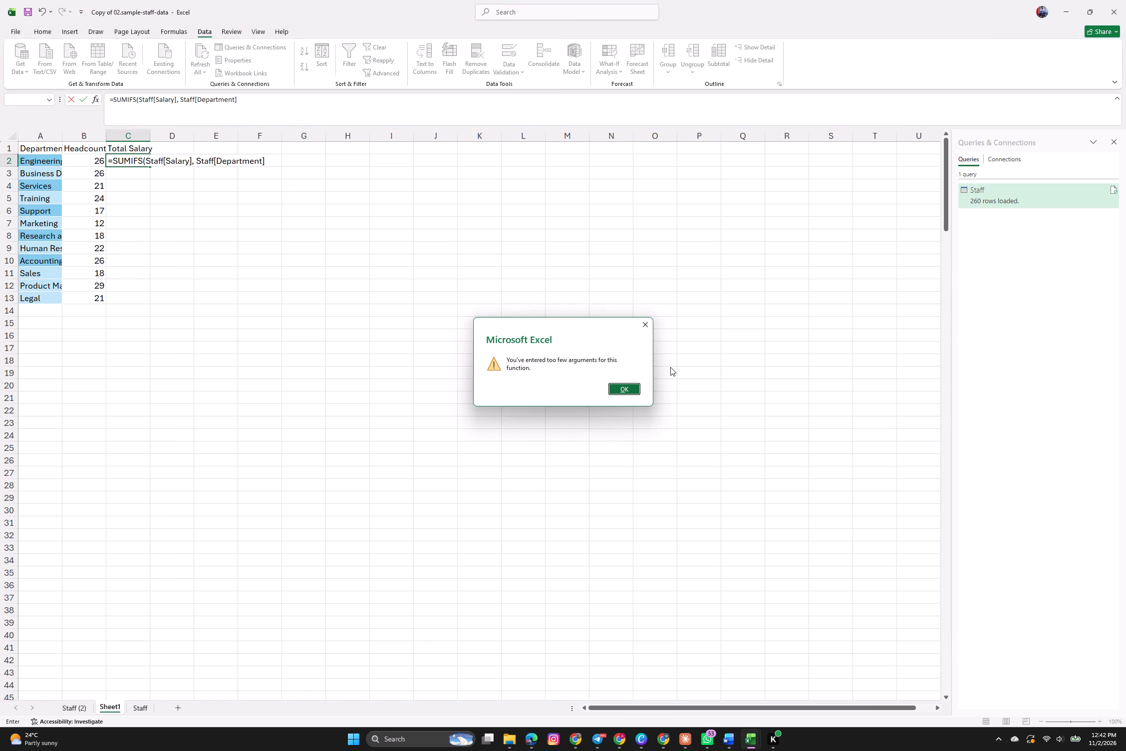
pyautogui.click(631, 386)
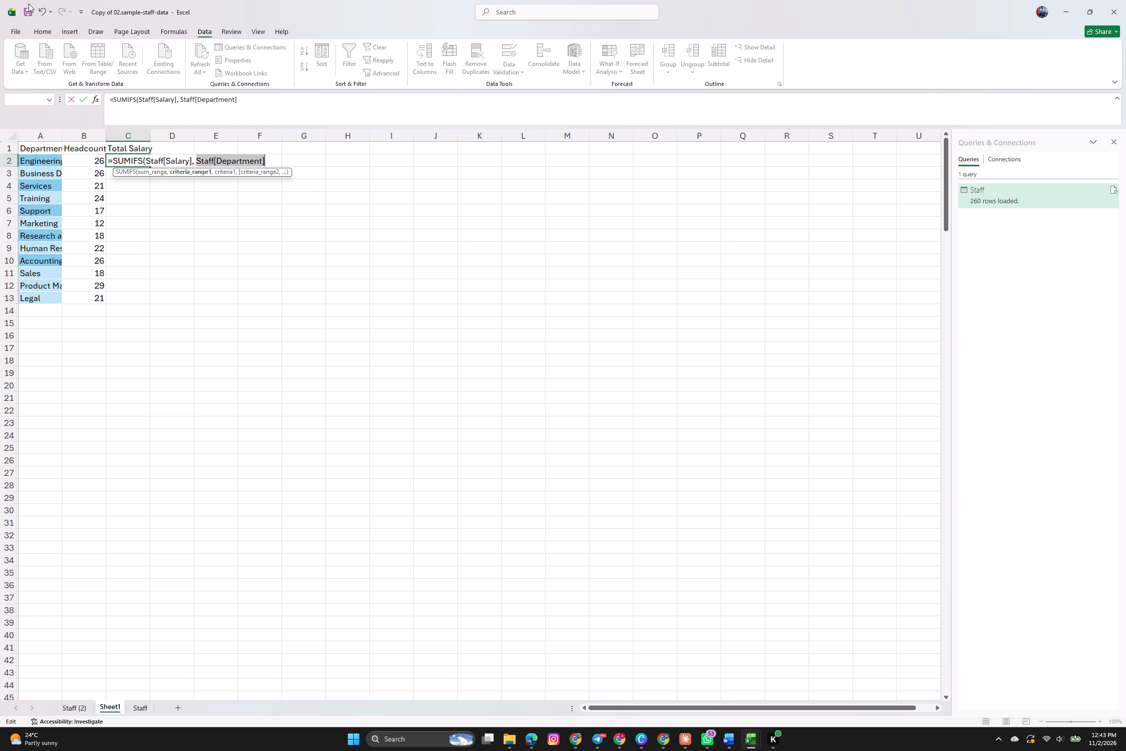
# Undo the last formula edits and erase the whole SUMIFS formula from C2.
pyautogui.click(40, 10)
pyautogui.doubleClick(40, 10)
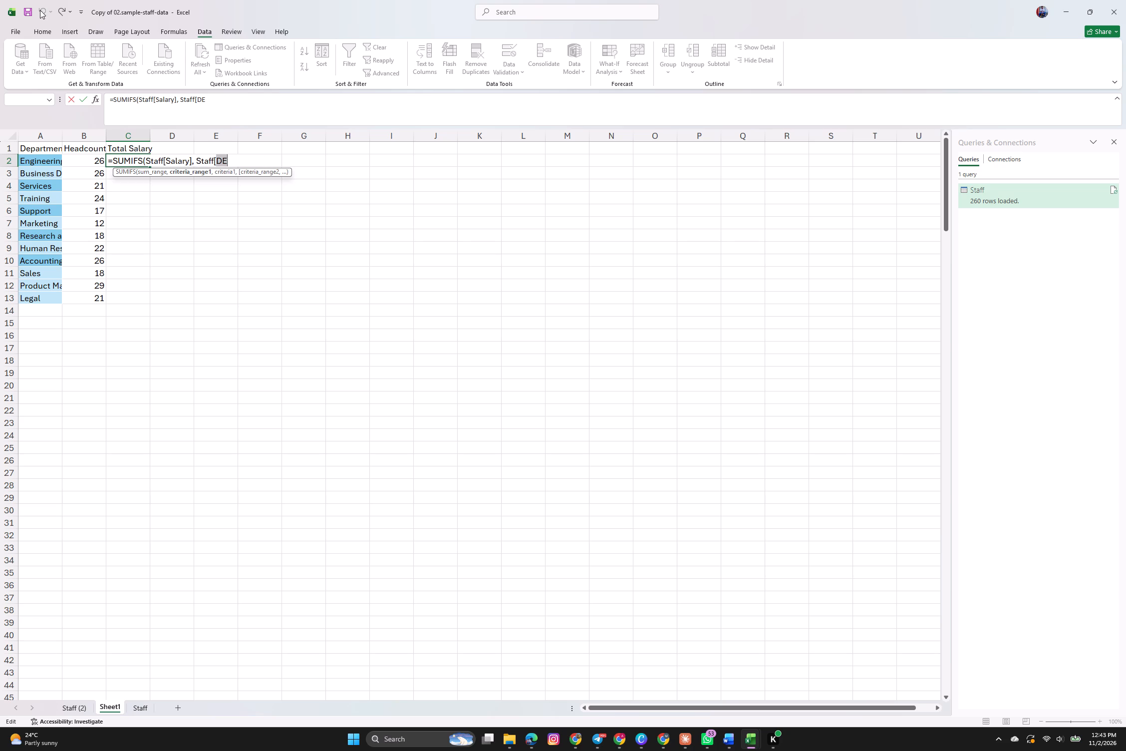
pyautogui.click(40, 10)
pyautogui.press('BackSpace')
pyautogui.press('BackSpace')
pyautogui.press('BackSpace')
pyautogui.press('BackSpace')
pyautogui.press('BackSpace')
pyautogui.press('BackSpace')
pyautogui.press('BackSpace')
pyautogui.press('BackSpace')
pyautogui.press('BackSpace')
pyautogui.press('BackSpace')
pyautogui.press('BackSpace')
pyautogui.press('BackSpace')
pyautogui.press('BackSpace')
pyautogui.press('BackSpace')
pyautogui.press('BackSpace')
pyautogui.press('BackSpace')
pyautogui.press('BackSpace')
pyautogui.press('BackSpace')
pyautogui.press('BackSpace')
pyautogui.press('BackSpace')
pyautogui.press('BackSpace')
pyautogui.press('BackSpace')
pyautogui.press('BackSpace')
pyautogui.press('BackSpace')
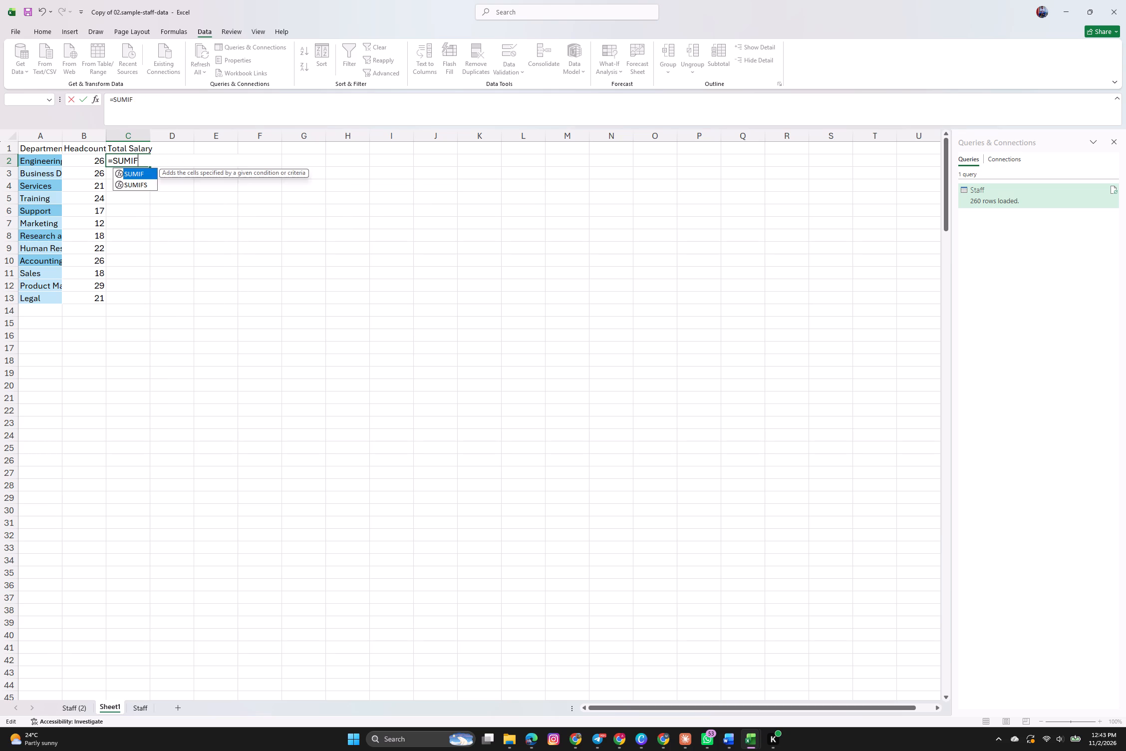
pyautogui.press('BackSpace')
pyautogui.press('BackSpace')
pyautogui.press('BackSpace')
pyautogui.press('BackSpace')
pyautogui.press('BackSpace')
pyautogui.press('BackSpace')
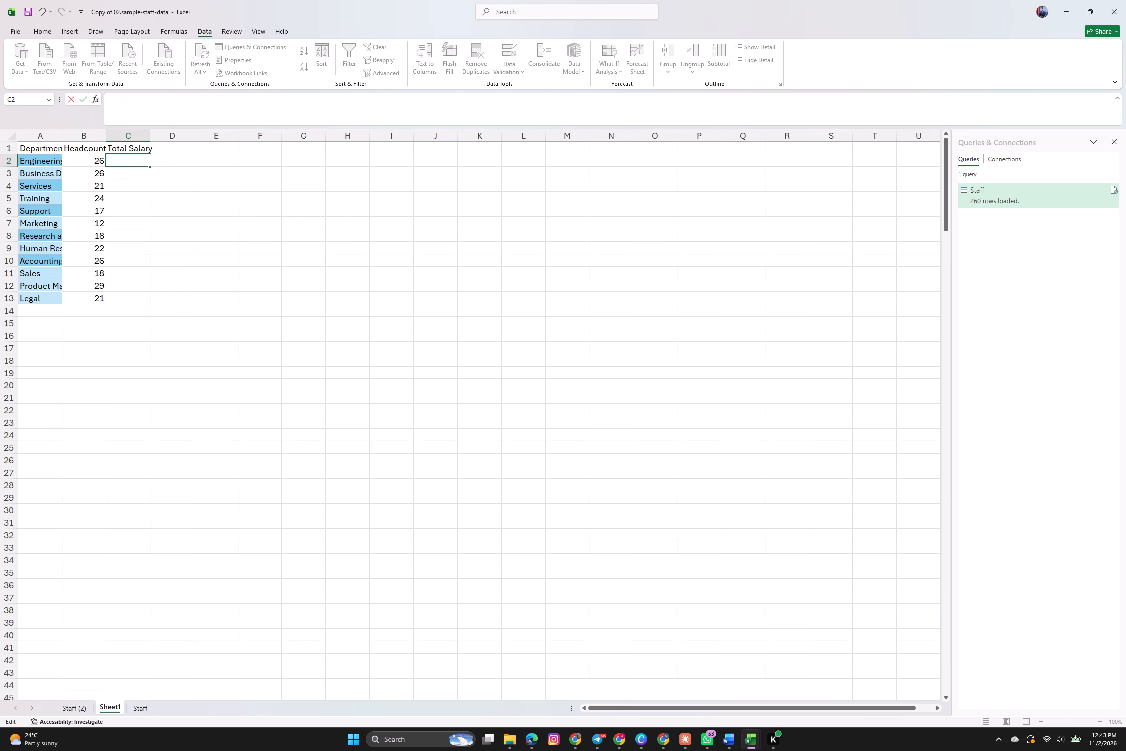
# Start a SUMIFS formula in C5, beside Training, with Staff[Salary] as the sum range.
pyautogui.click(130, 200)
pyautogui.write('=SUMIF')
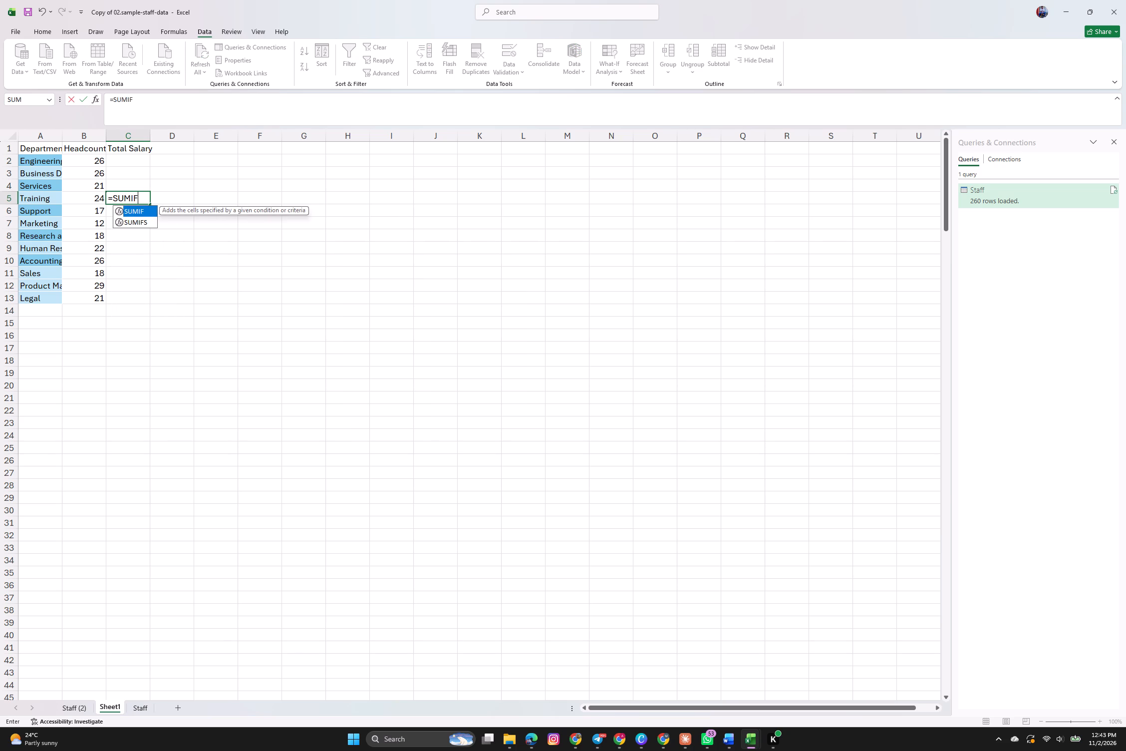
pyautogui.press('s')
pyautogui.write('9STA')
pyautogui.press('BackSpace')
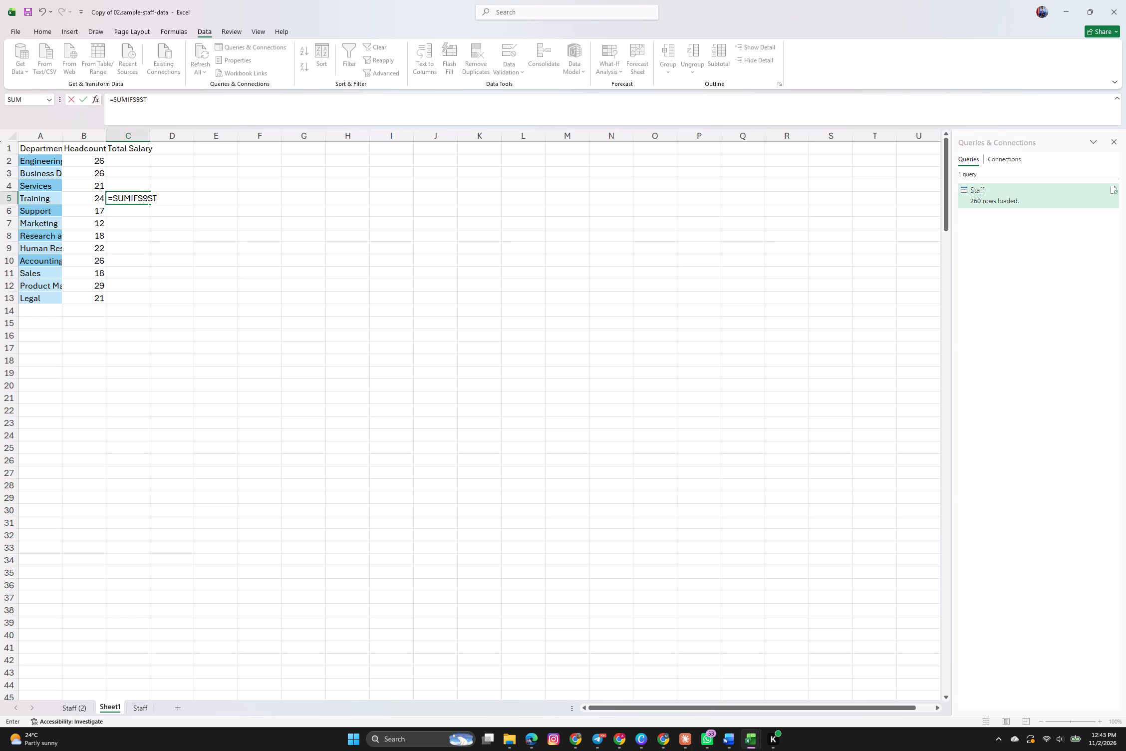
pyautogui.press('BackSpace')
pyautogui.press('BackSpace')
pyautogui.press('BackSpace')
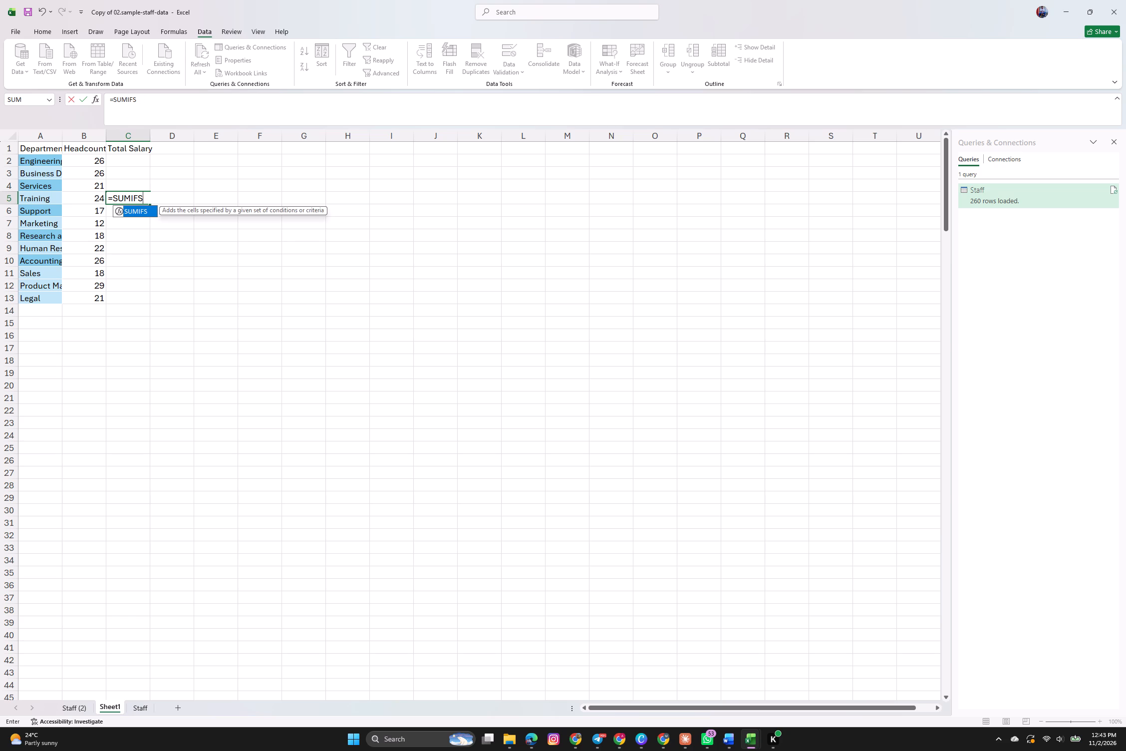
pyautogui.hotkey('shift', '(')
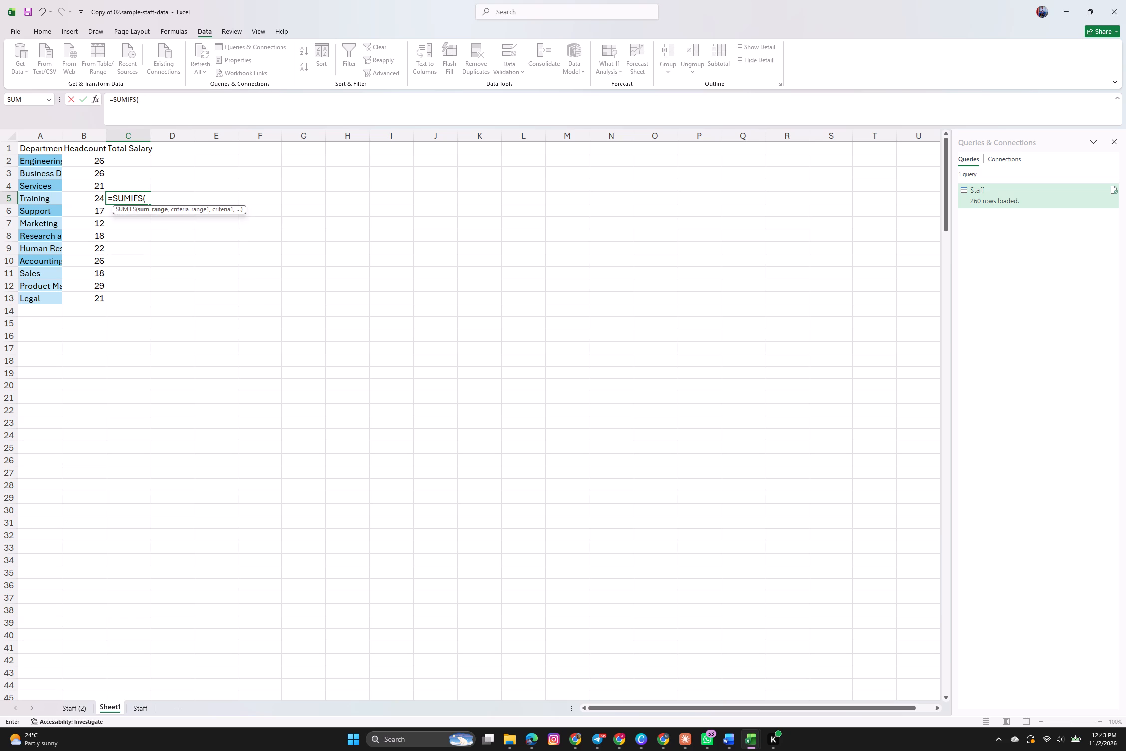
pyautogui.write('ST')
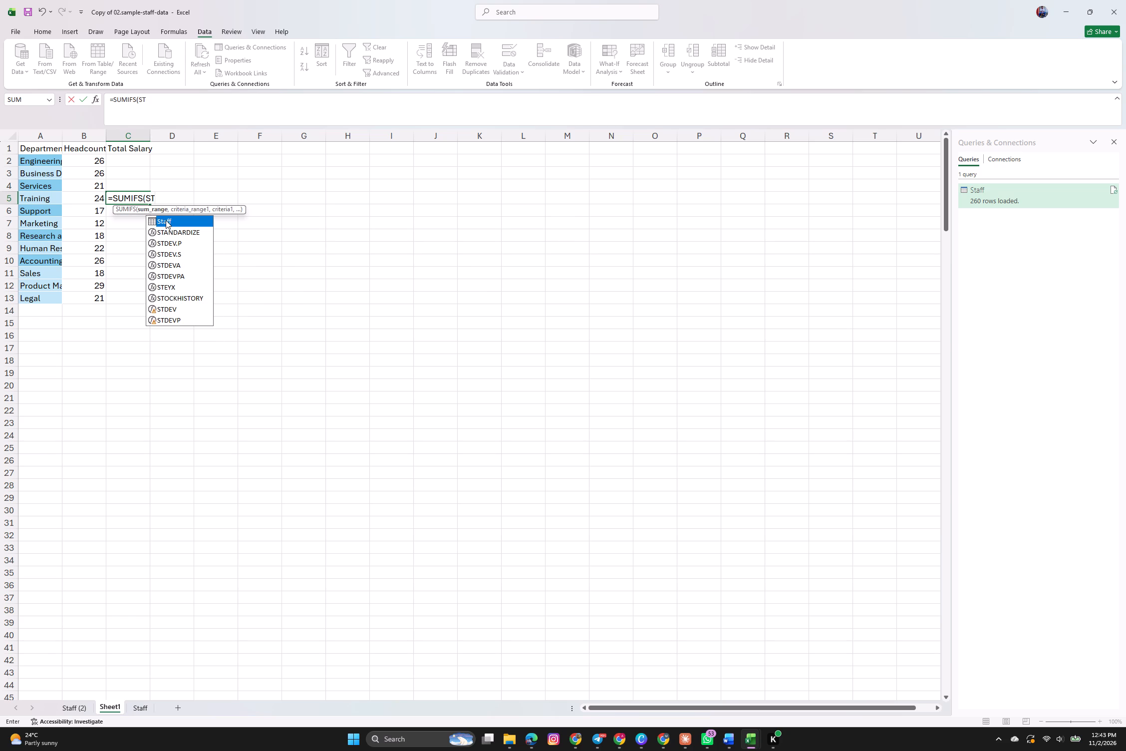
pyautogui.doubleClick(166, 220)
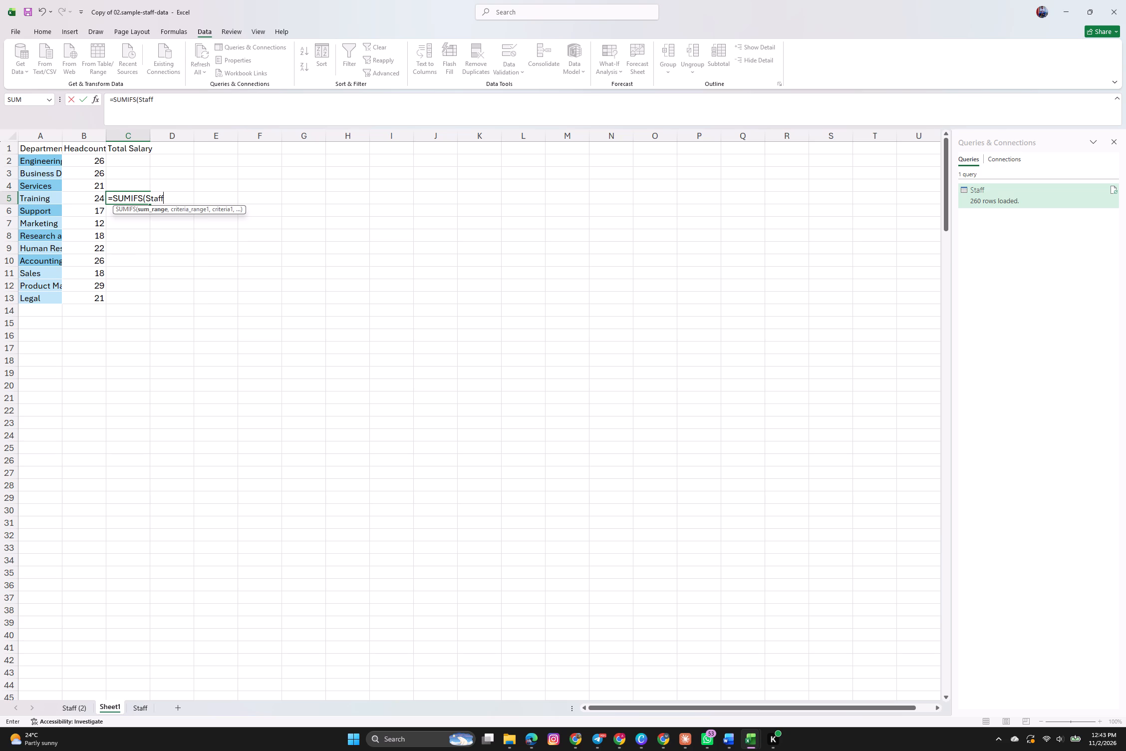
pyautogui.write('[SALA')
pyautogui.doubleClick(206, 217)
pyautogui.press(']')
# Complete the SUMIFS formula in C5 with Staff[Department] as the criteria range and A5 as the criterion.
pyautogui.press(',')
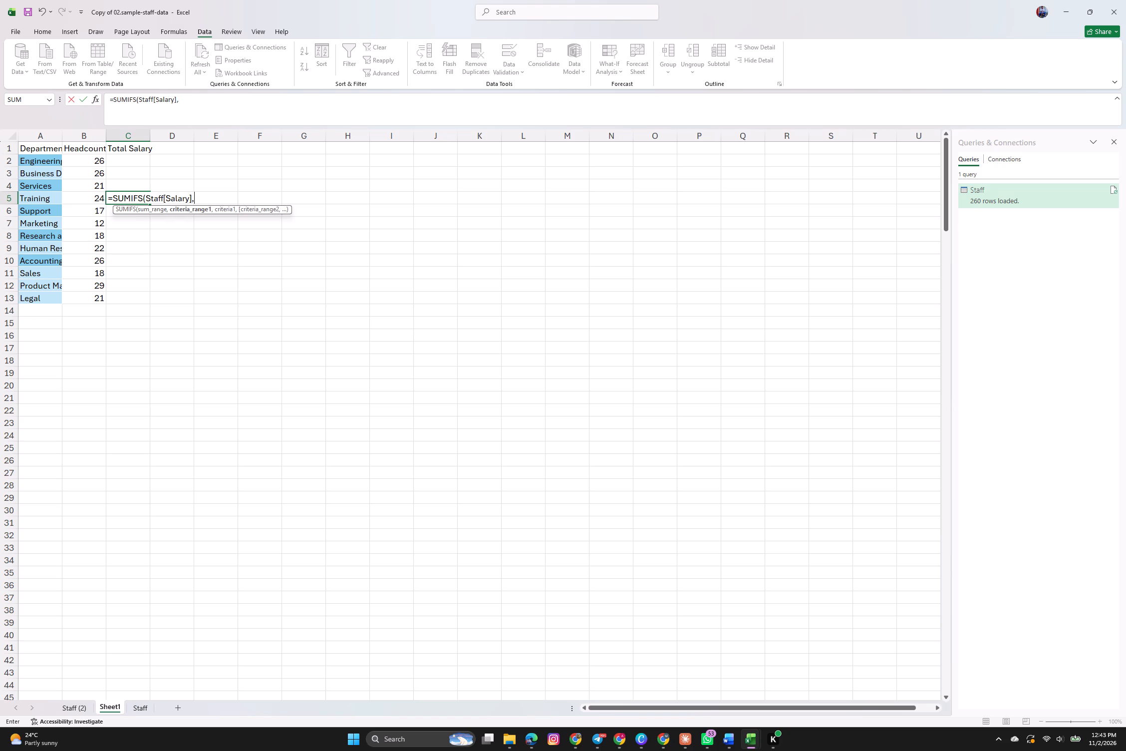
pyautogui.write('STAFF')
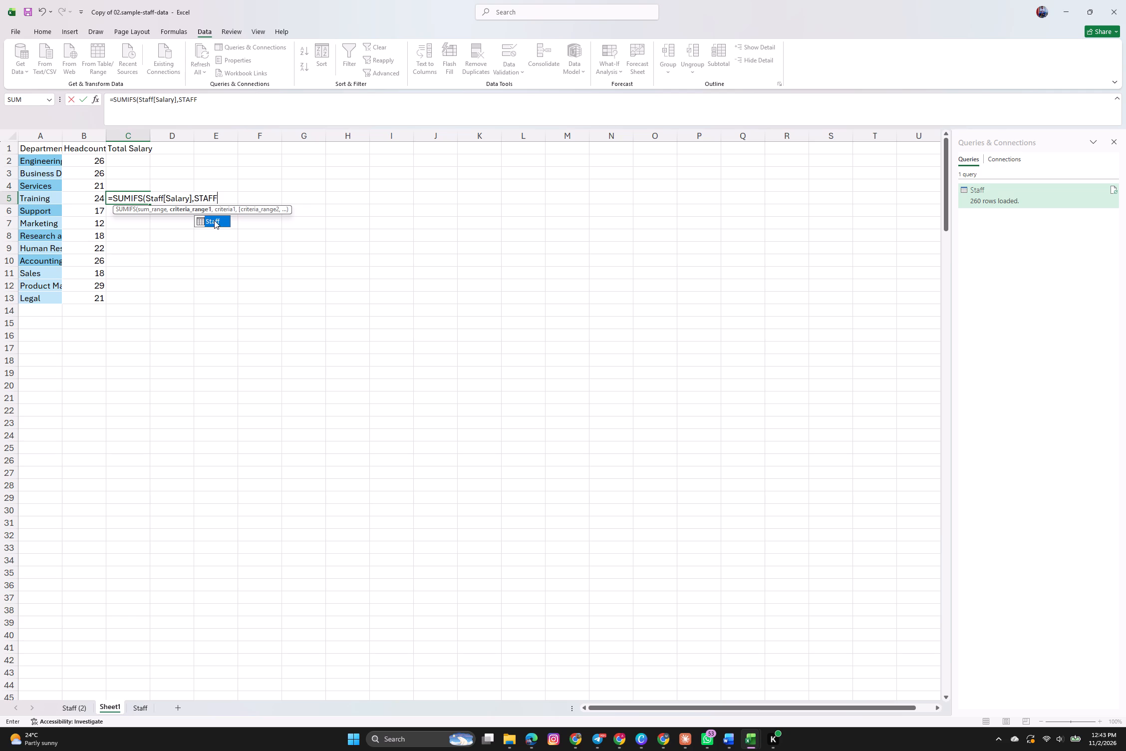
pyautogui.doubleClick(215, 220)
pyautogui.write('[DE')
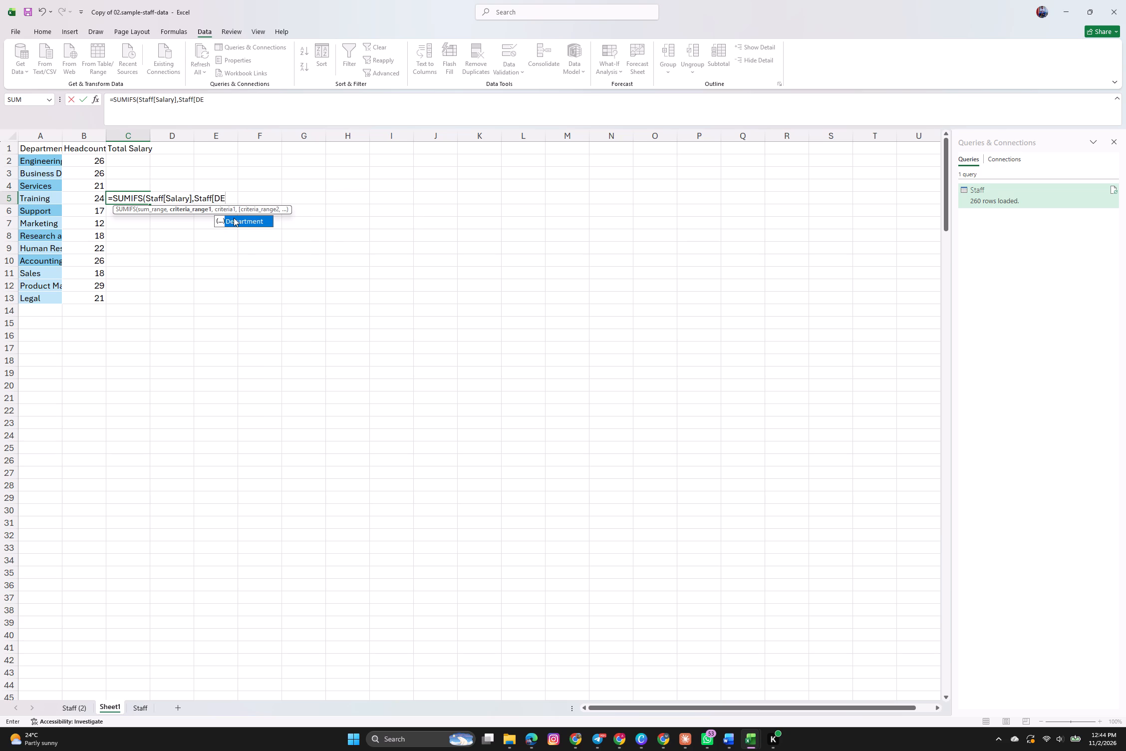
pyautogui.doubleClick(234, 218)
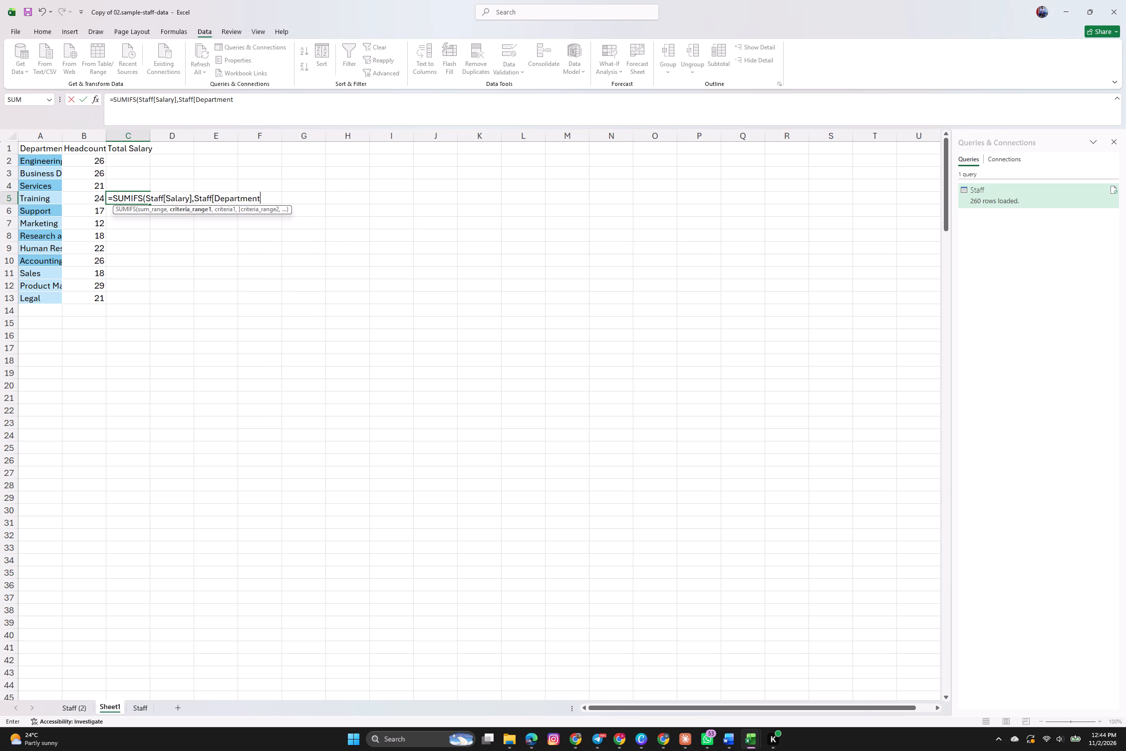
pyautogui.press(']')
pyautogui.click(47, 201)
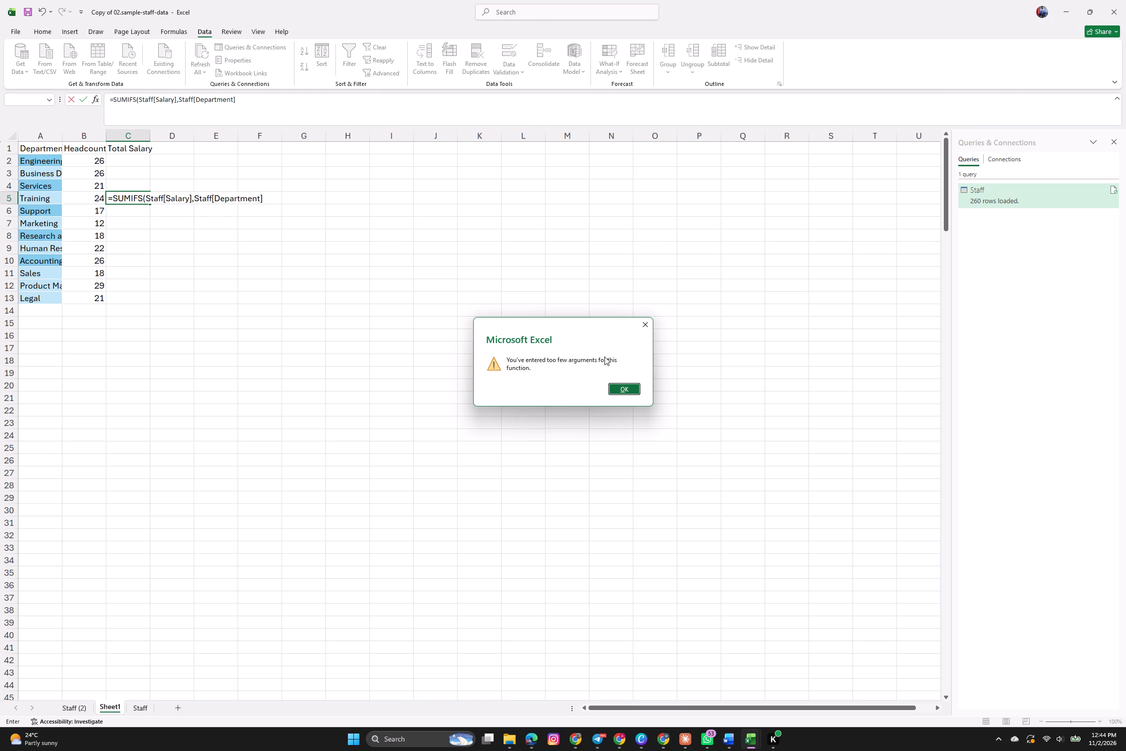
pyautogui.click(621, 387)
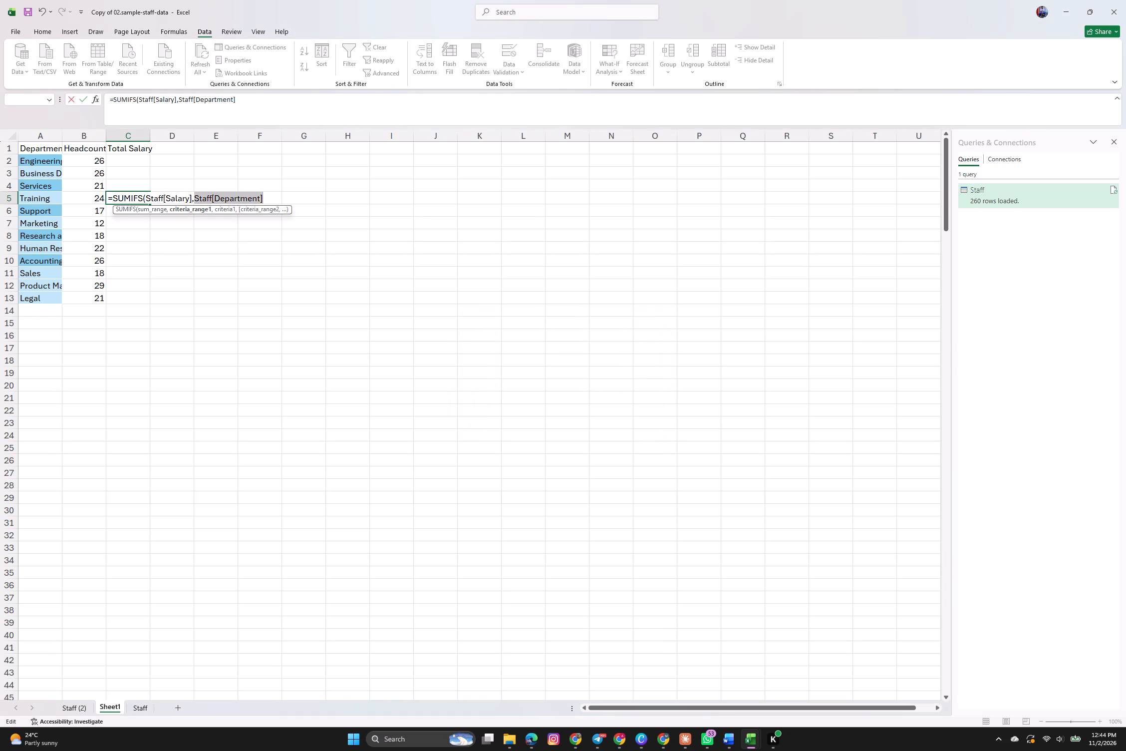
pyautogui.click(270, 199)
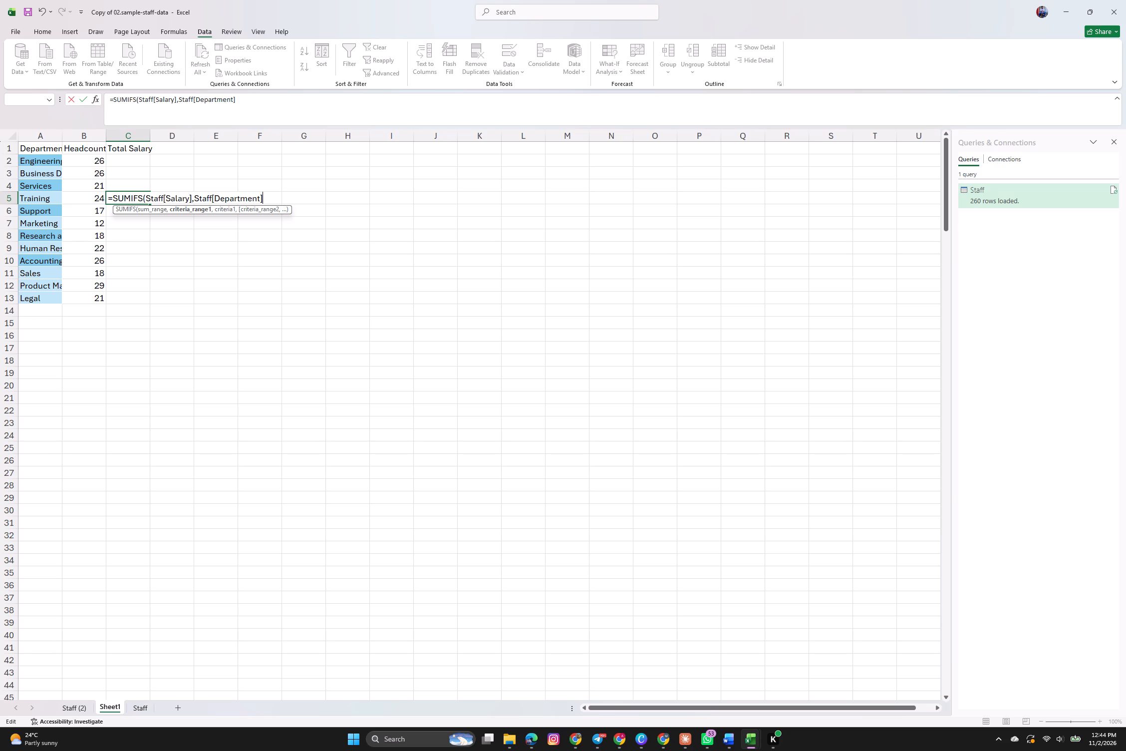
pyautogui.press(',')
pyautogui.press('a')
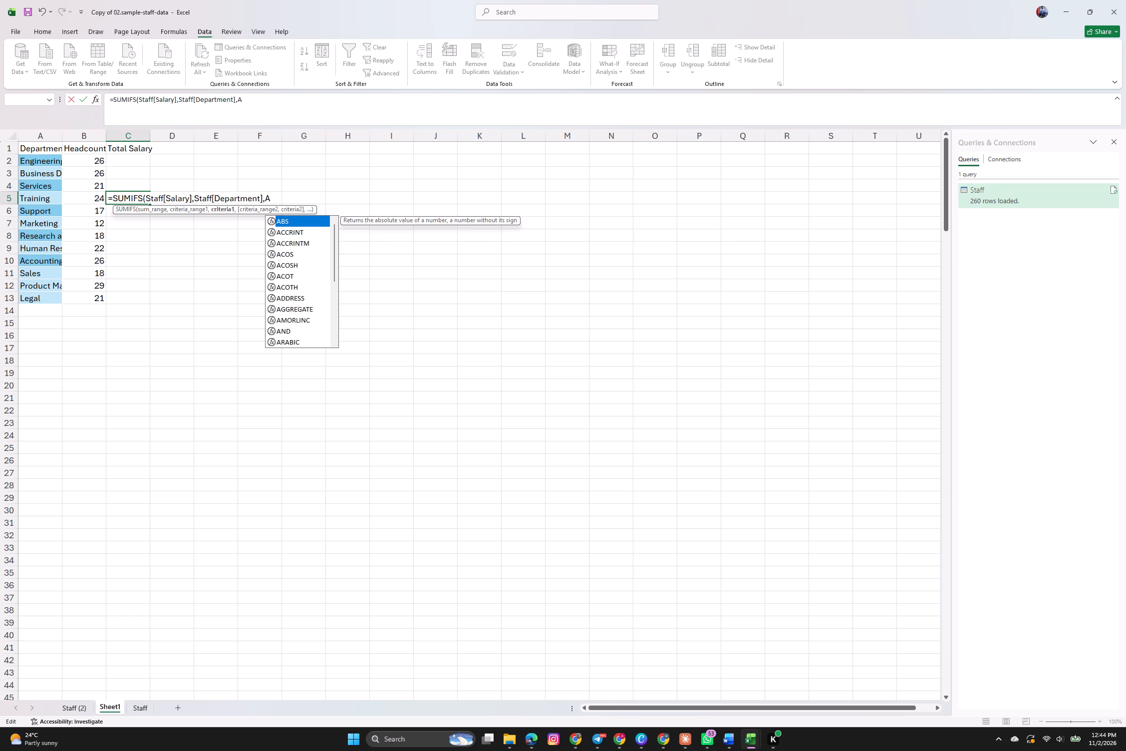
pyautogui.press('5')
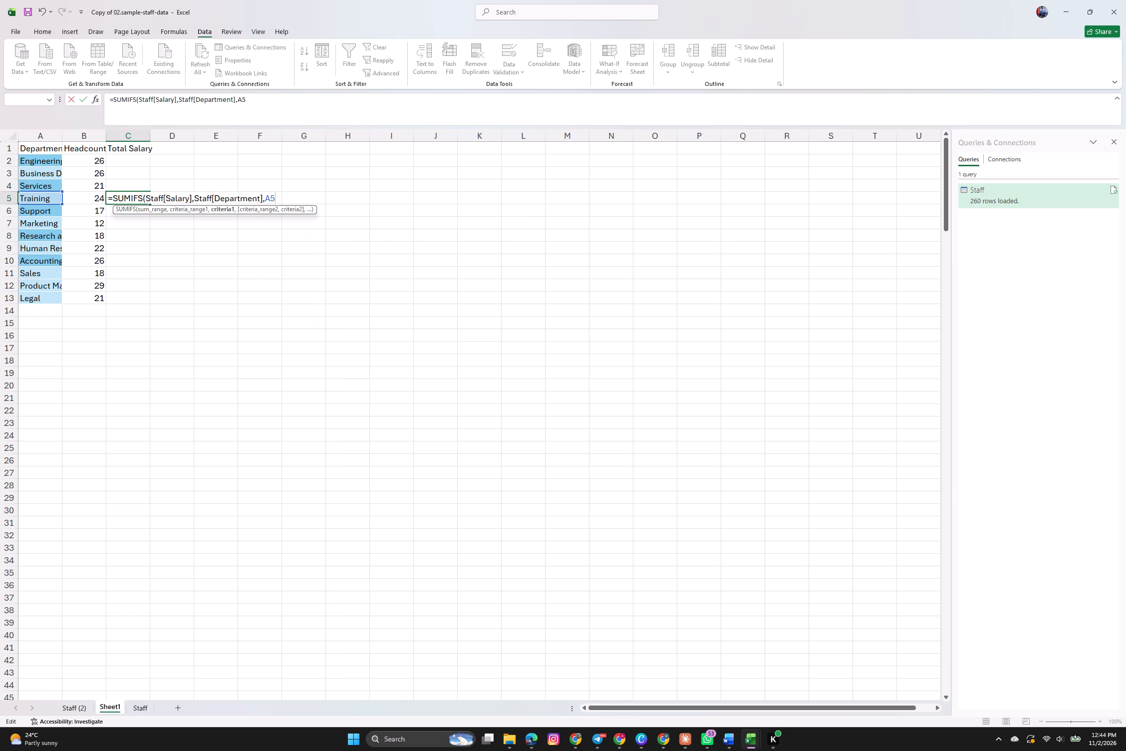
pyautogui.press('Return')
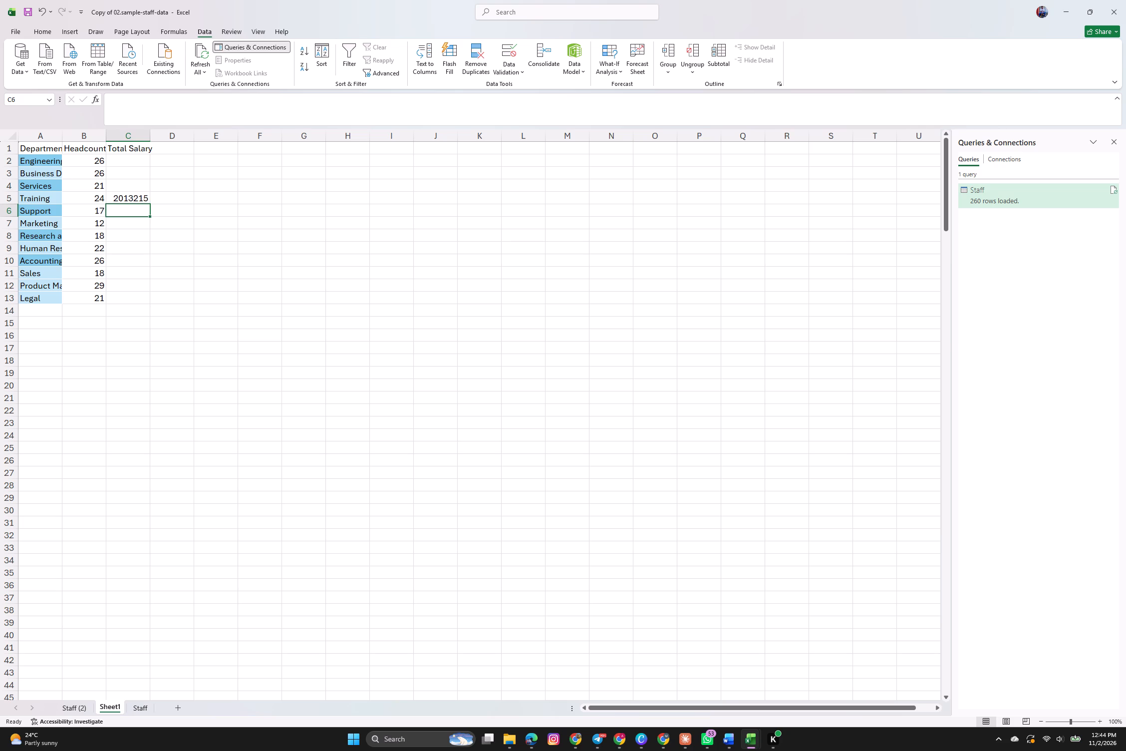
# Fill the C5 formula down to C13 and up to C2 so every department has a total salary.
pyautogui.click(144, 198)
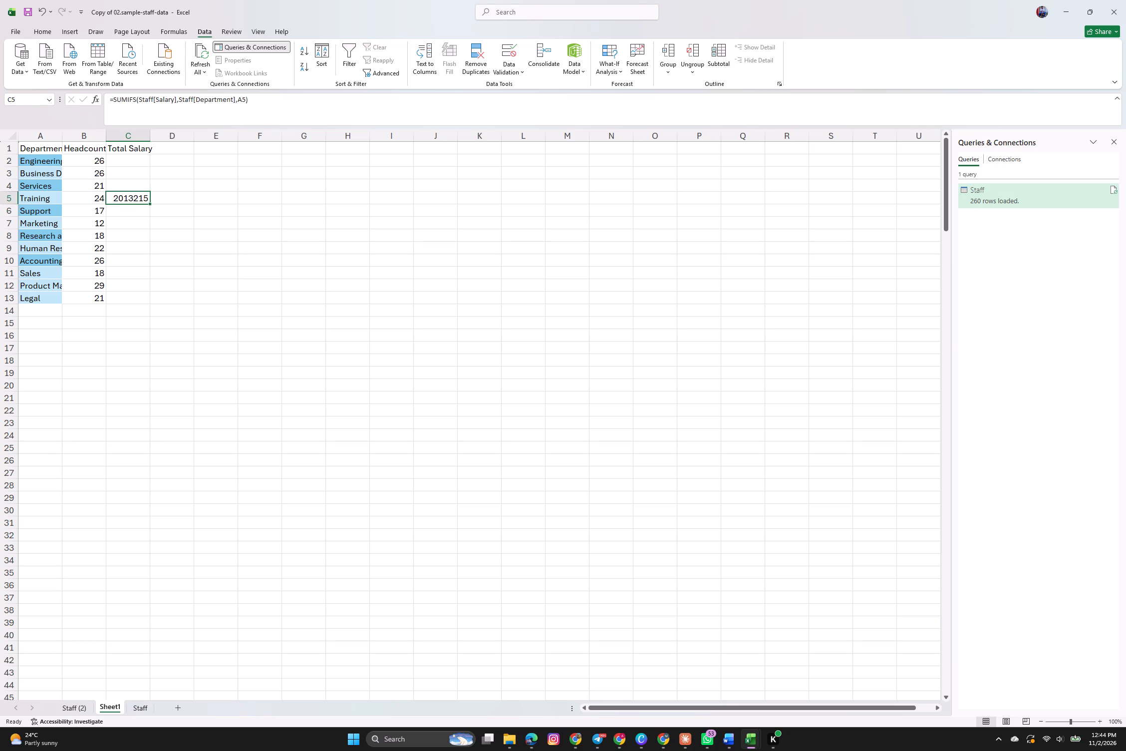
pyautogui.scroll(1, 147, 237)
pyautogui.moveTo(143, 276); pyautogui.dragTo(149, 296)
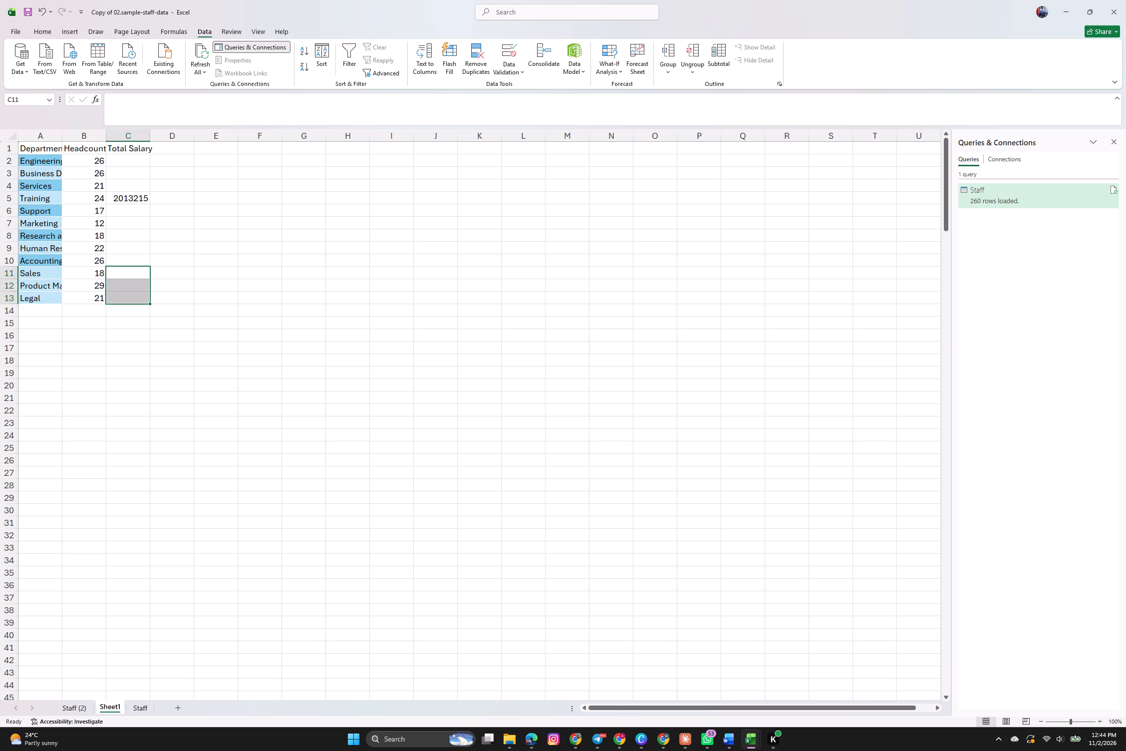
pyautogui.click(140, 197)
pyautogui.moveTo(149, 203); pyautogui.dragTo(150, 304)
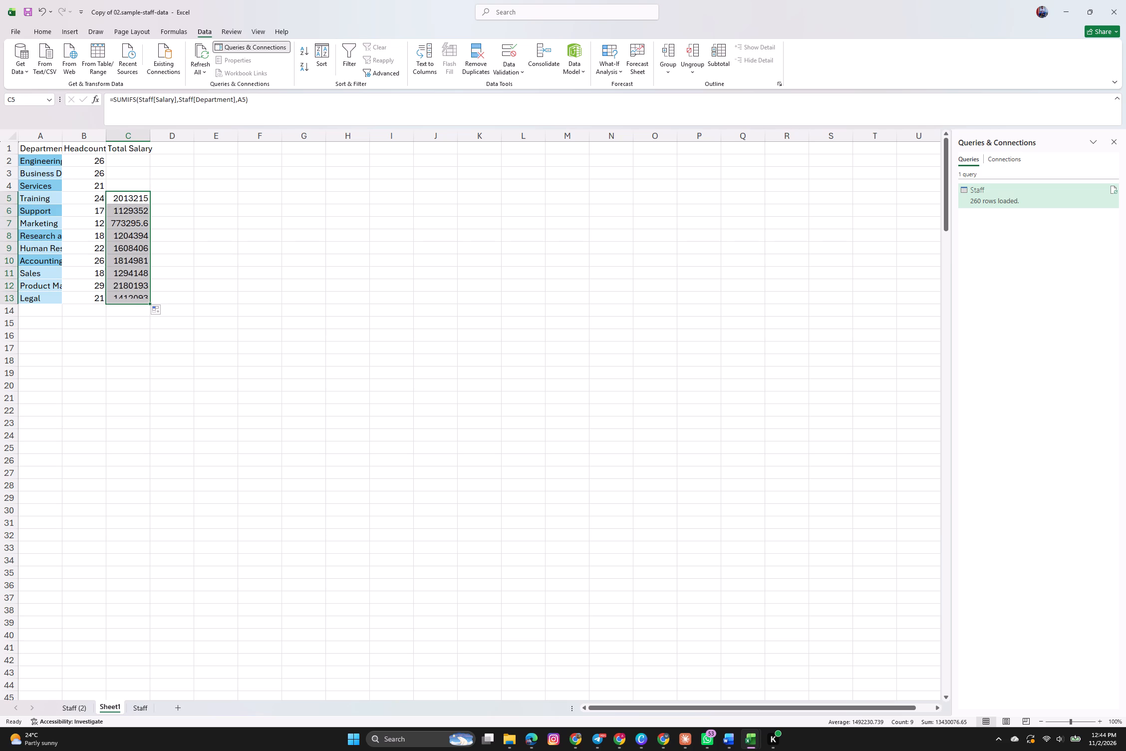
pyautogui.click(147, 199)
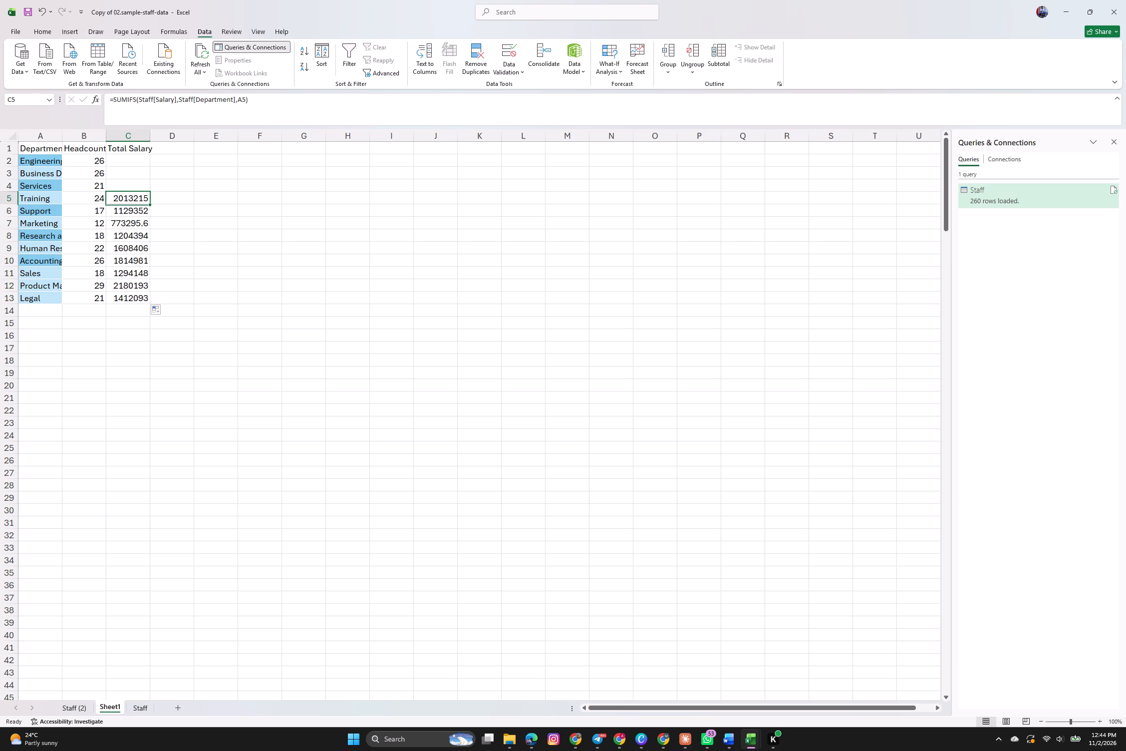
pyautogui.moveTo(150, 204); pyautogui.dragTo(147, 154)
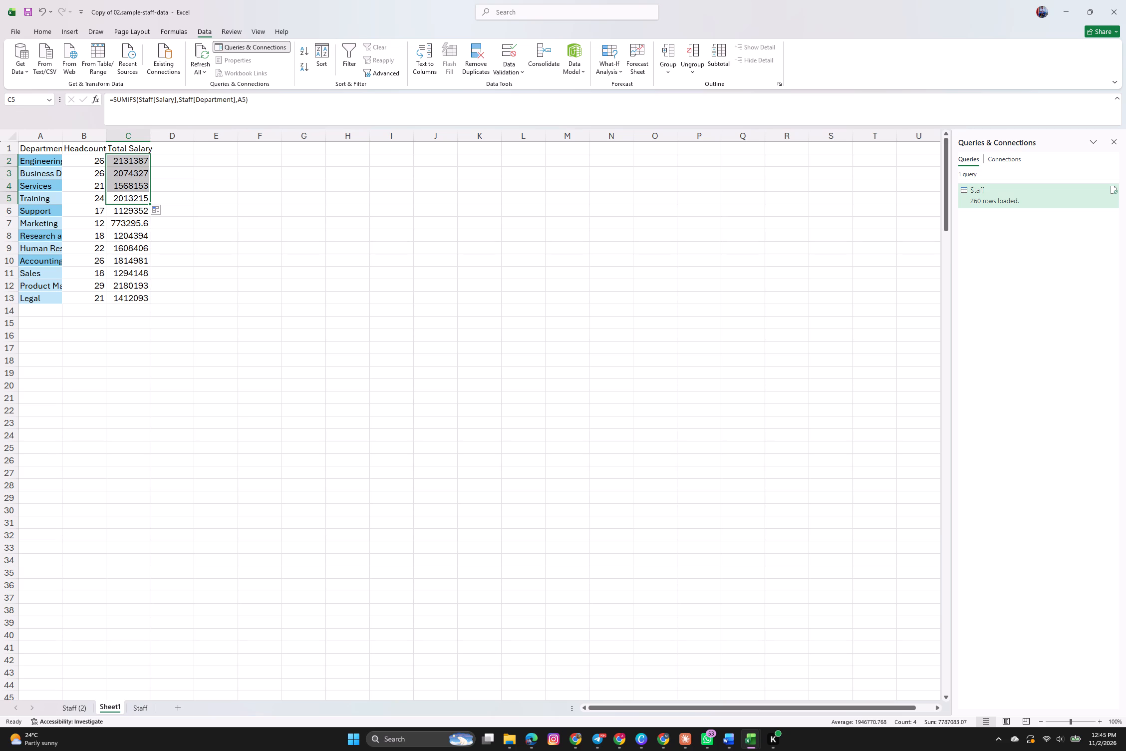
pyautogui.click(171, 350)
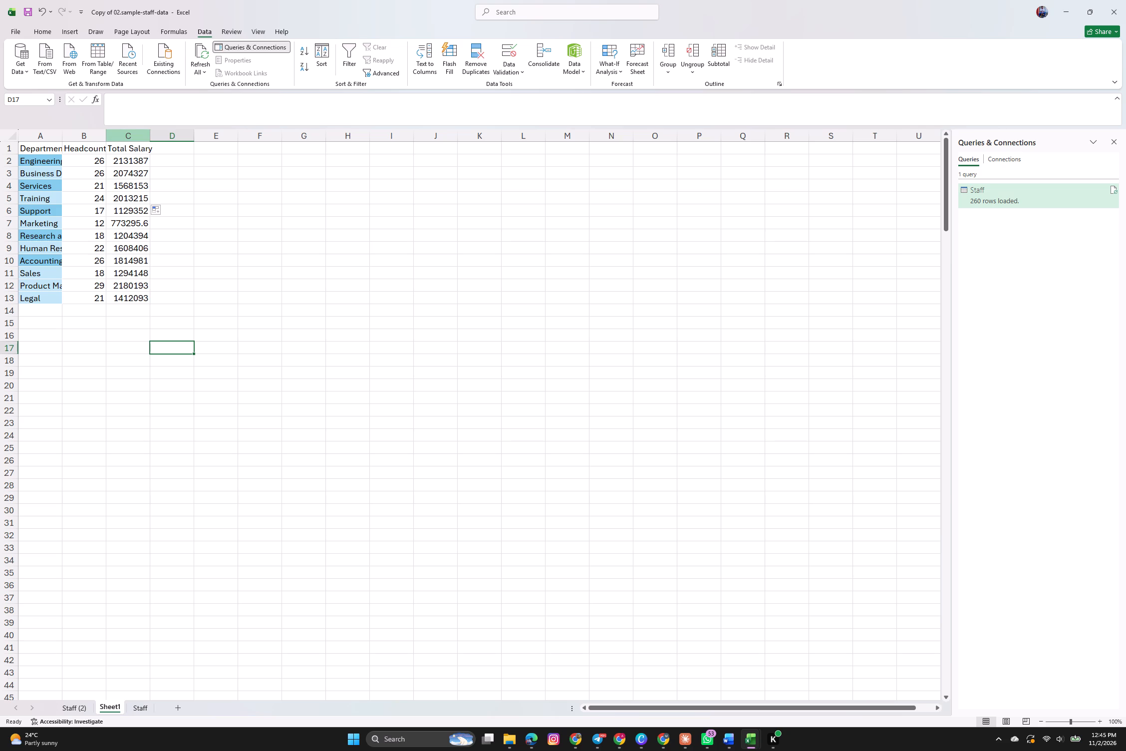
# Apply the dollar Accounting number format to the whole Total Salary column.
pyautogui.click(135, 137)
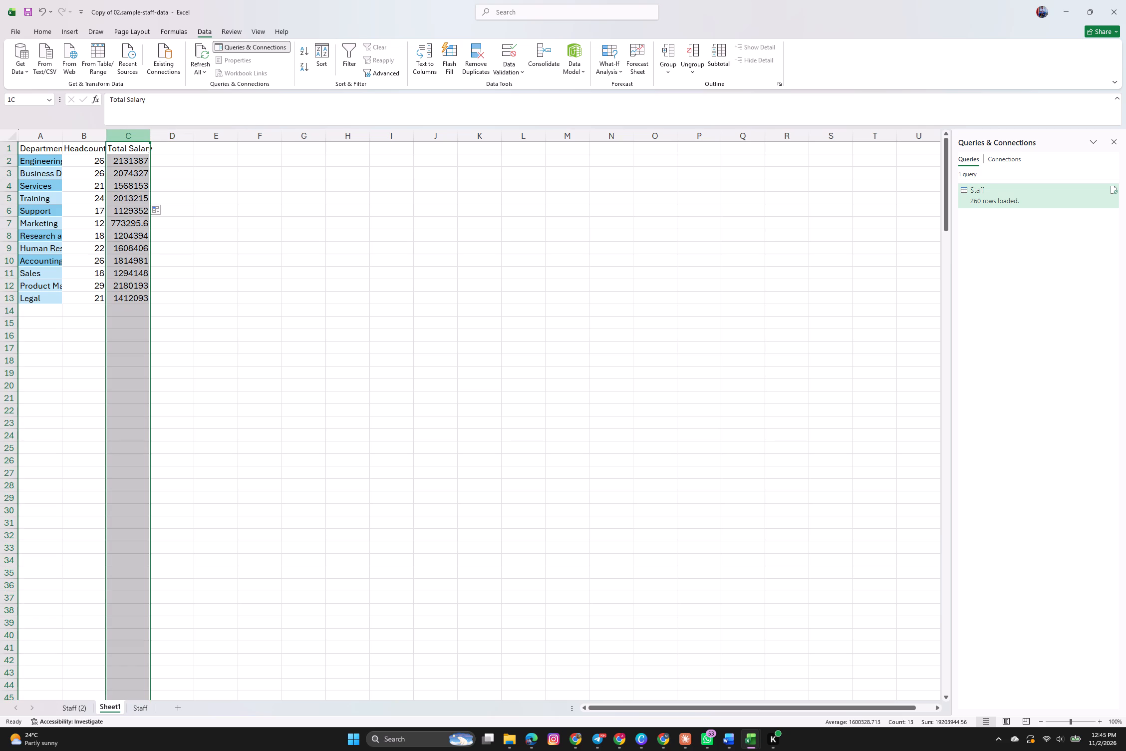
pyautogui.rightClick(135, 137)
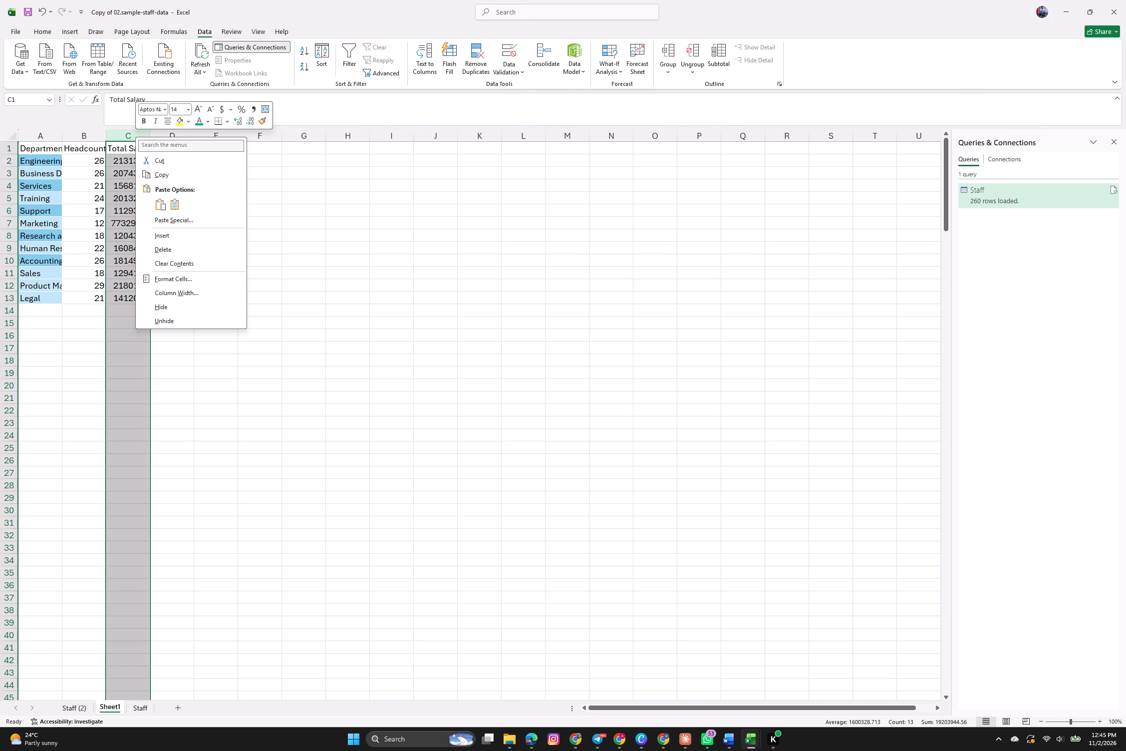
pyautogui.click(128, 132)
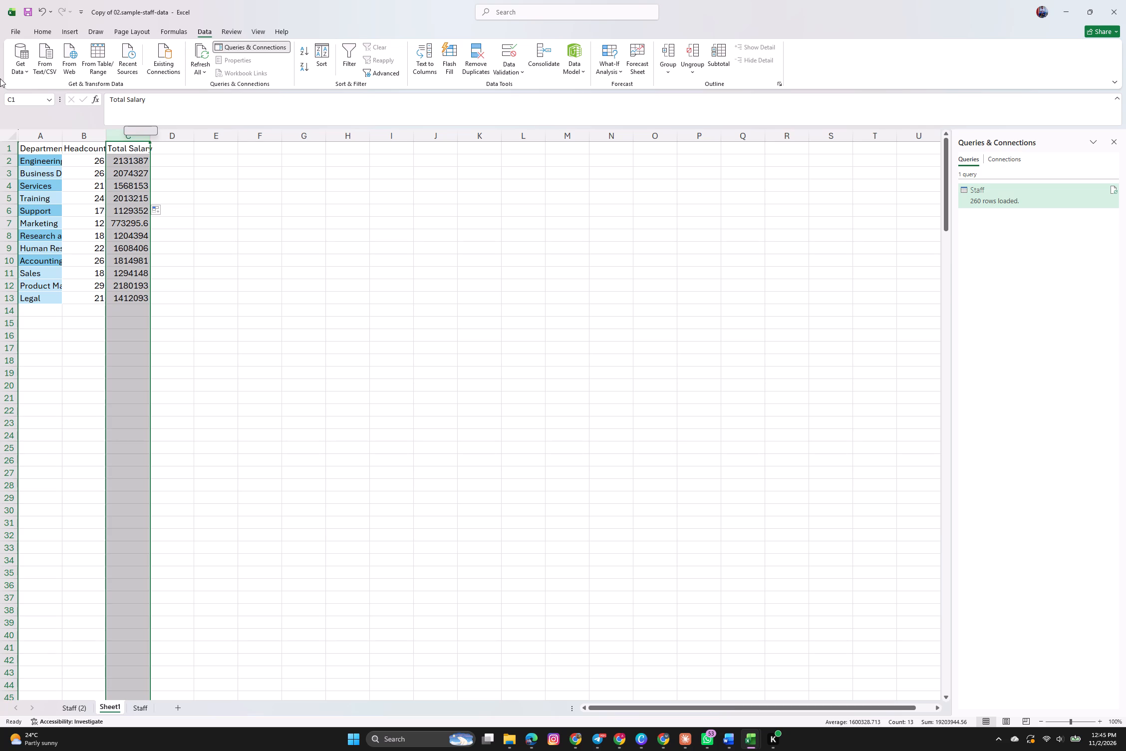
pyautogui.click(42, 31)
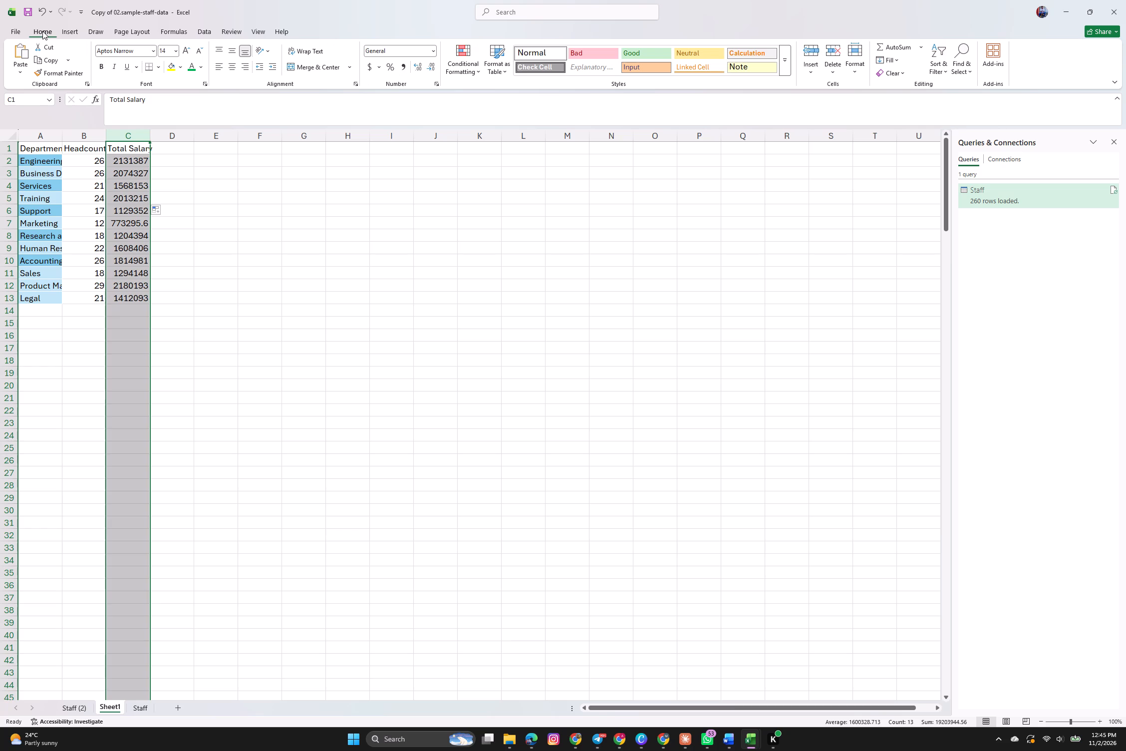
pyautogui.click(369, 65)
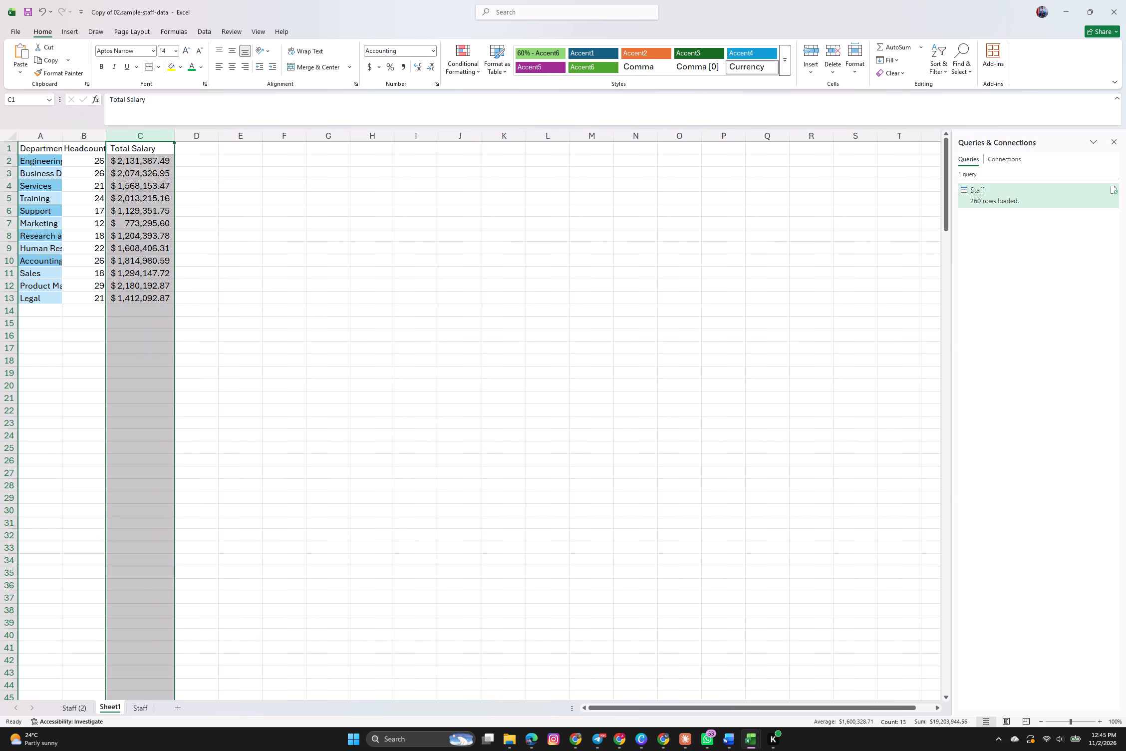
pyautogui.click(151, 309)
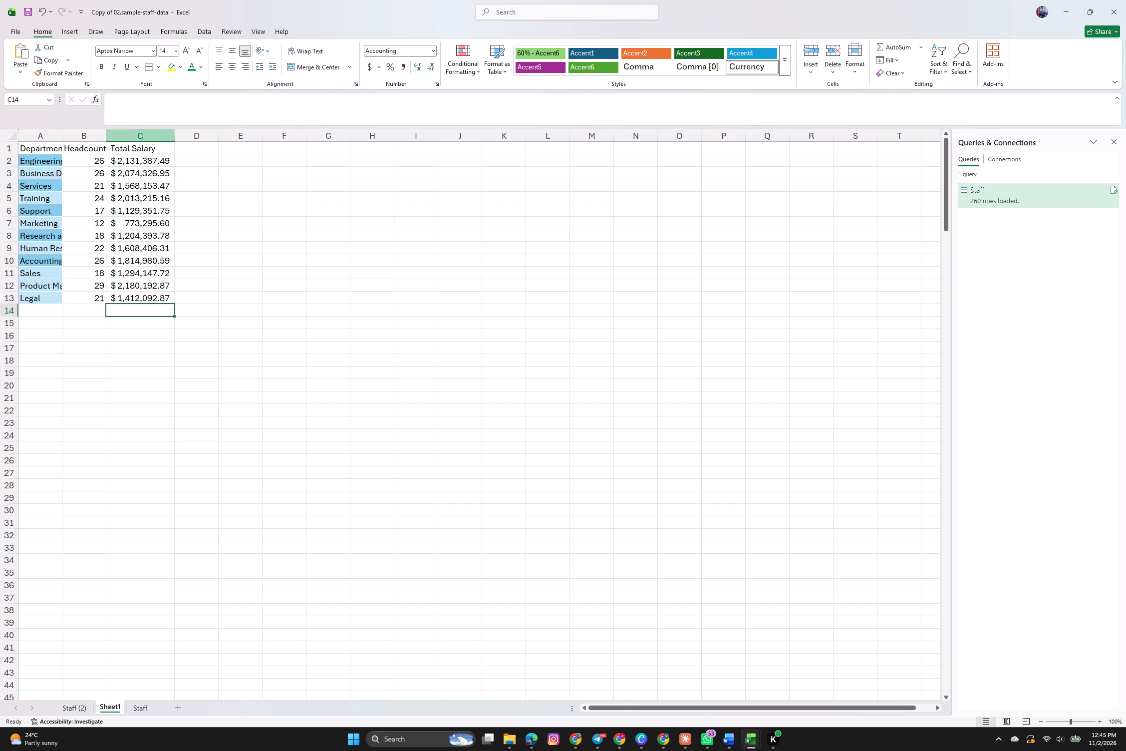
# Enter the header Avg Salary in D1, beside Total Salary.
pyautogui.click(184, 149)
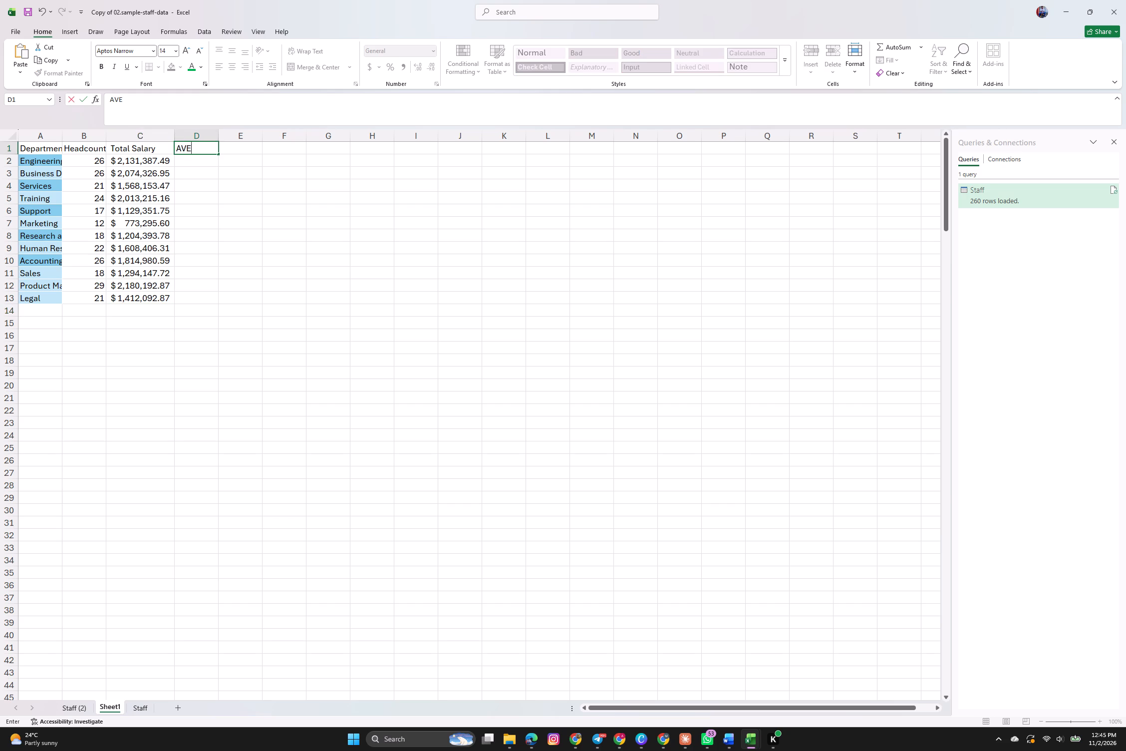
pyautogui.press('BackSpace')
pyautogui.press('s')
pyautogui.write('ala')
pyautogui.write('ry')
# Start an AVERAGEIFS formula in D2 with Staff[Salary] as the average range.
pyautogui.click(209, 161)
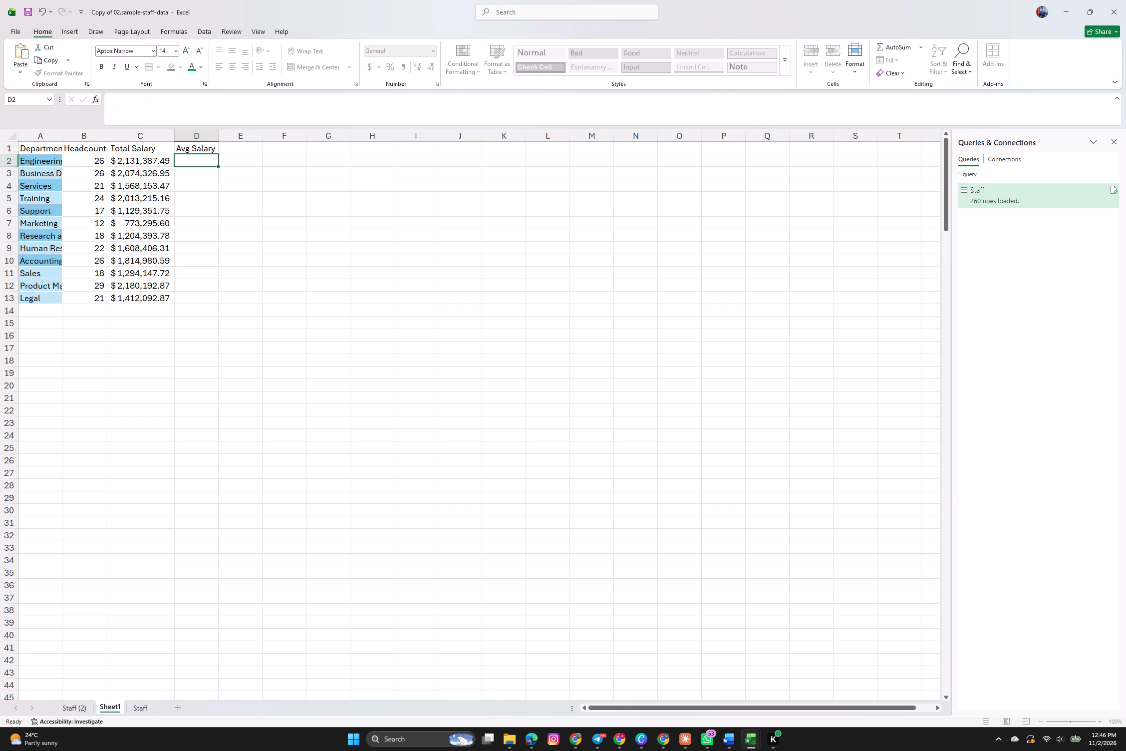
pyautogui.press('=')
pyautogui.write('AVER')
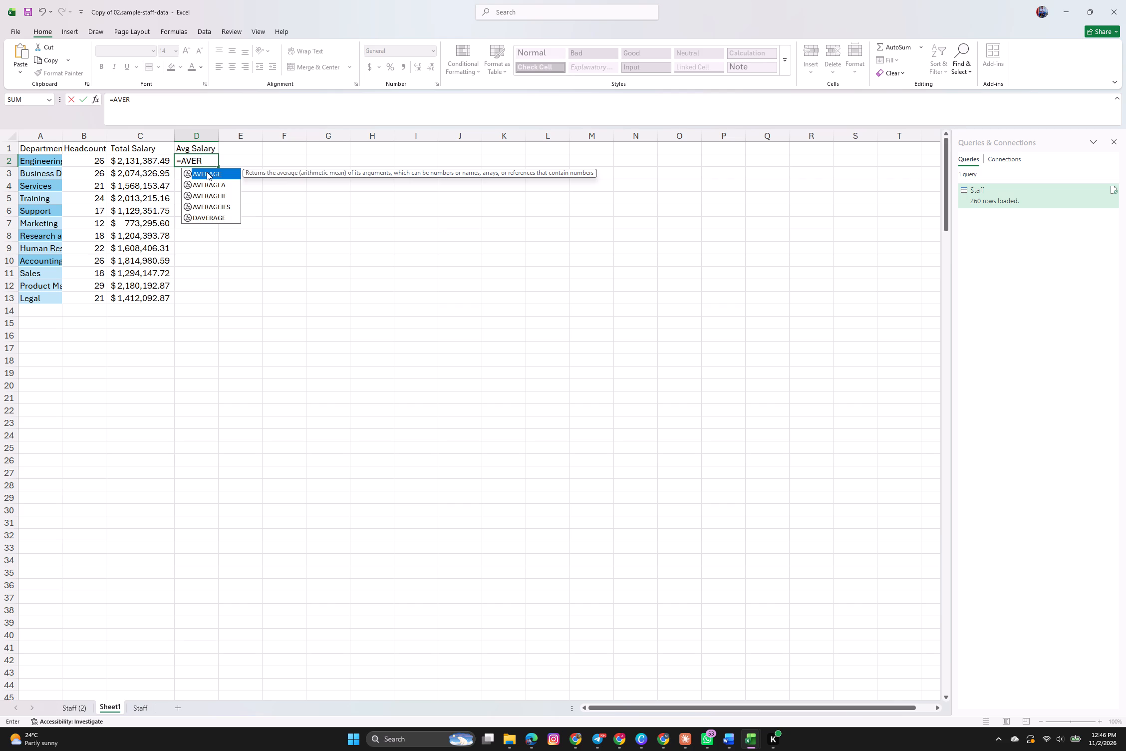
pyautogui.doubleClick(207, 173)
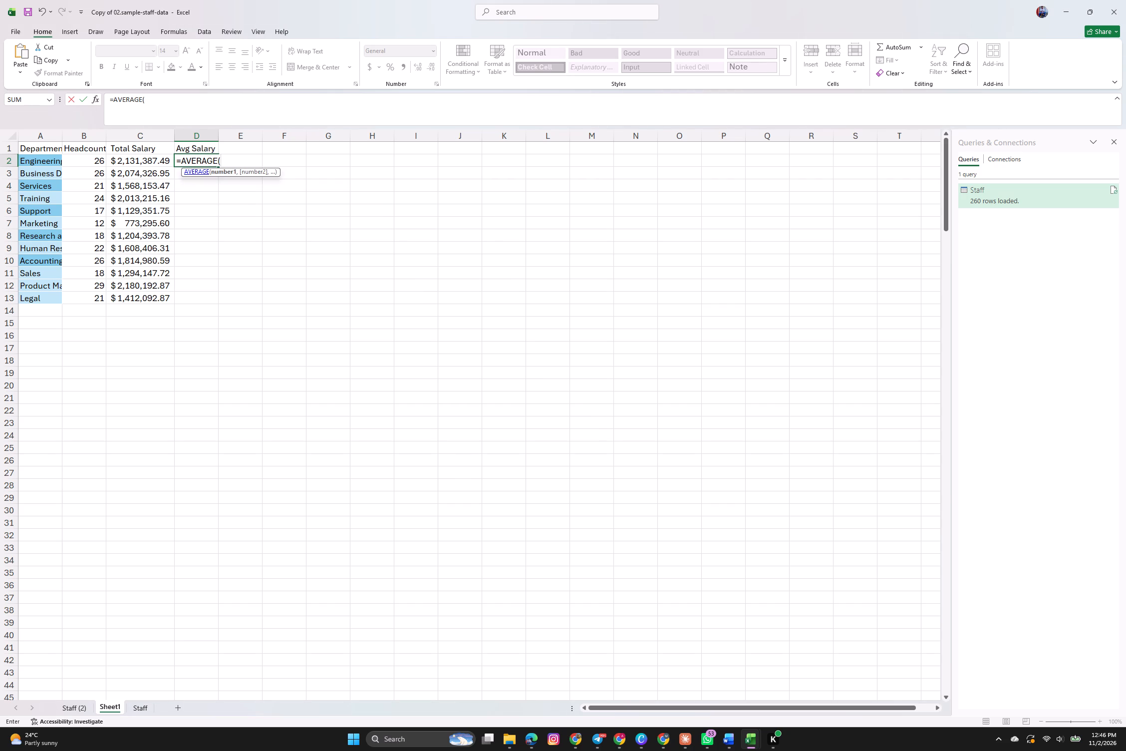
pyautogui.click(217, 159)
pyautogui.write('IFS')
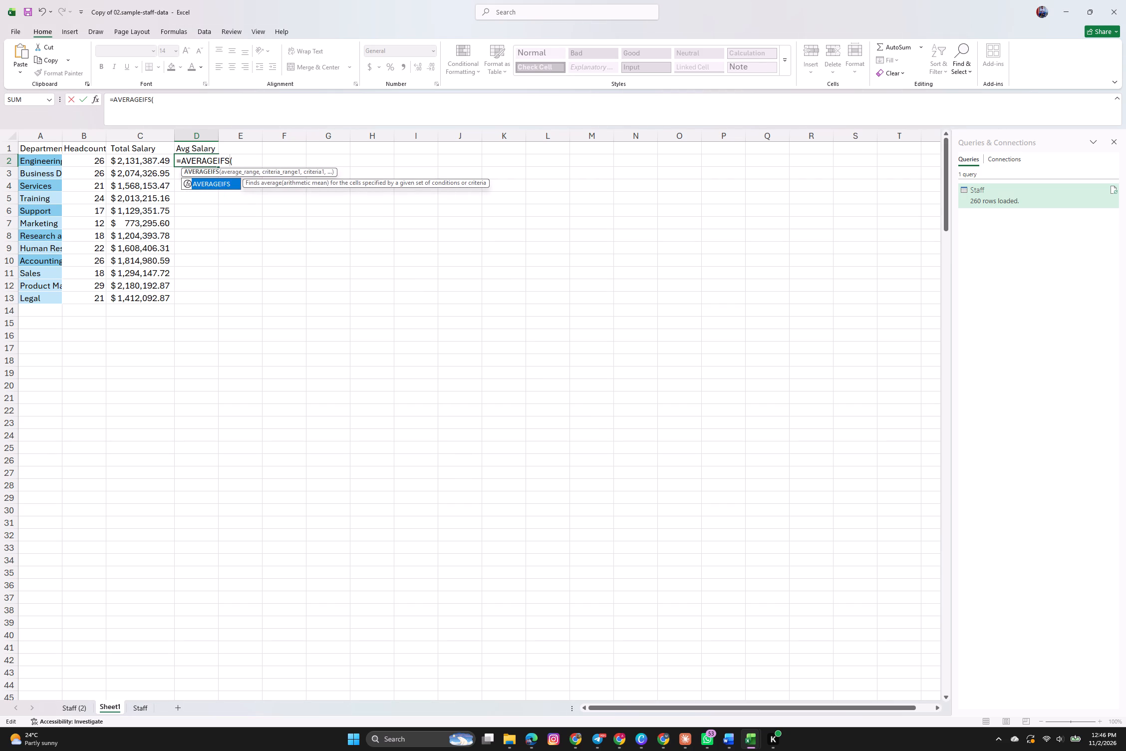
pyautogui.doubleClick(228, 181)
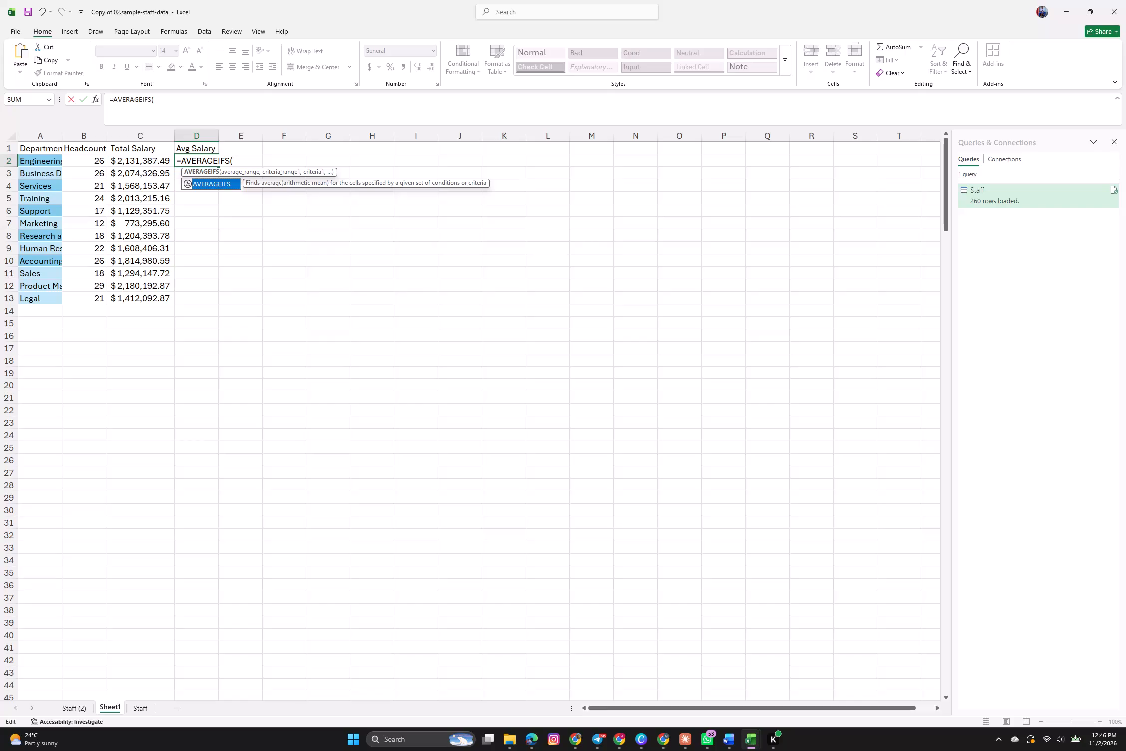
pyautogui.click(238, 159)
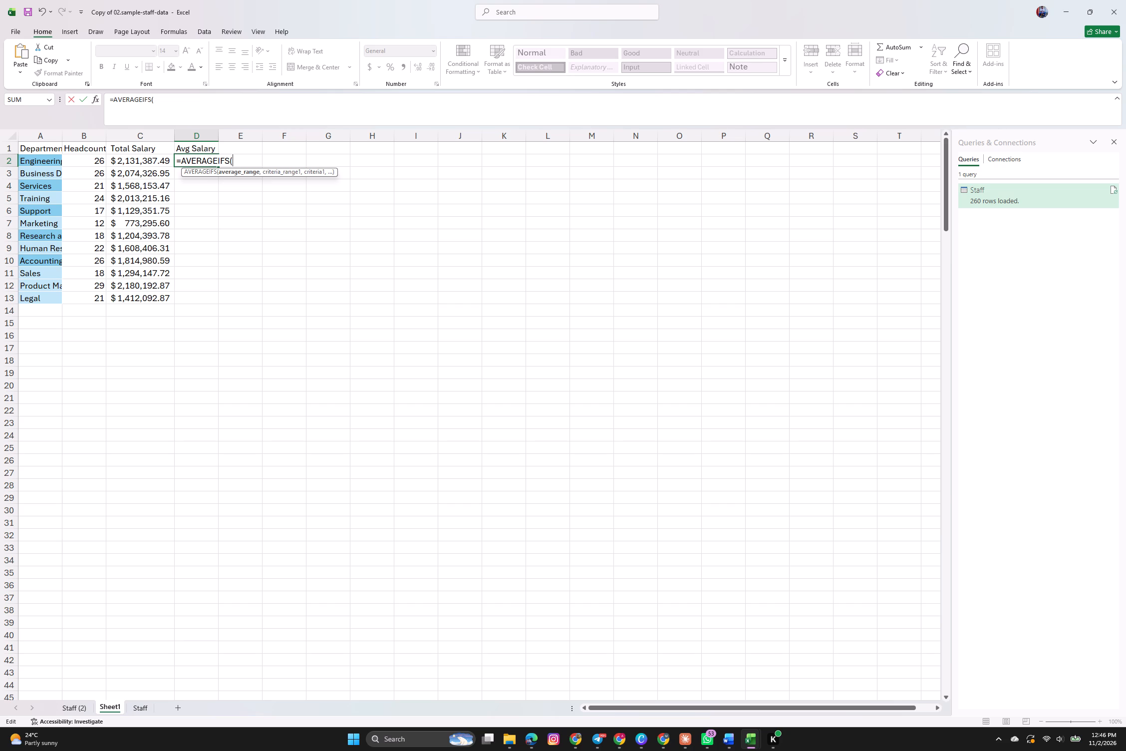
pyautogui.write('STA')
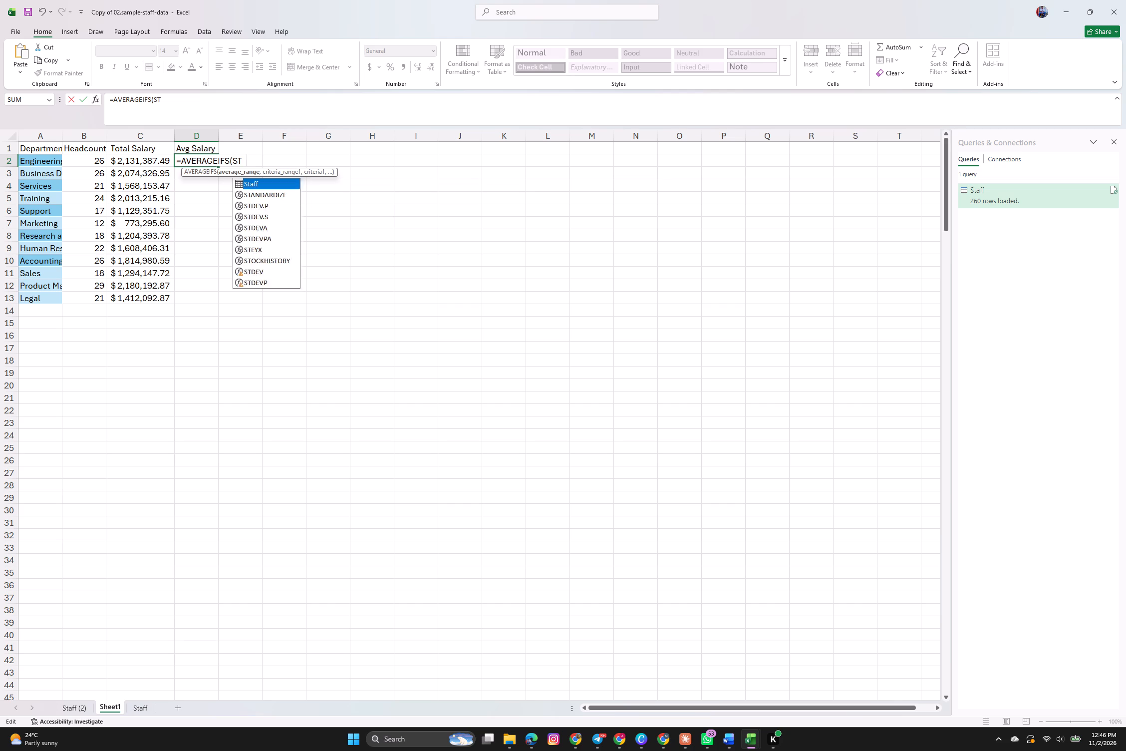
pyautogui.doubleClick(260, 179)
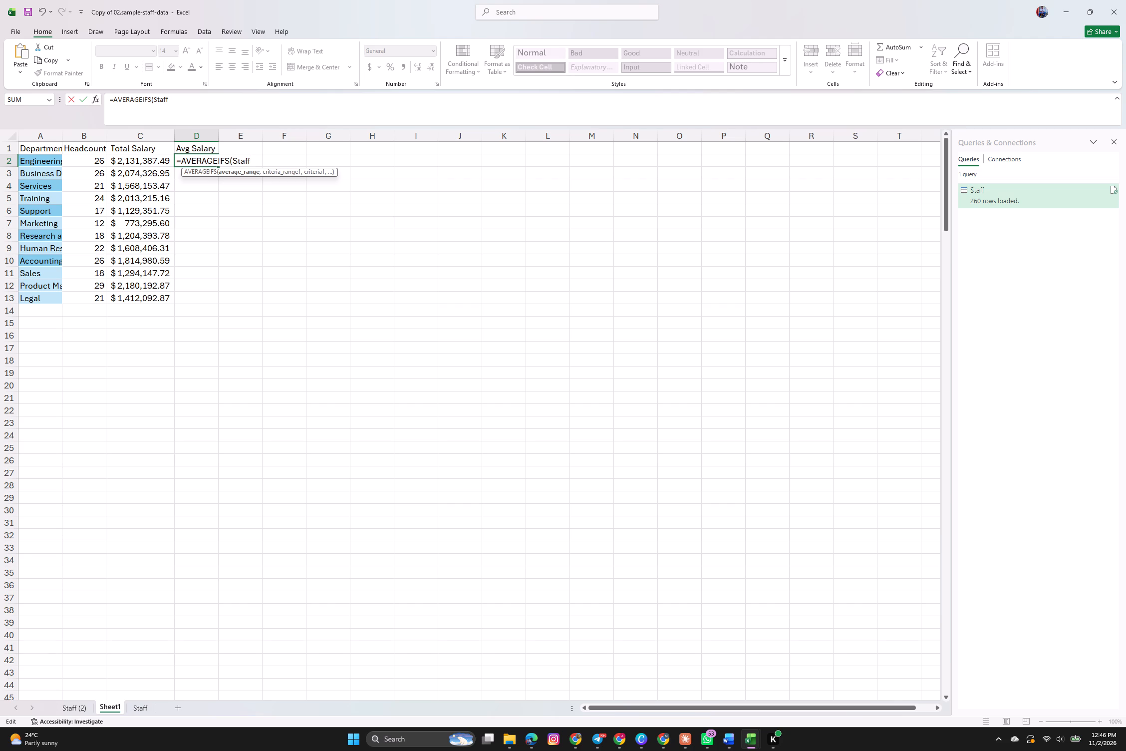
pyautogui.write('[SALA')
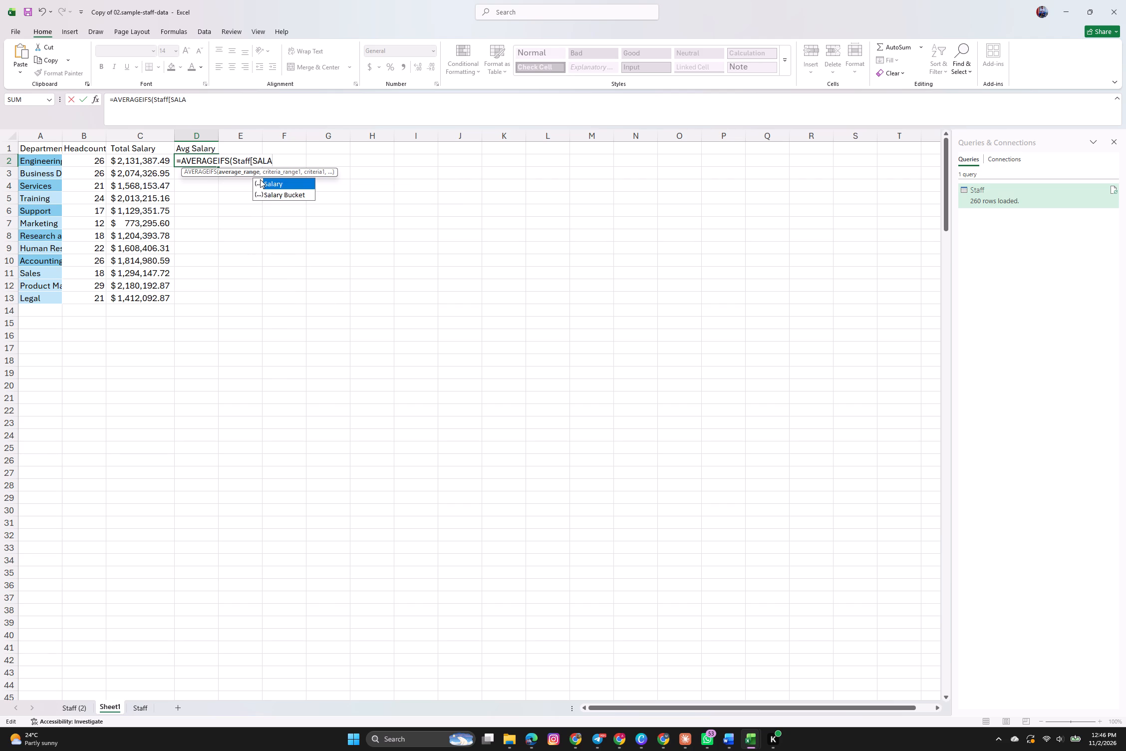
pyautogui.doubleClick(276, 180)
pyautogui.press(']')
# Complete the AVERAGEIFS formula in D2 with Staff[Department] as the criteria range and A2 as the criterion.
pyautogui.write(',STA')
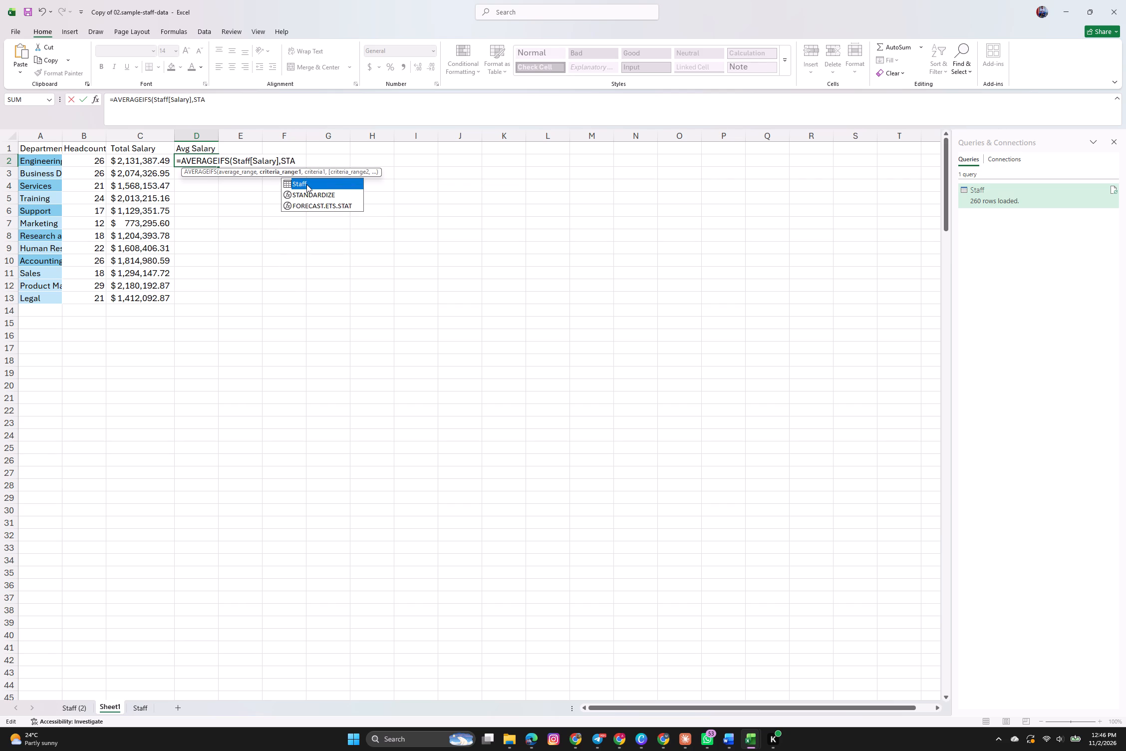
pyautogui.doubleClick(306, 184)
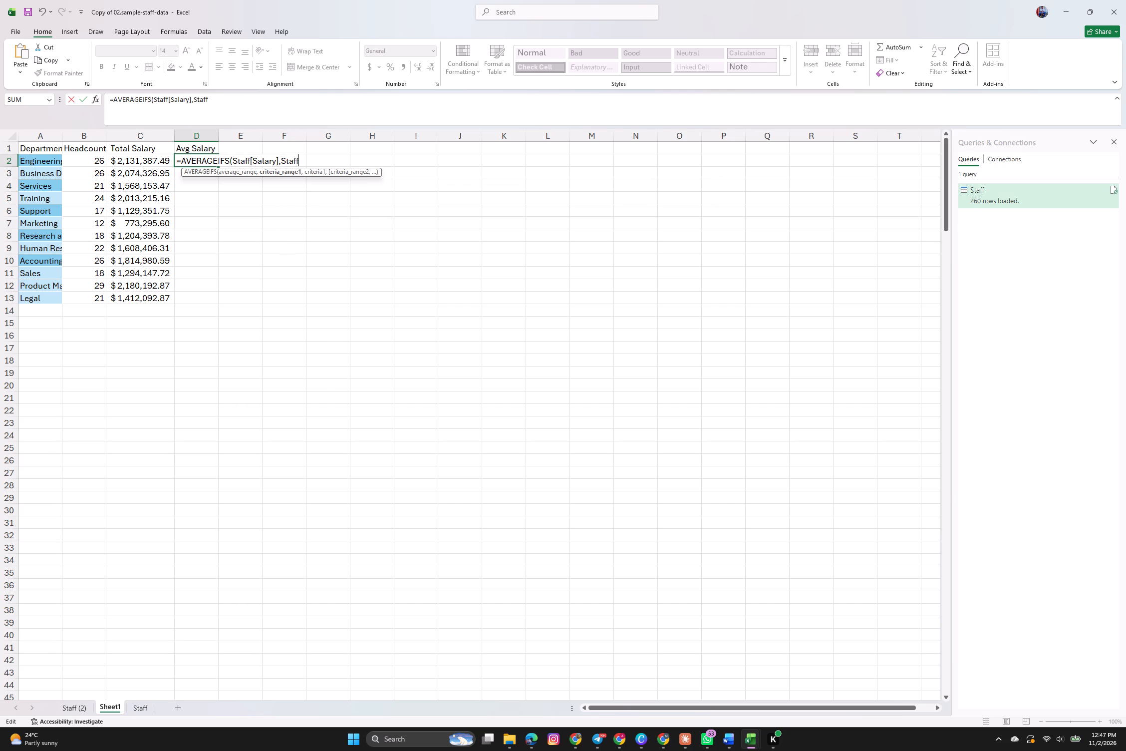
pyautogui.write('[DEP')
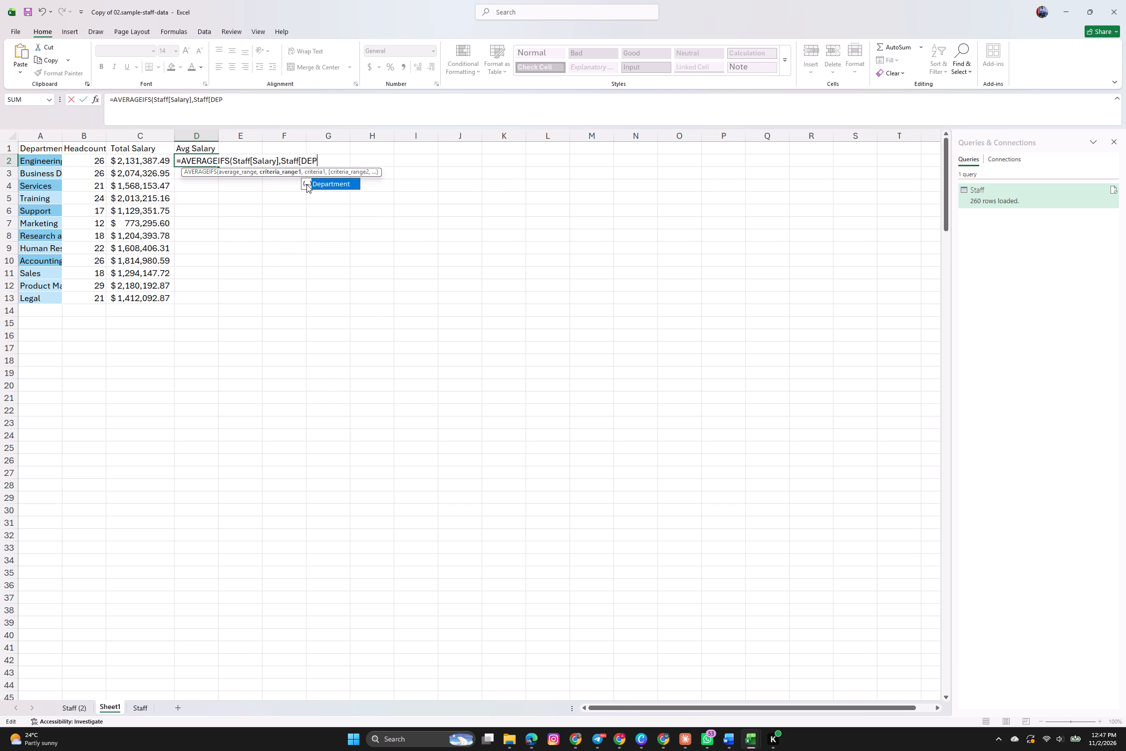
pyautogui.doubleClick(327, 185)
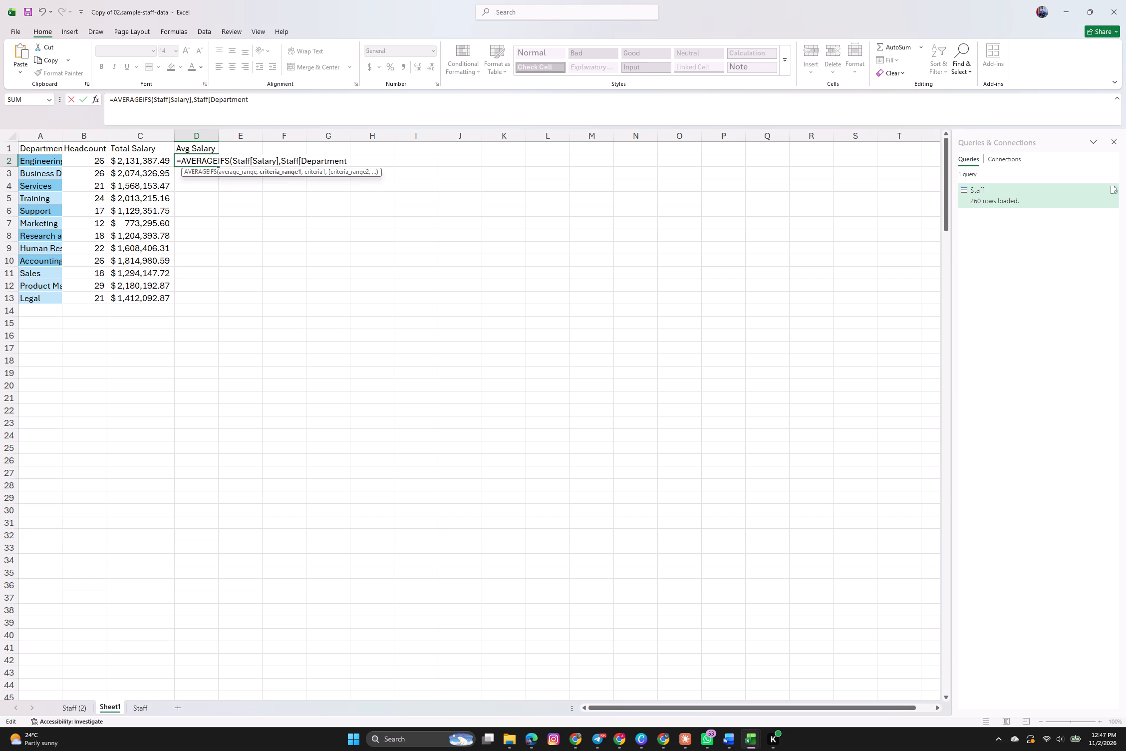
pyautogui.press(']')
pyautogui.press(',')
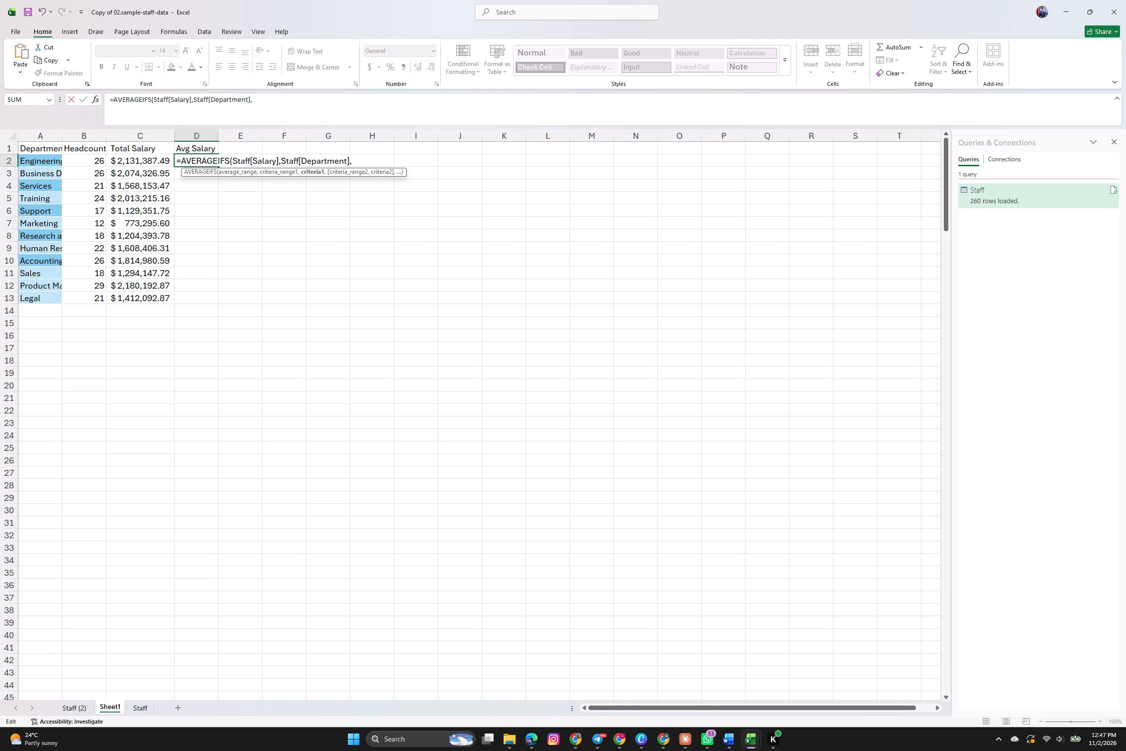
pyautogui.click(53, 160)
pyautogui.press('Return')
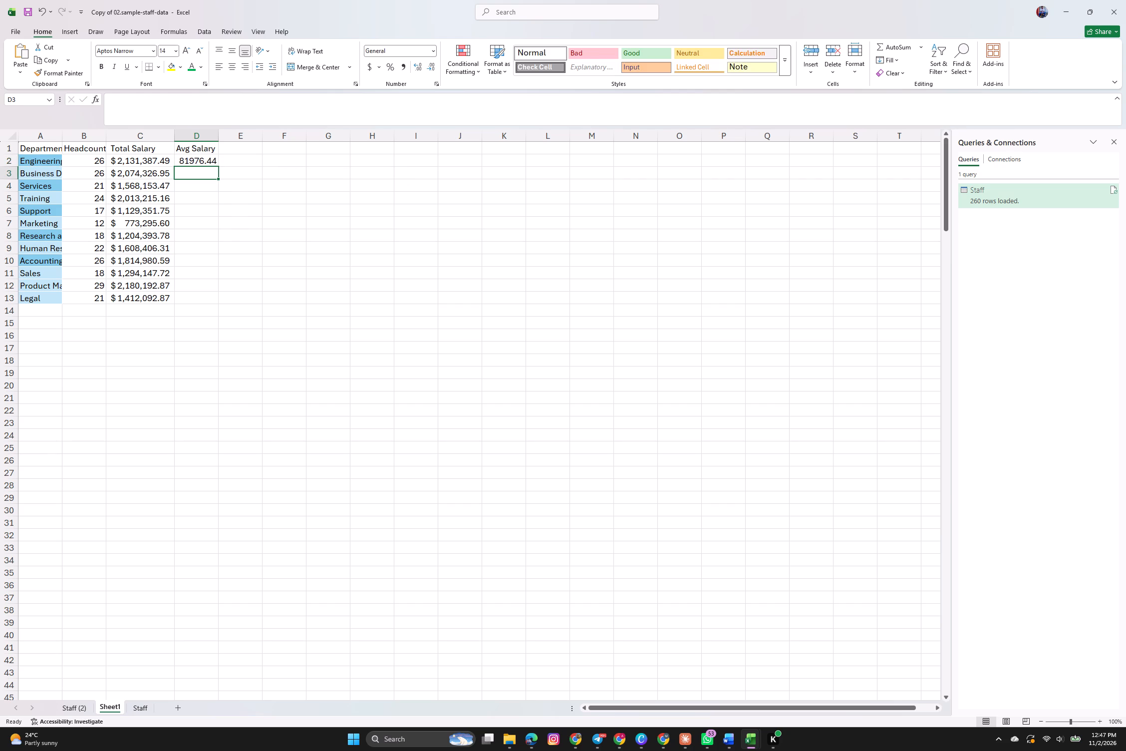
# Fill the D2 average formula down to D13 so every department has an average salary.
pyautogui.click(208, 159)
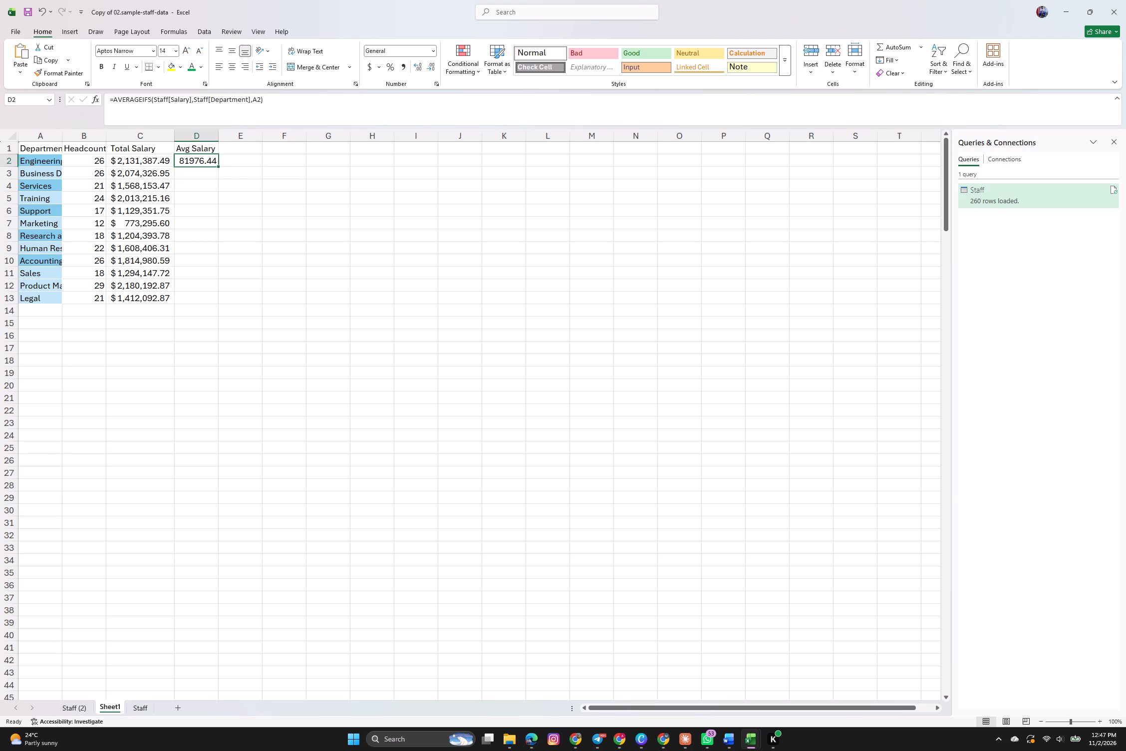
pyautogui.moveTo(217, 165); pyautogui.dragTo(213, 305)
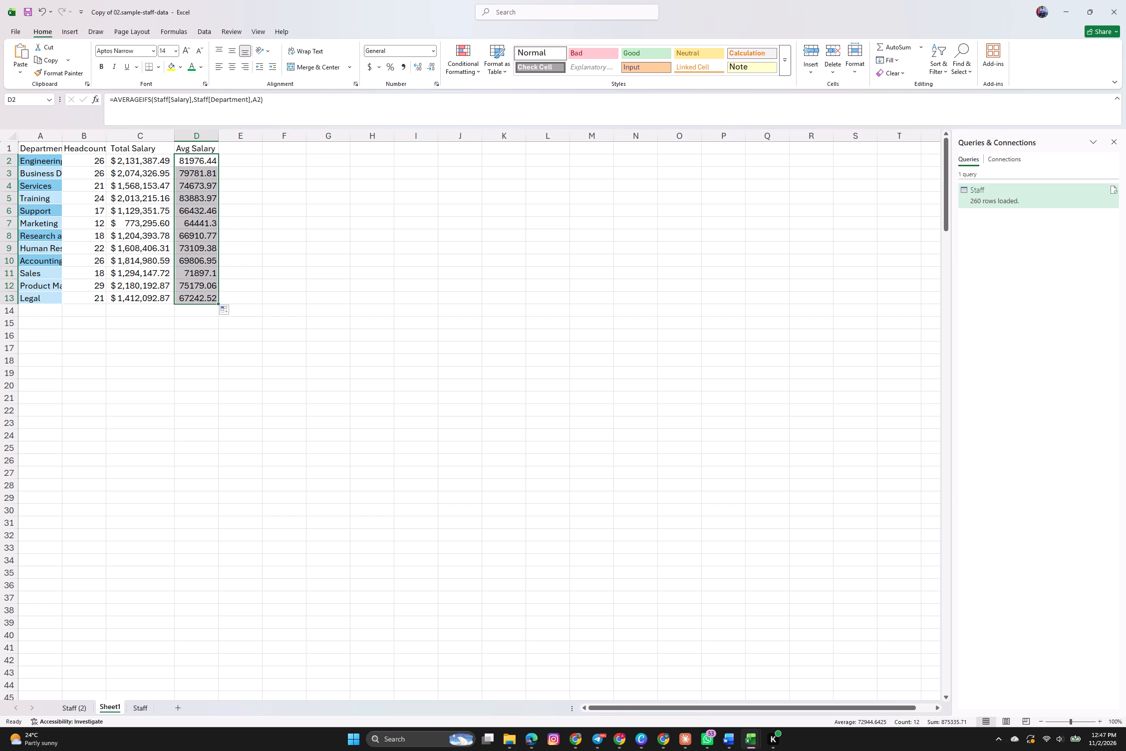
# Apply the dollar Accounting number format to the average salaries in D2:D13.
pyautogui.click(369, 65)
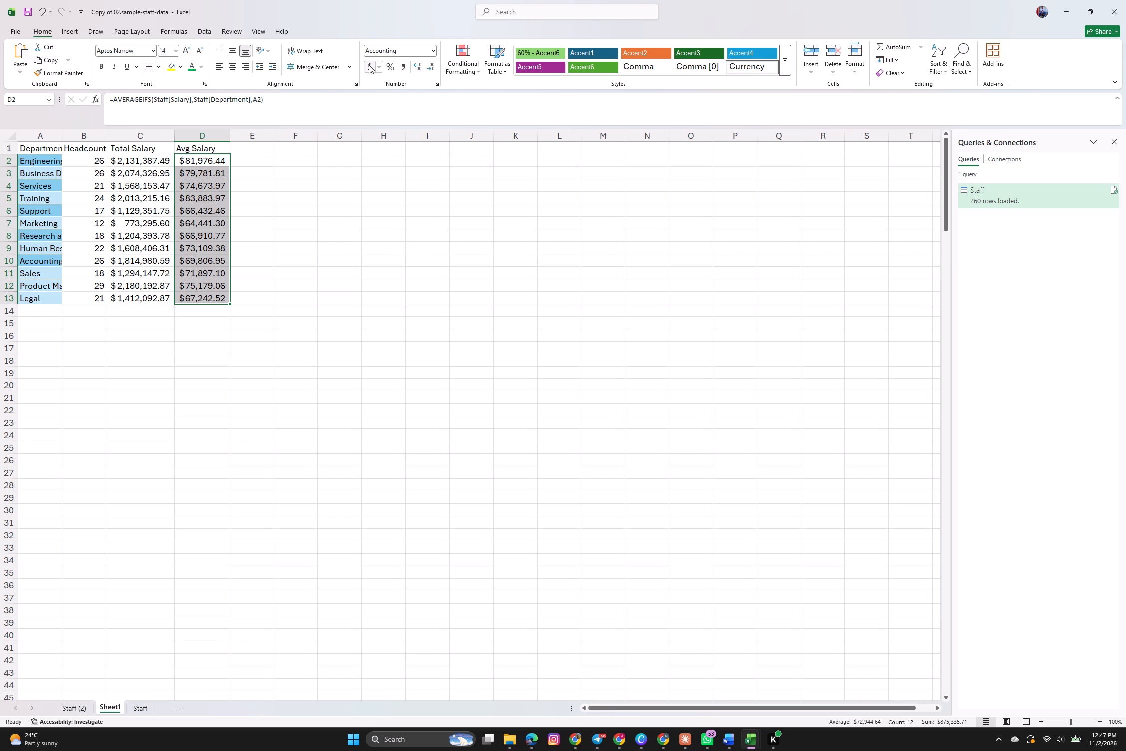
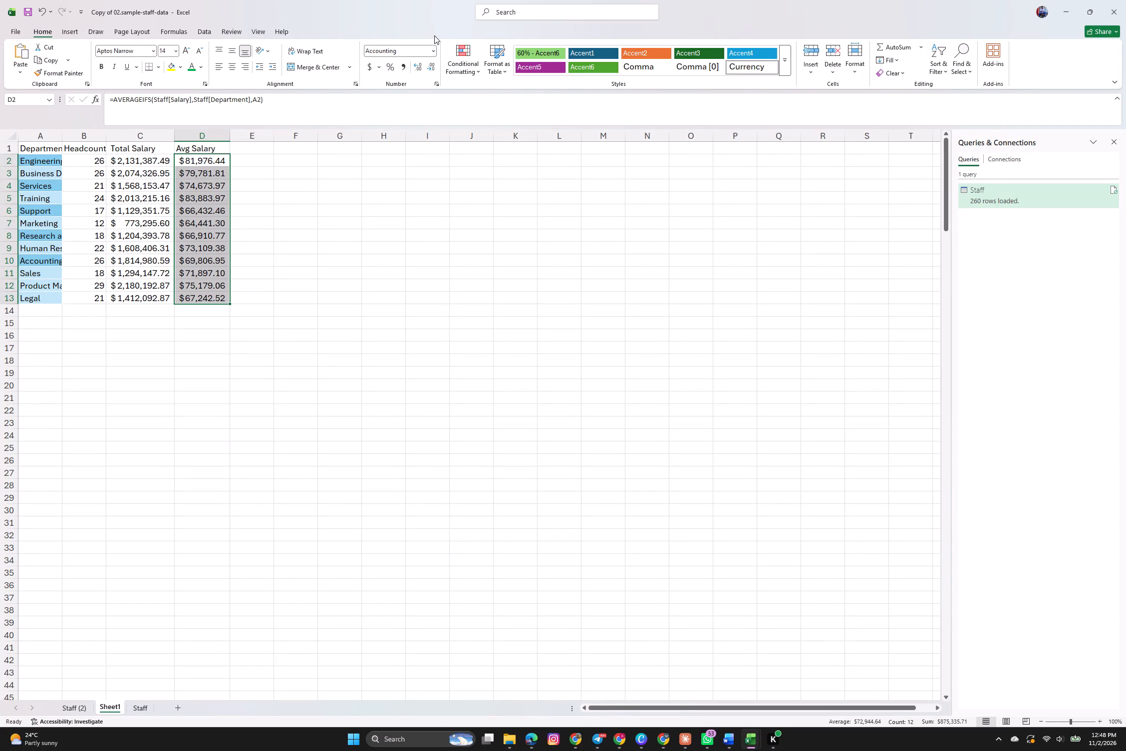
# Enter the column header "Permanent headcount" in cell E1, beside Avg Salary.
pyautogui.click(250, 149)
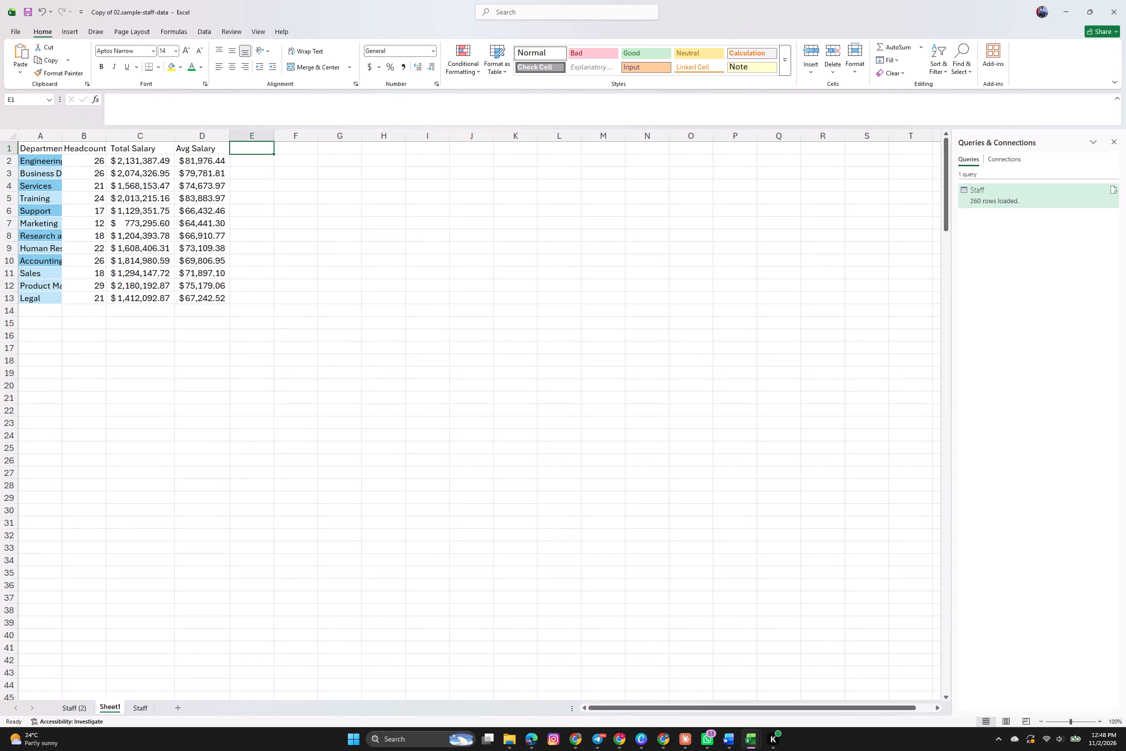
pyautogui.write('ermsa')
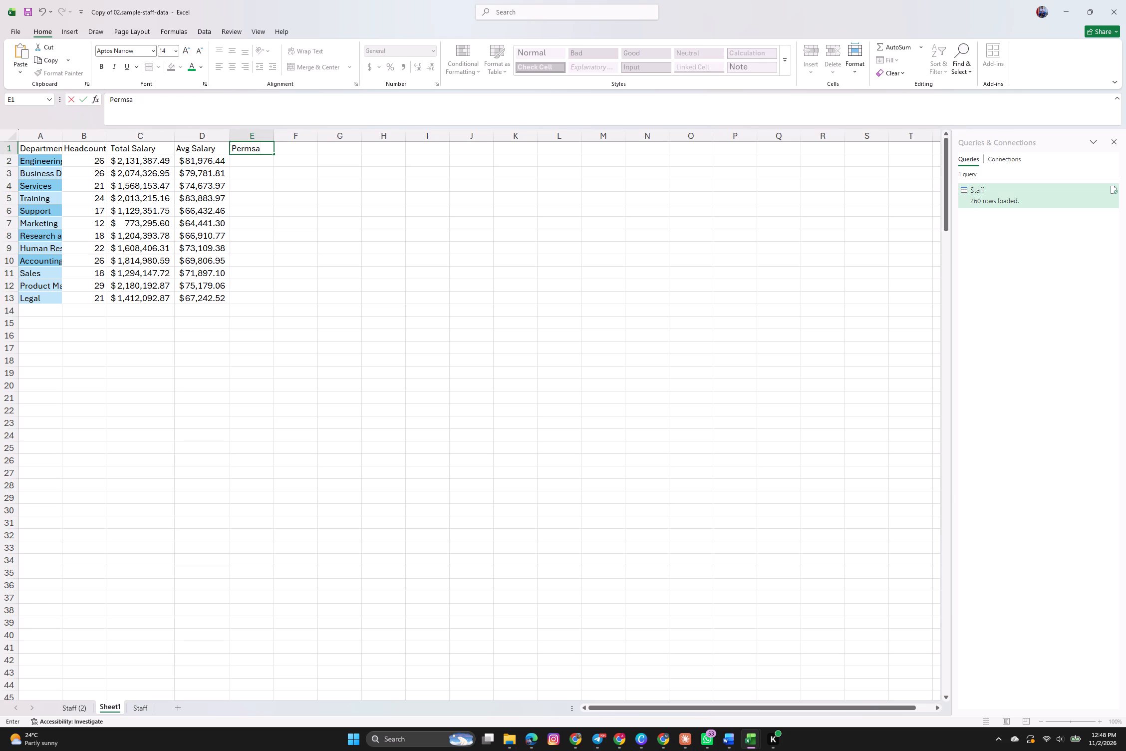
pyautogui.press('BackSpace')
pyautogui.press('BackSpace')
pyautogui.press('BackSpace')
pyautogui.press('BackSpace')
pyautogui.write('rmanent')
pyautogui.press('space')
pyautogui.write('headcount')
# Start a COUNTIFS formula in E2 for the permanent headcount of the first department.
pyautogui.click(249, 163)
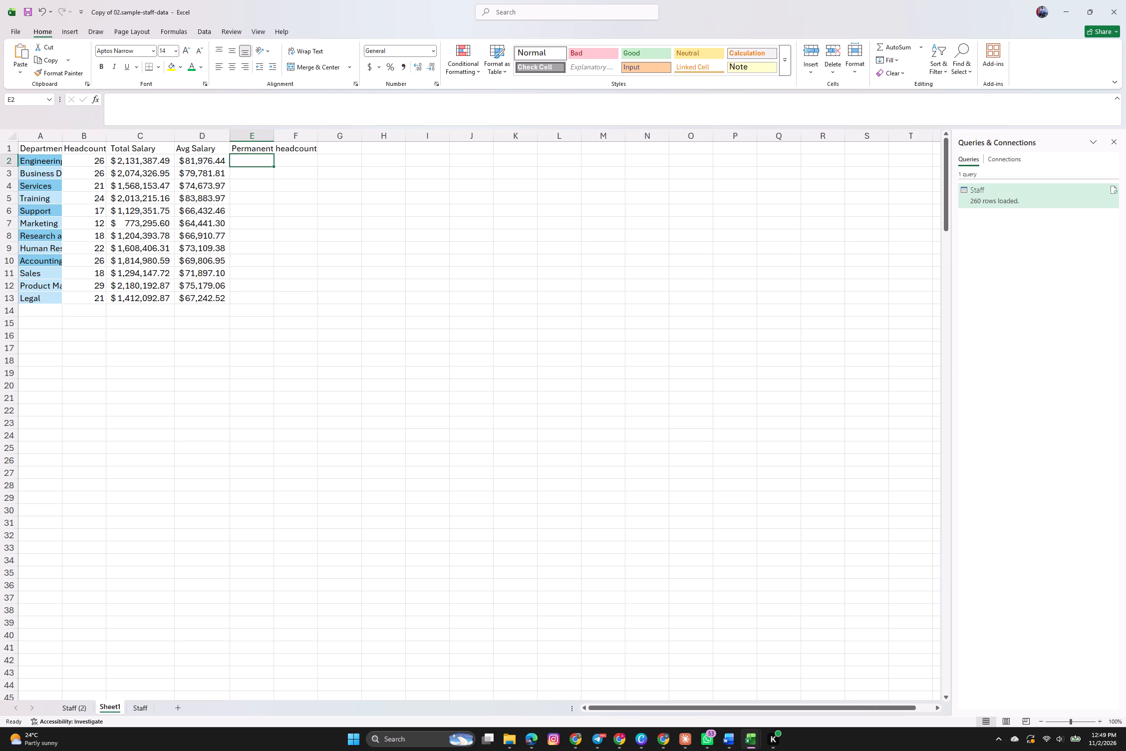
pyautogui.click(249, 161)
pyautogui.press('=')
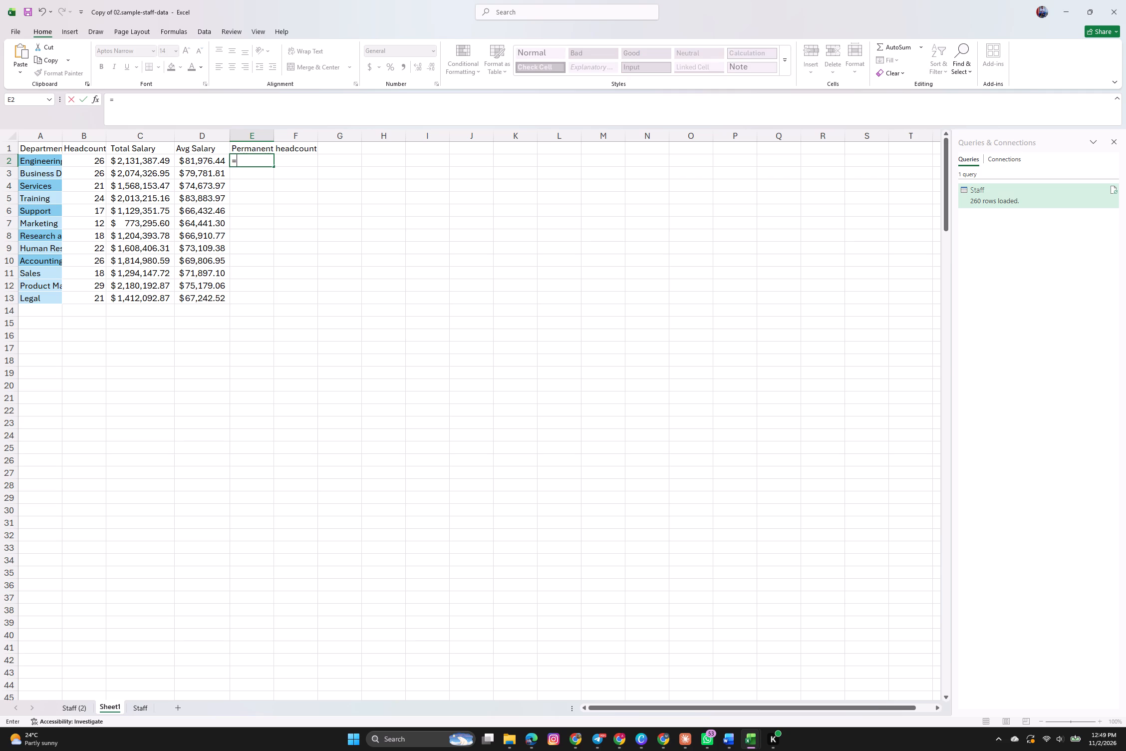
pyautogui.press('c')
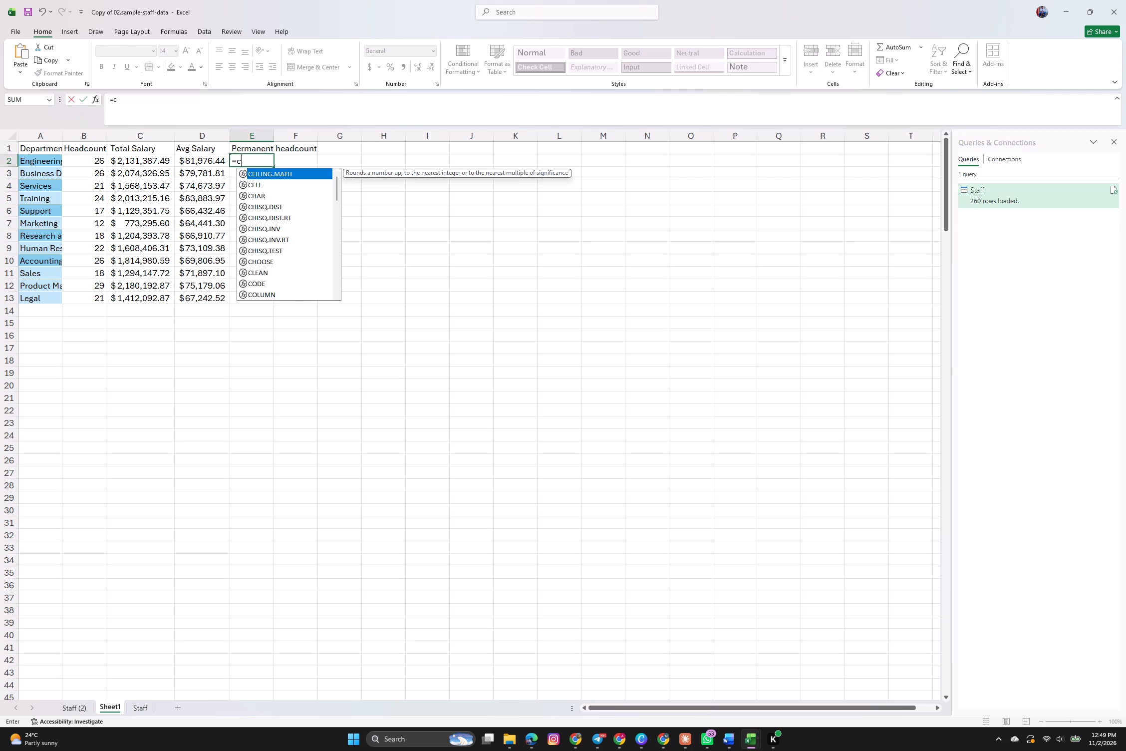
pyautogui.write('ount')
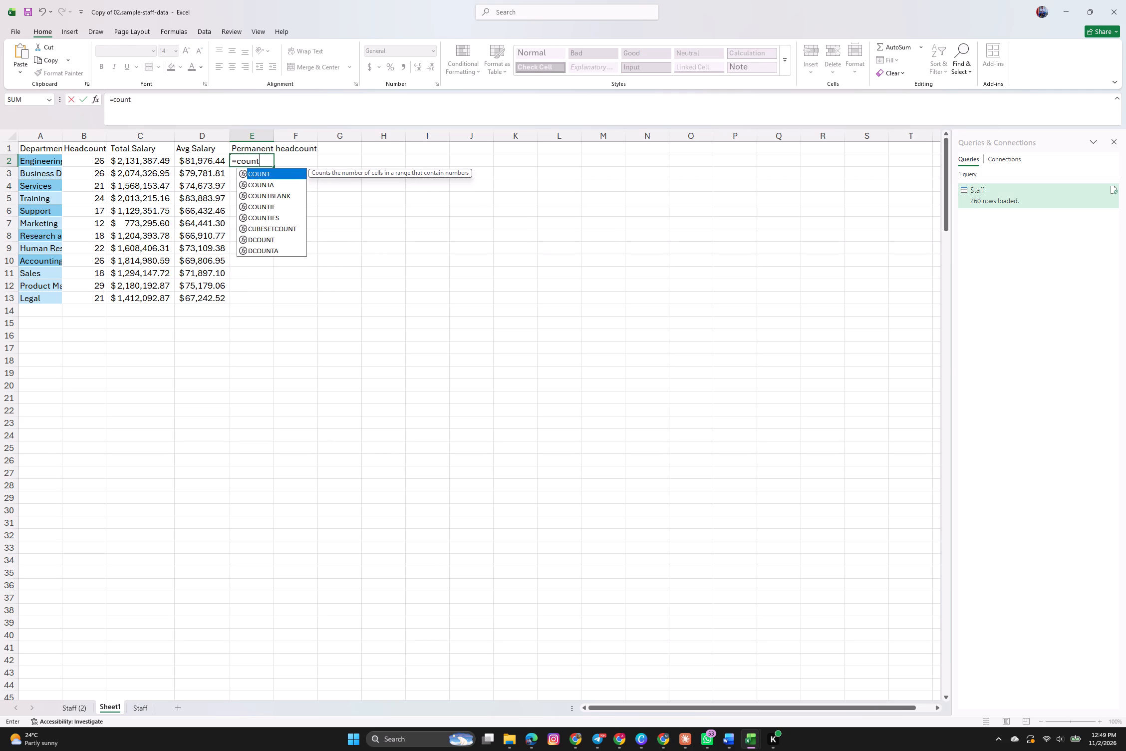
pyautogui.click(274, 216)
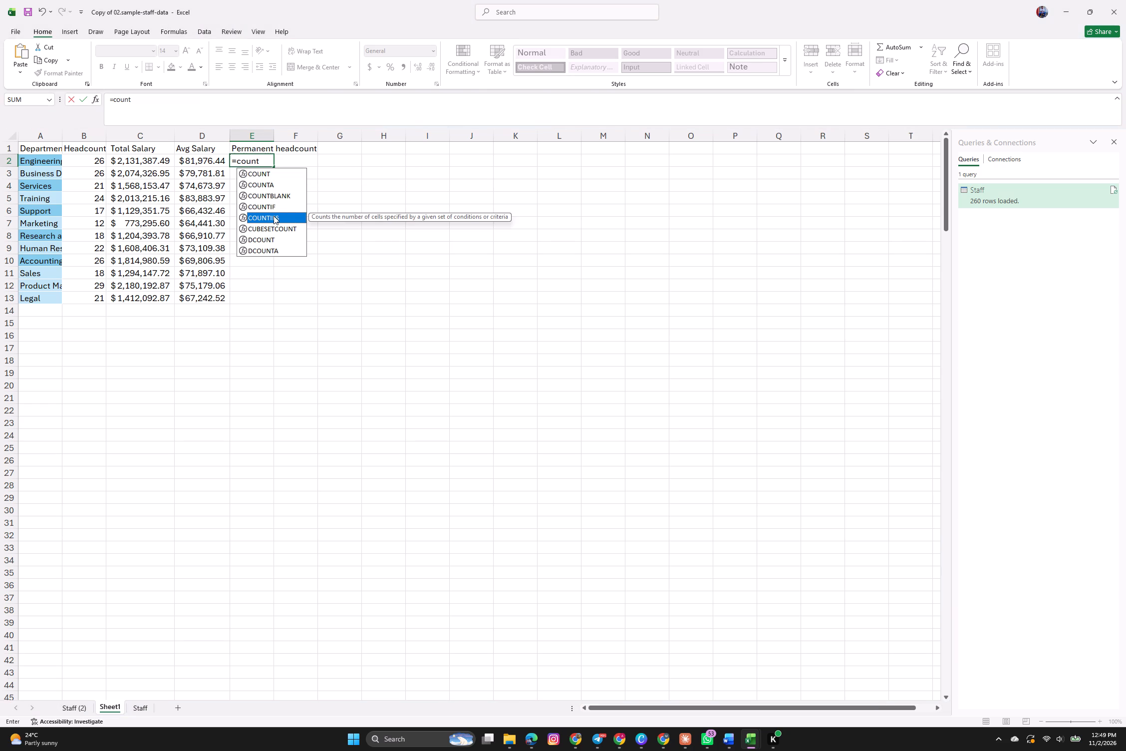
pyautogui.click(274, 216)
pyautogui.doubleClick(274, 216)
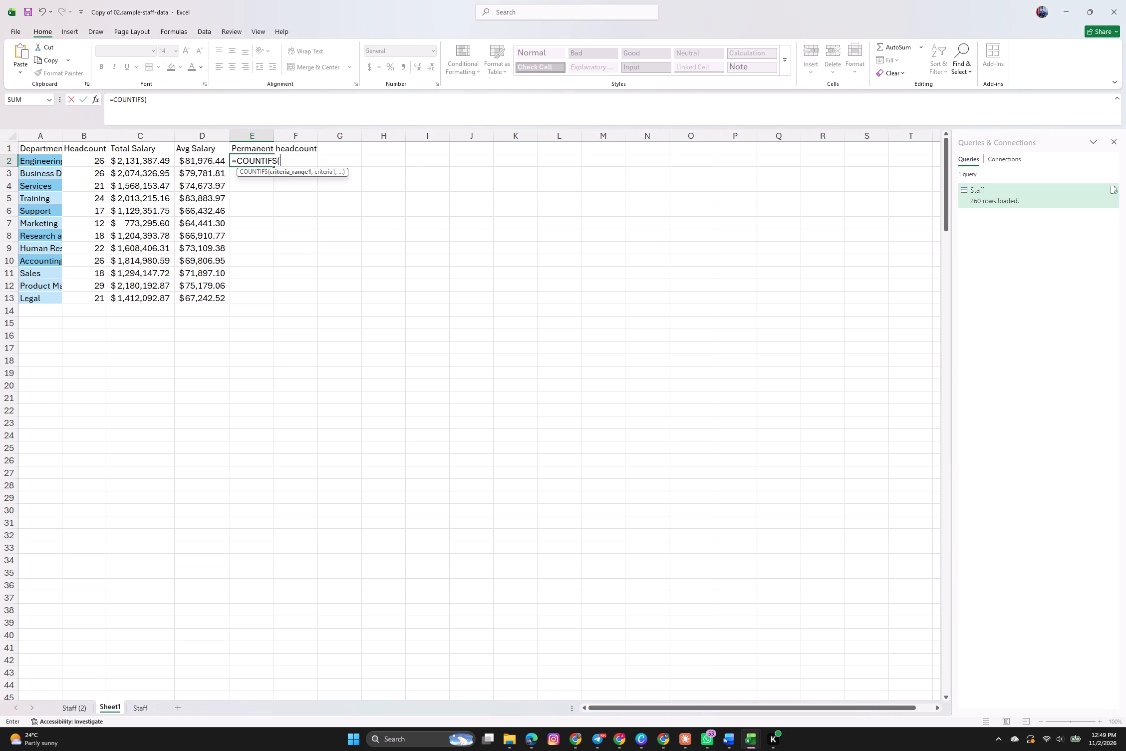
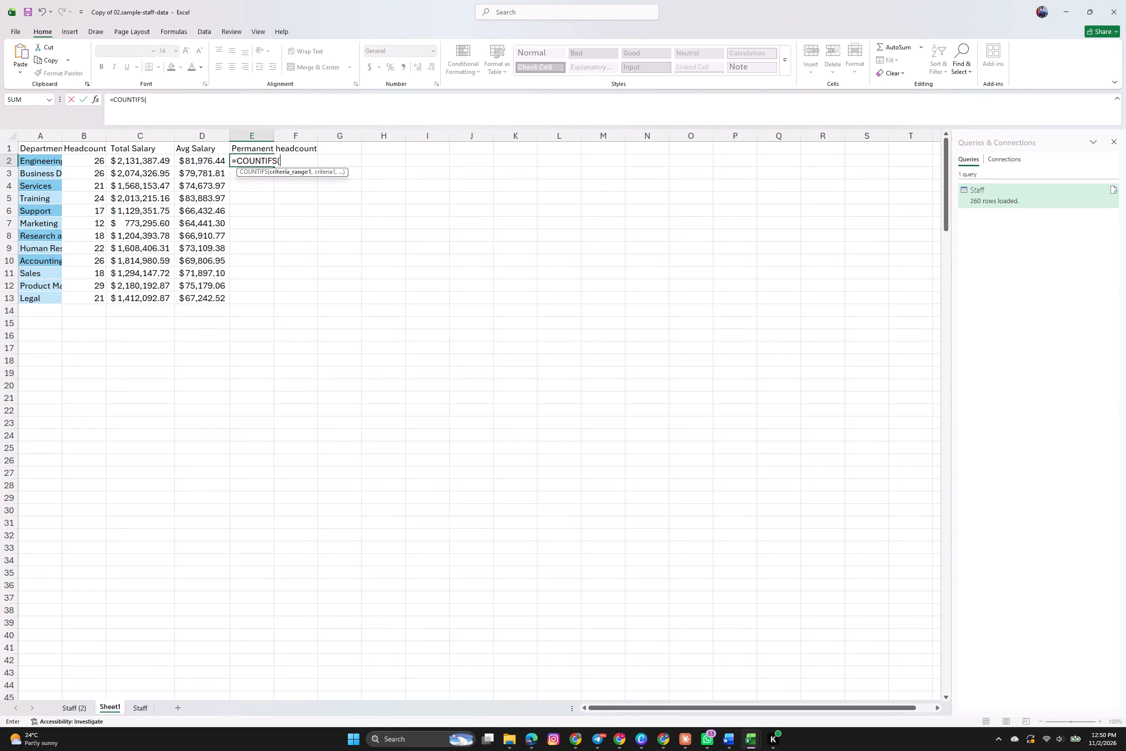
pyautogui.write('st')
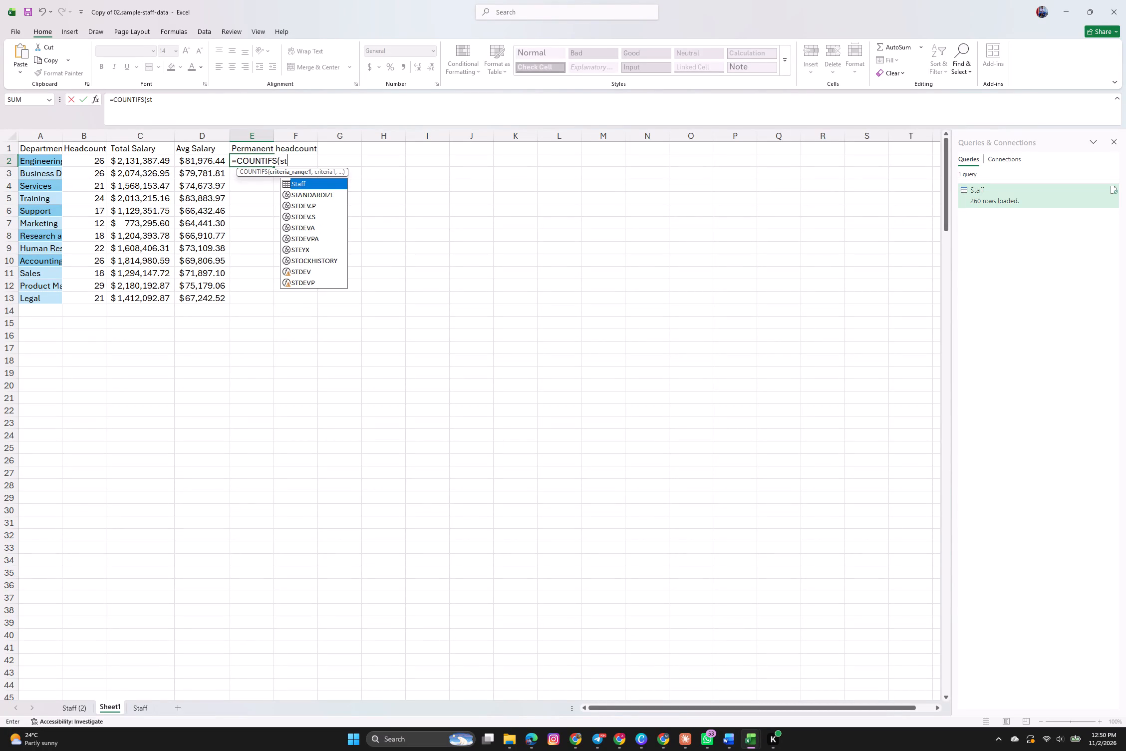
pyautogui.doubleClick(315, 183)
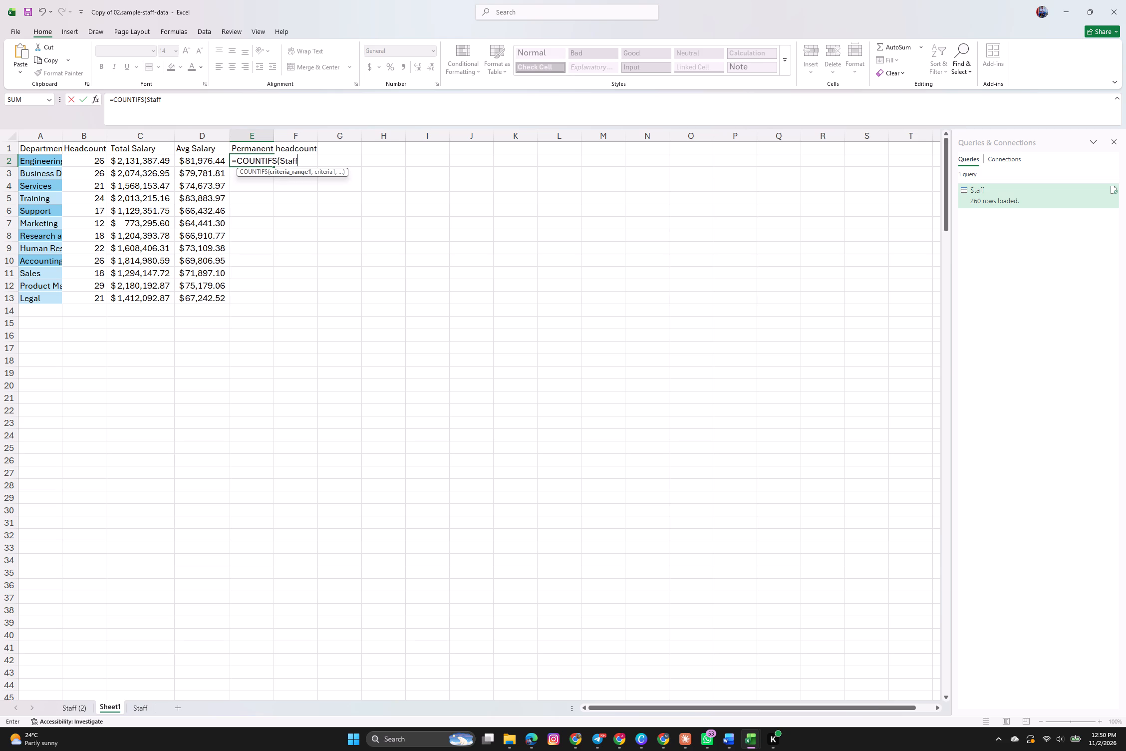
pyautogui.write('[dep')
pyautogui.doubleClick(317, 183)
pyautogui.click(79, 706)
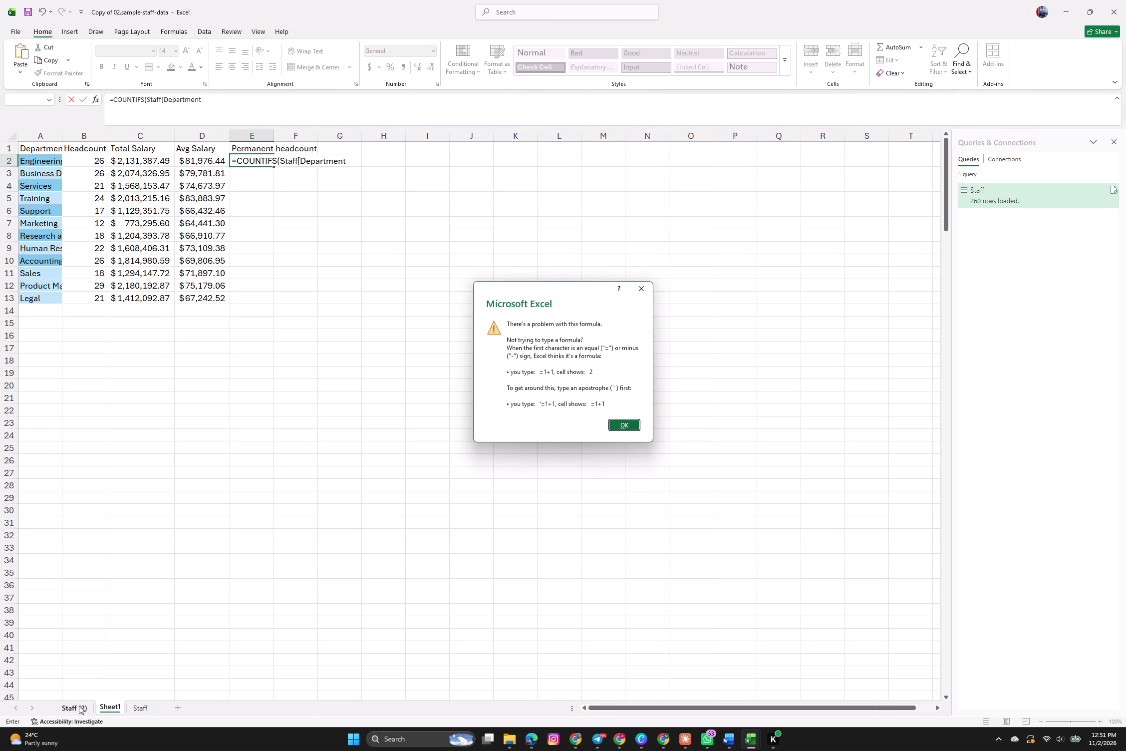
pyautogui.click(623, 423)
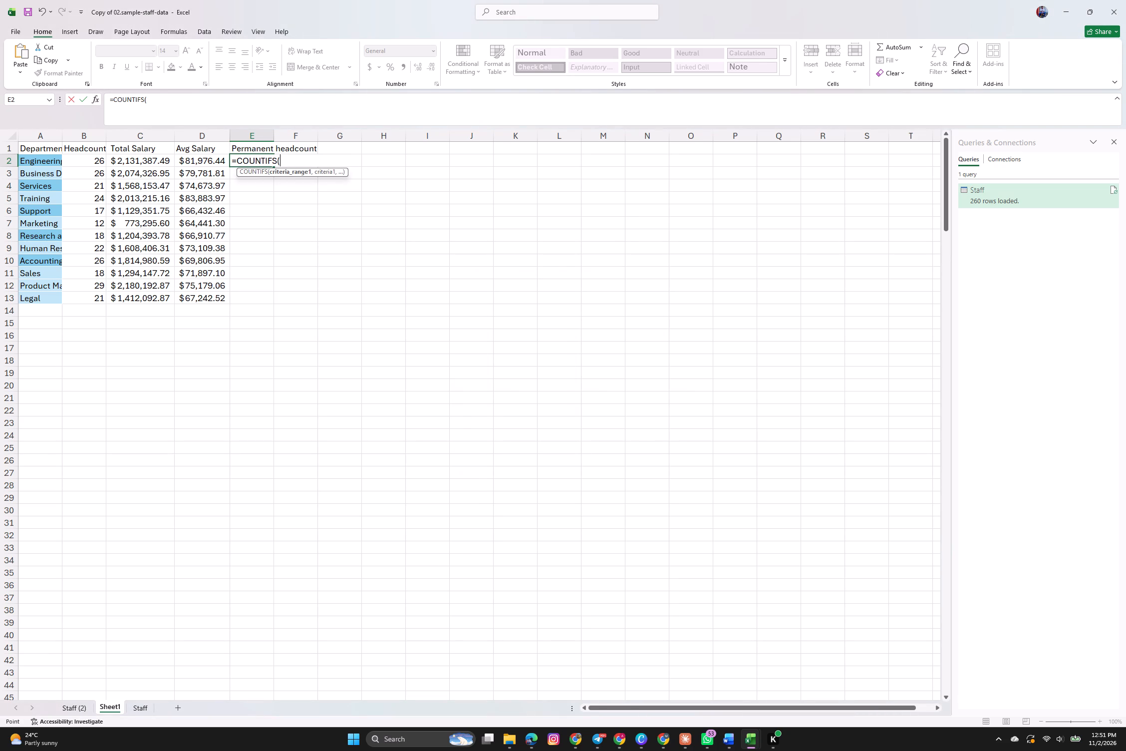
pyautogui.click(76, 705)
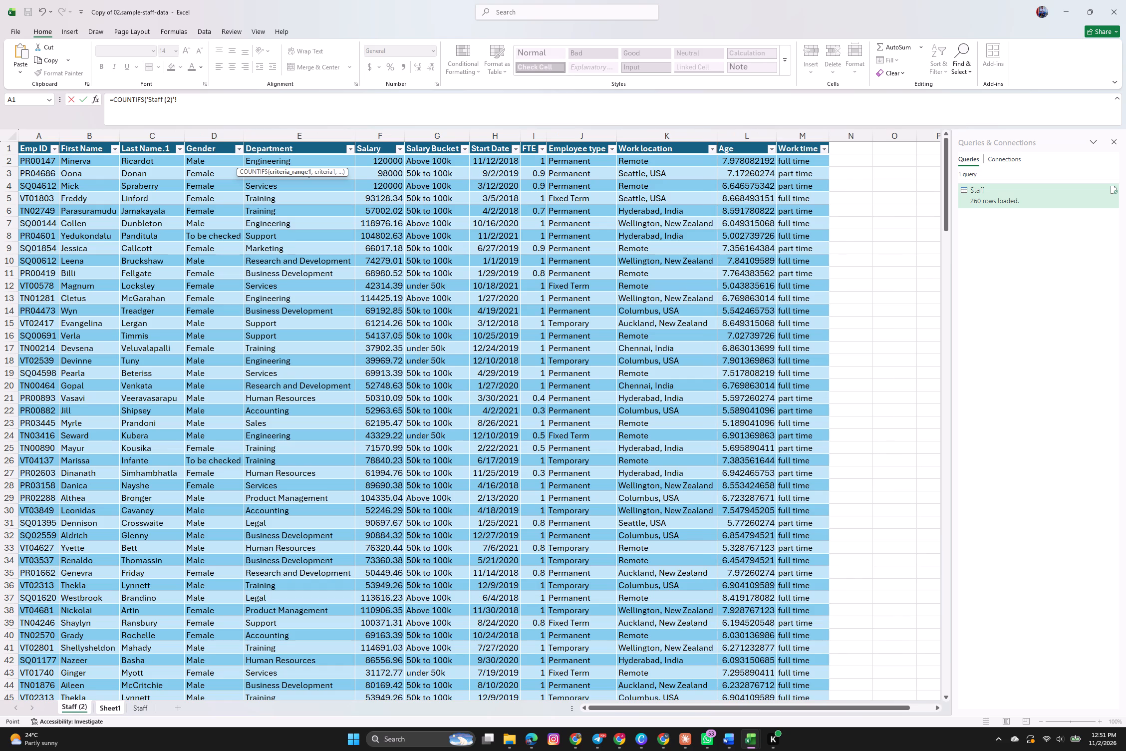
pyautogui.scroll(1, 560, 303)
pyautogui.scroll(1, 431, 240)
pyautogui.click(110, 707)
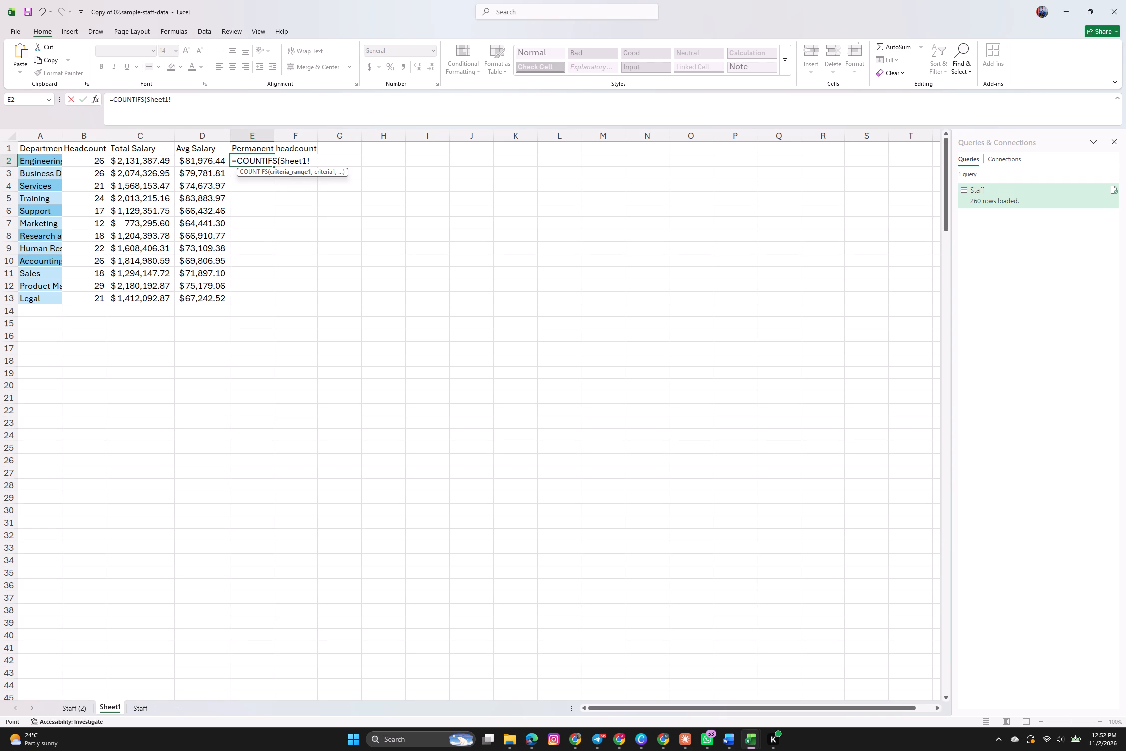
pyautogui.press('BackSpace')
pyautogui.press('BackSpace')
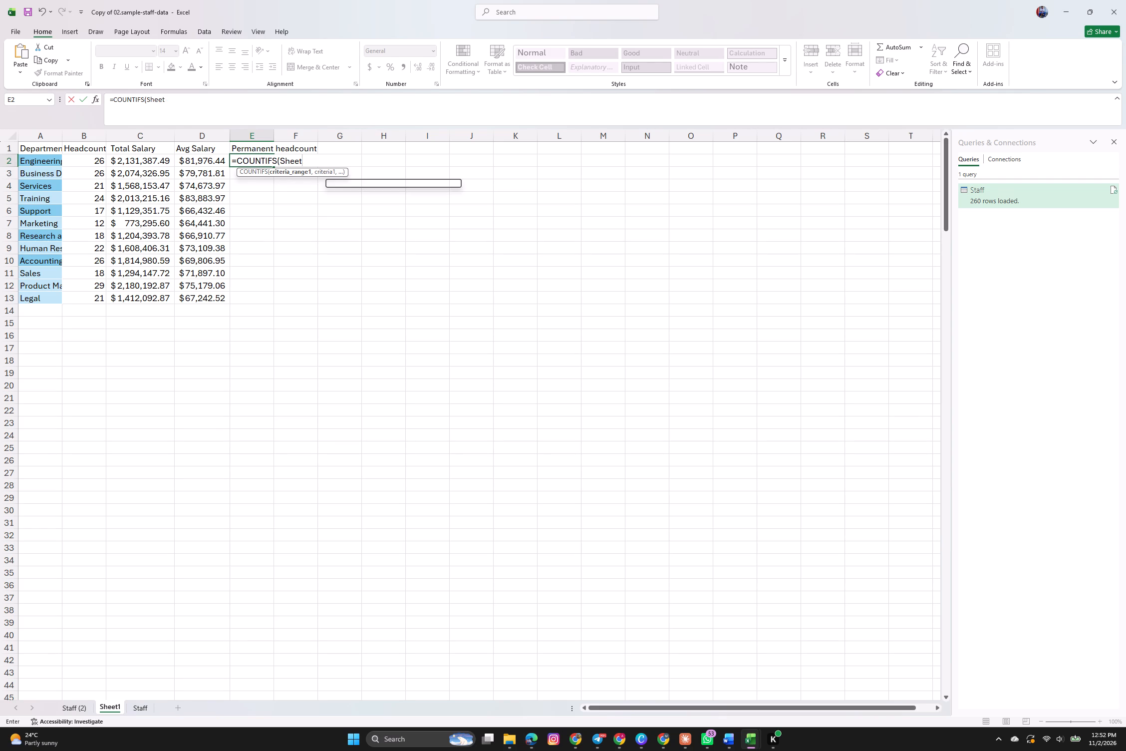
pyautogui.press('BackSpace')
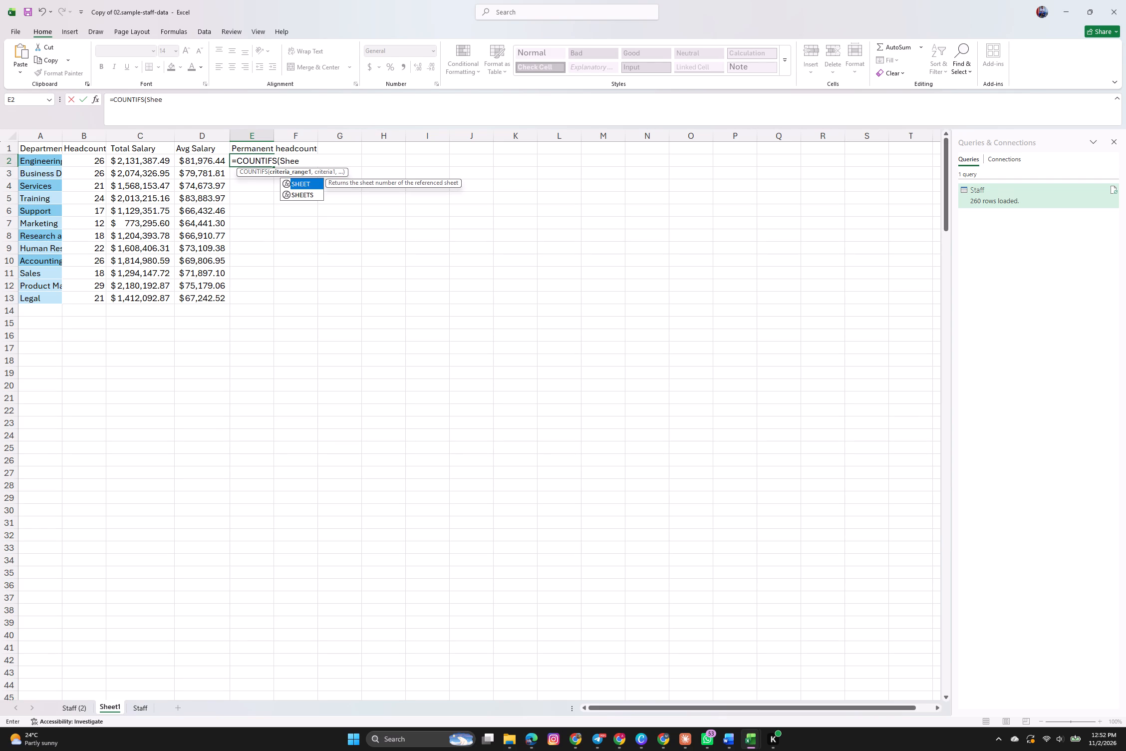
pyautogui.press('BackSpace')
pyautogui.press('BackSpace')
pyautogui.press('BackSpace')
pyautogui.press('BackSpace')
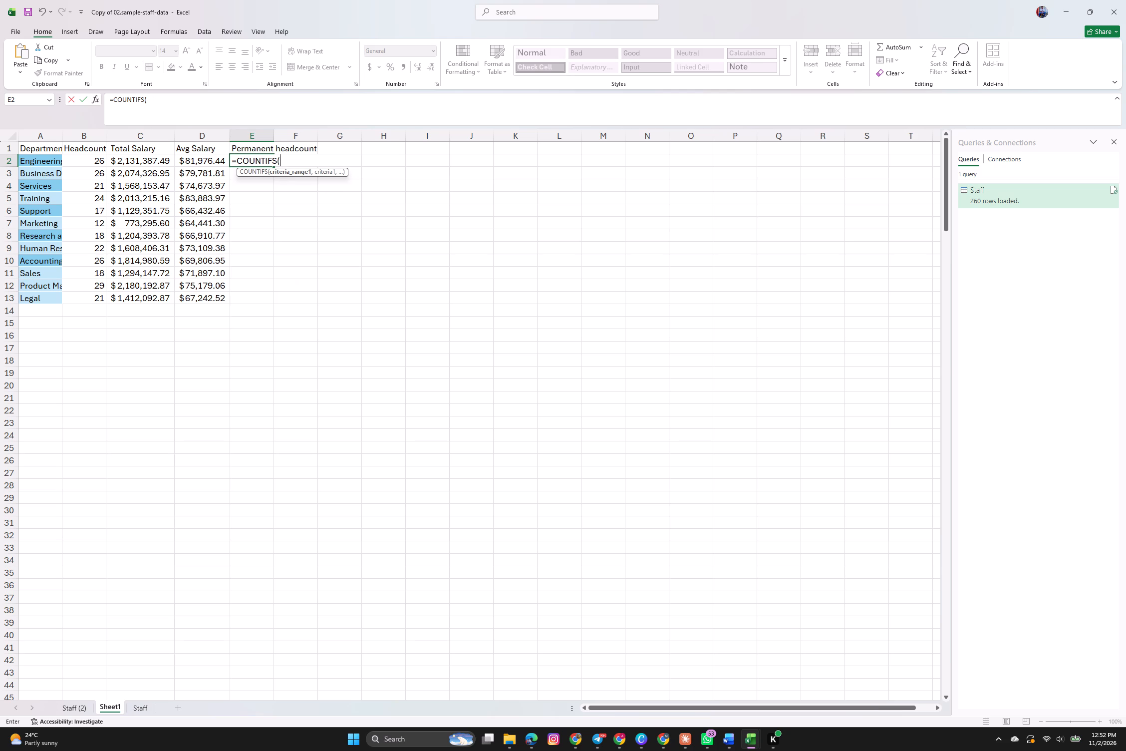
# Add Staff[Department] as the first criteria range of the COUNTIFS formula in E2.
pyautogui.write('sta')
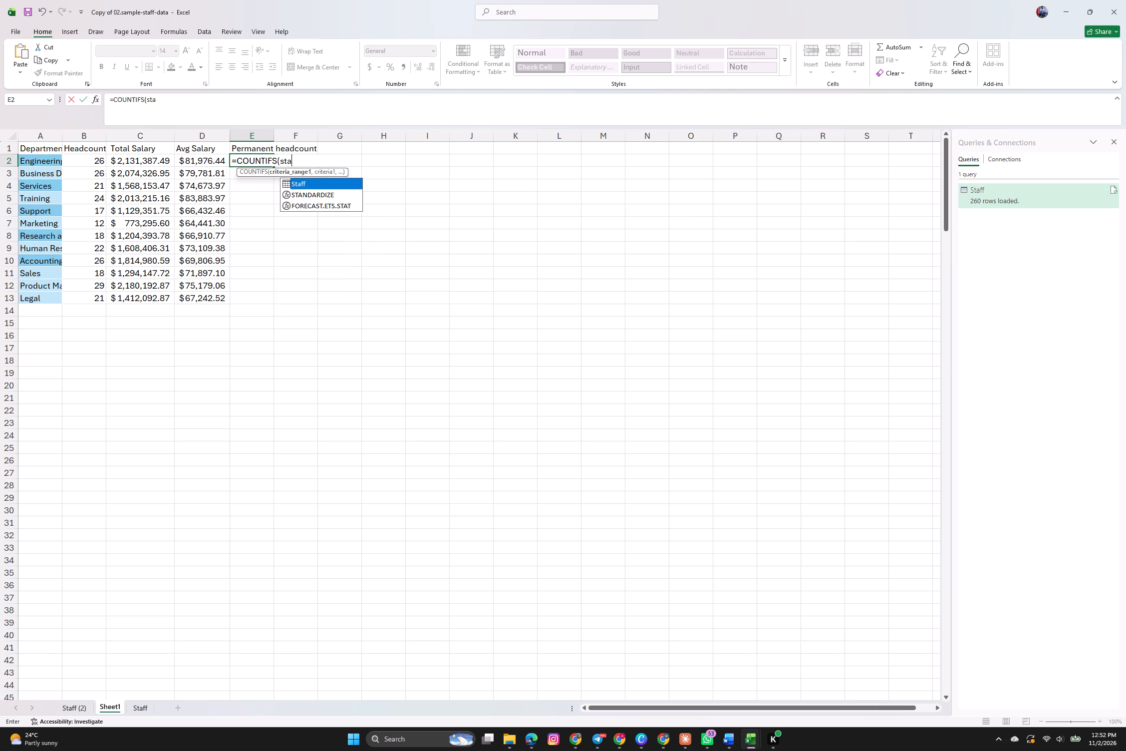
pyautogui.doubleClick(320, 184)
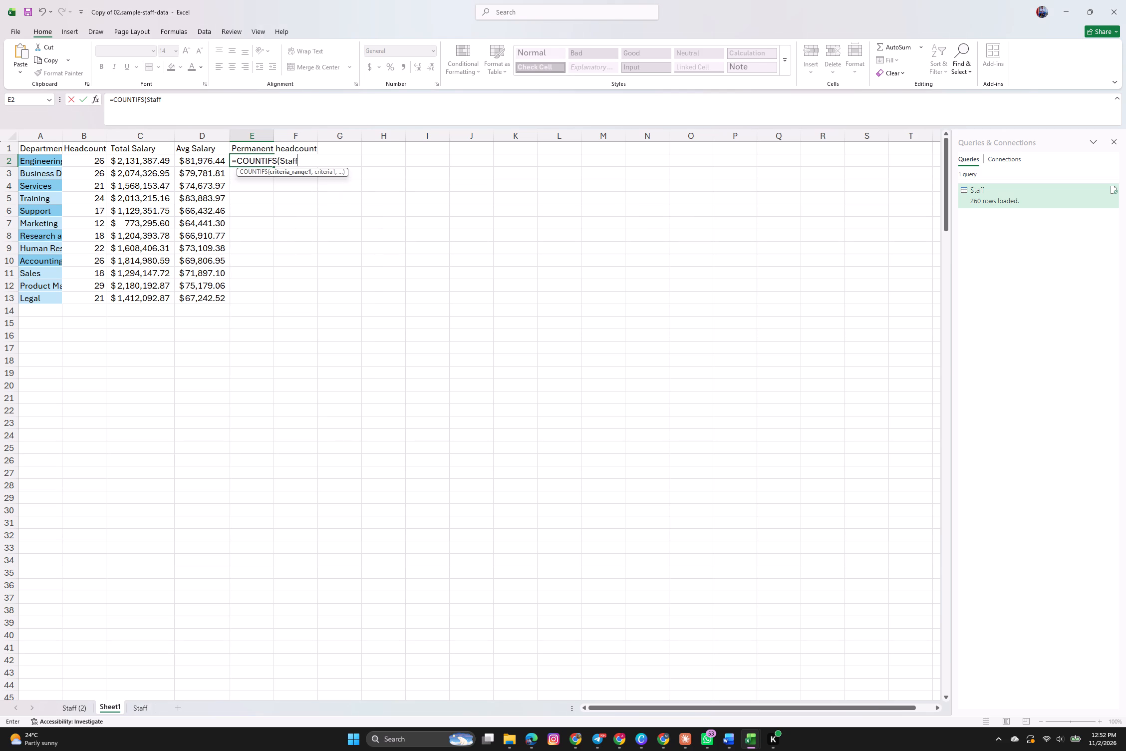
pyautogui.press('[')
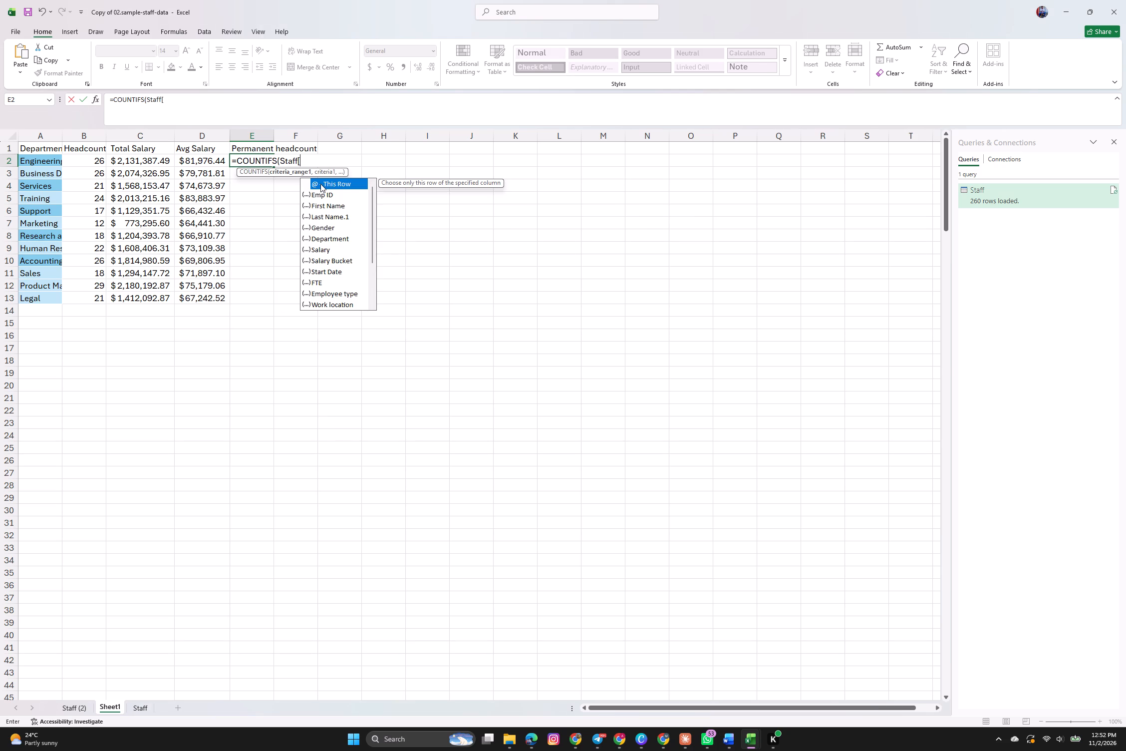
pyautogui.write('depa')
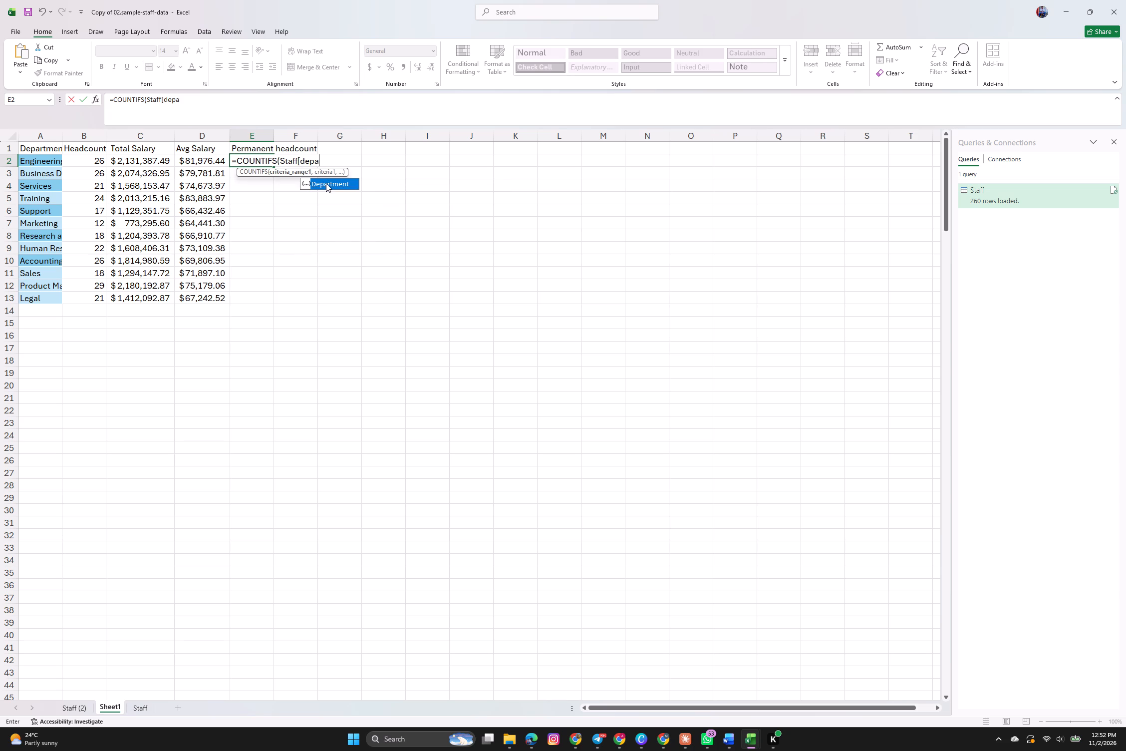
pyautogui.doubleClick(326, 183)
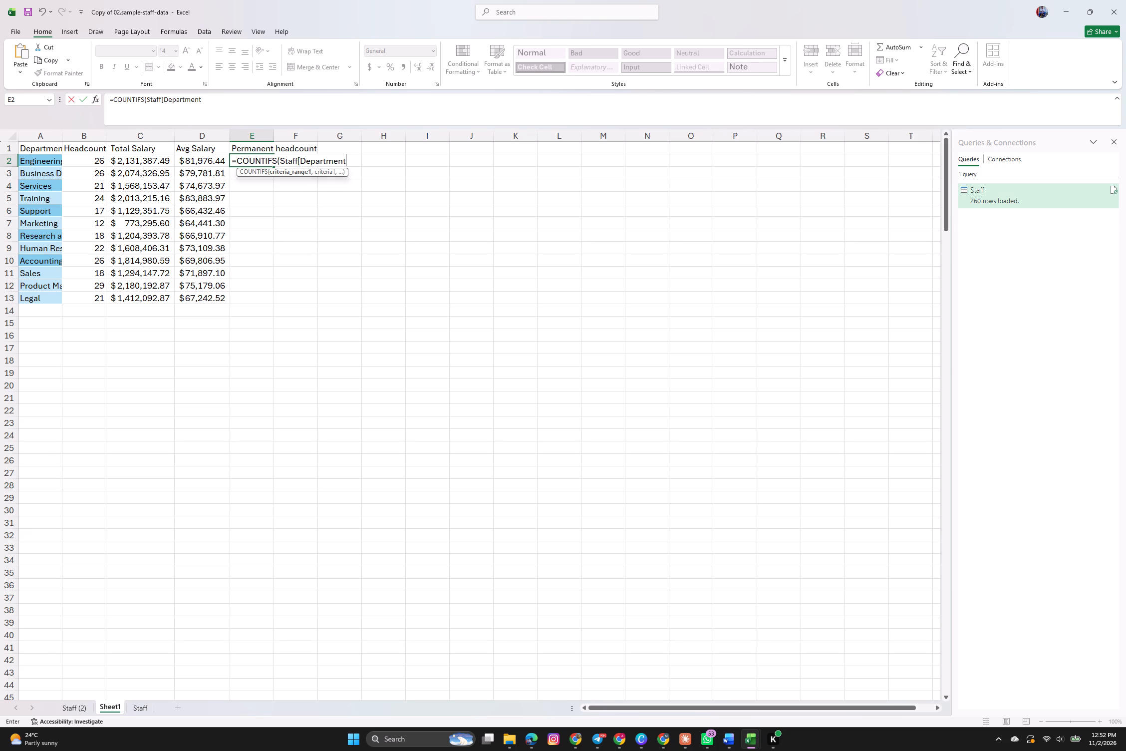
pyautogui.press(',')
pyautogui.write('sta')
pyautogui.click(345, 161)
pyautogui.press(']')
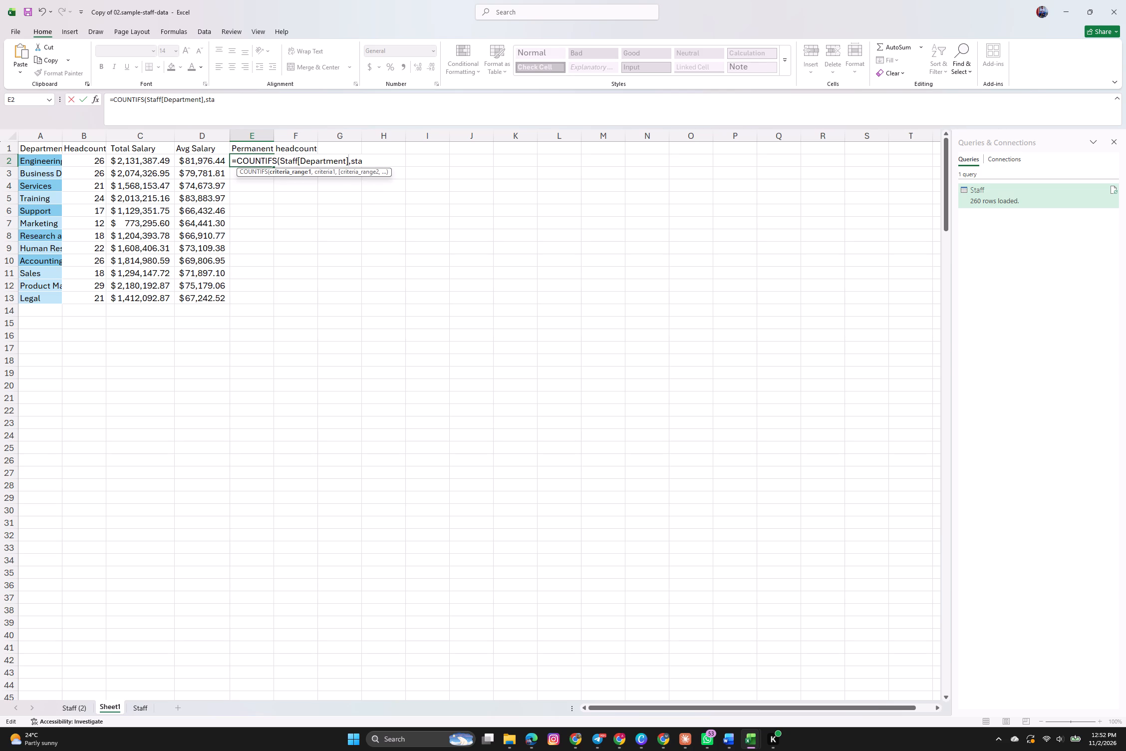
# Add Staff[Employee type] as the next COUNTIFS argument and enter the formula =COUNTIFS(Staff[Department],Staff[Employee type]) in E2.
pyautogui.click(362, 159)
pyautogui.write('ff')
pyautogui.doubleClick(373, 182)
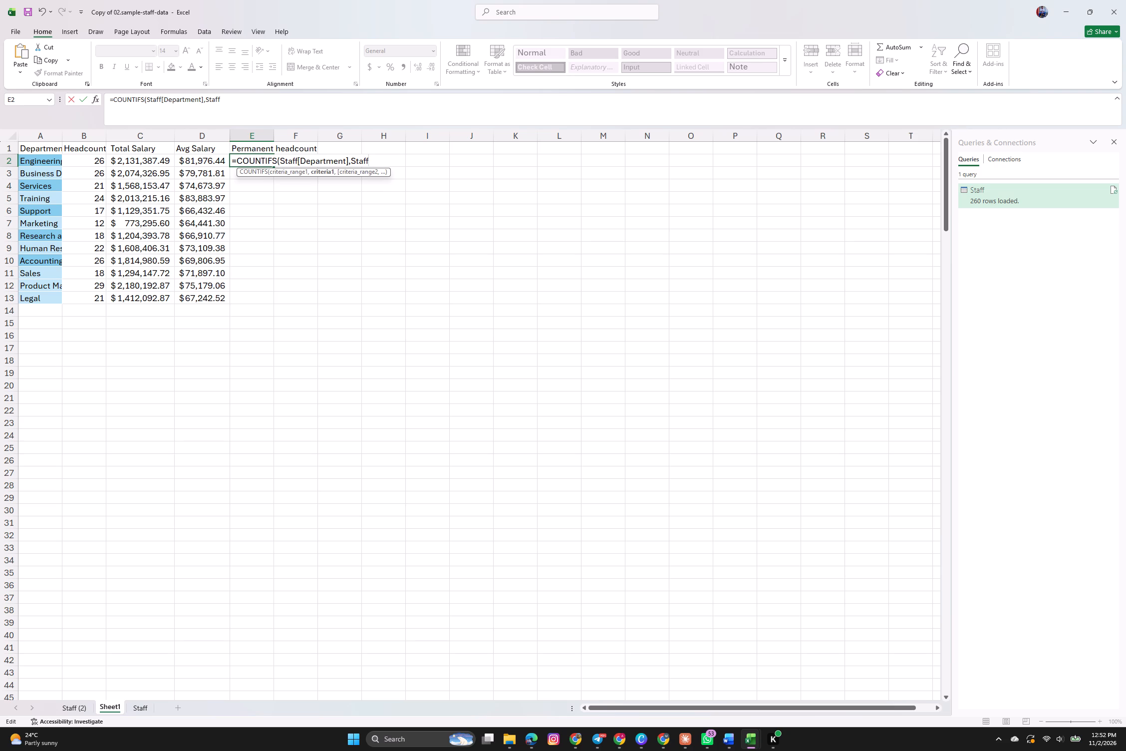
pyautogui.press('[')
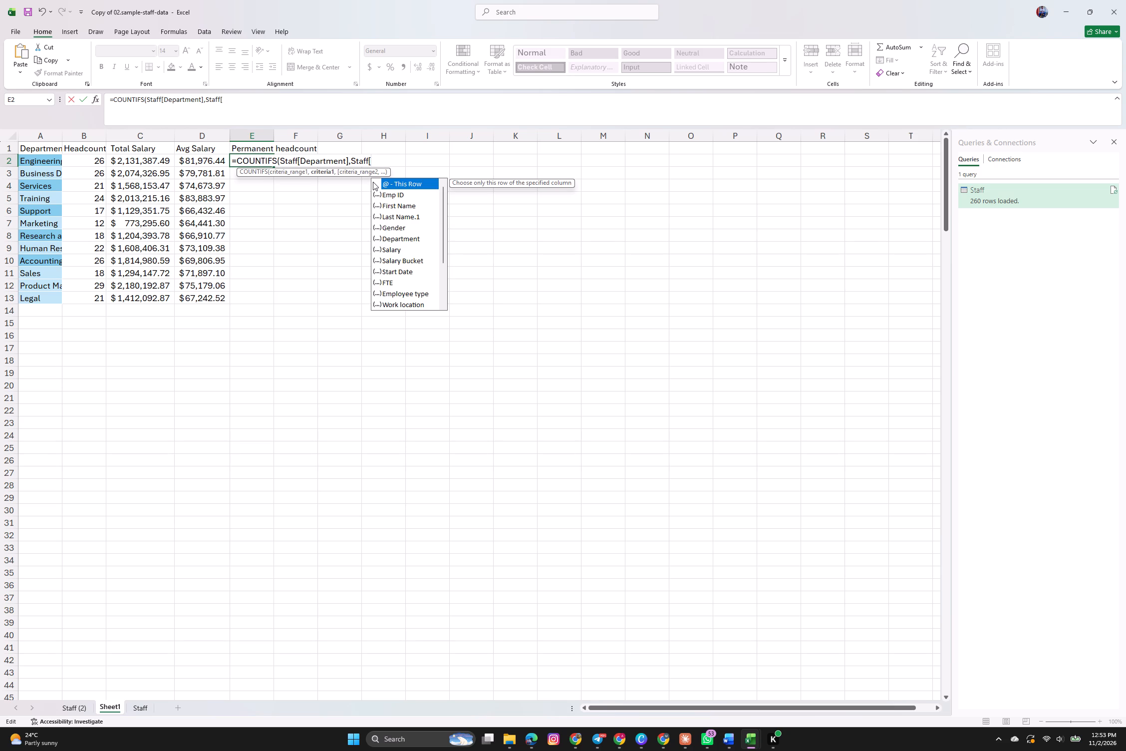
pyautogui.write('em')
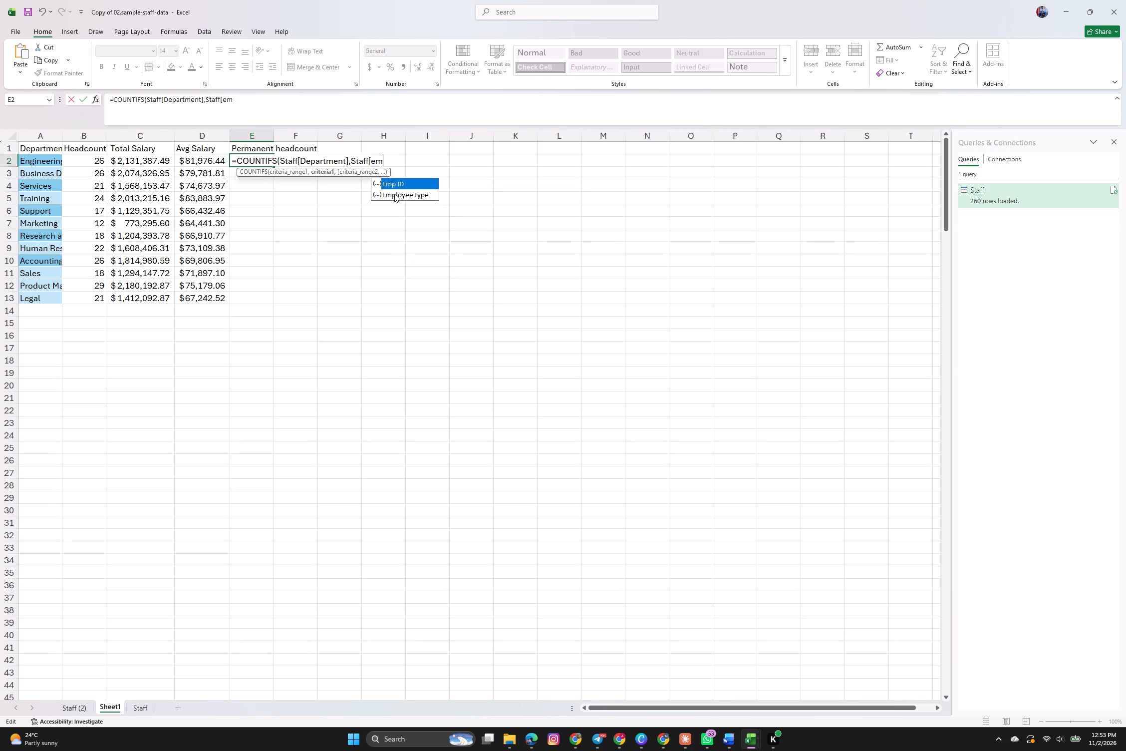
pyautogui.doubleClick(398, 193)
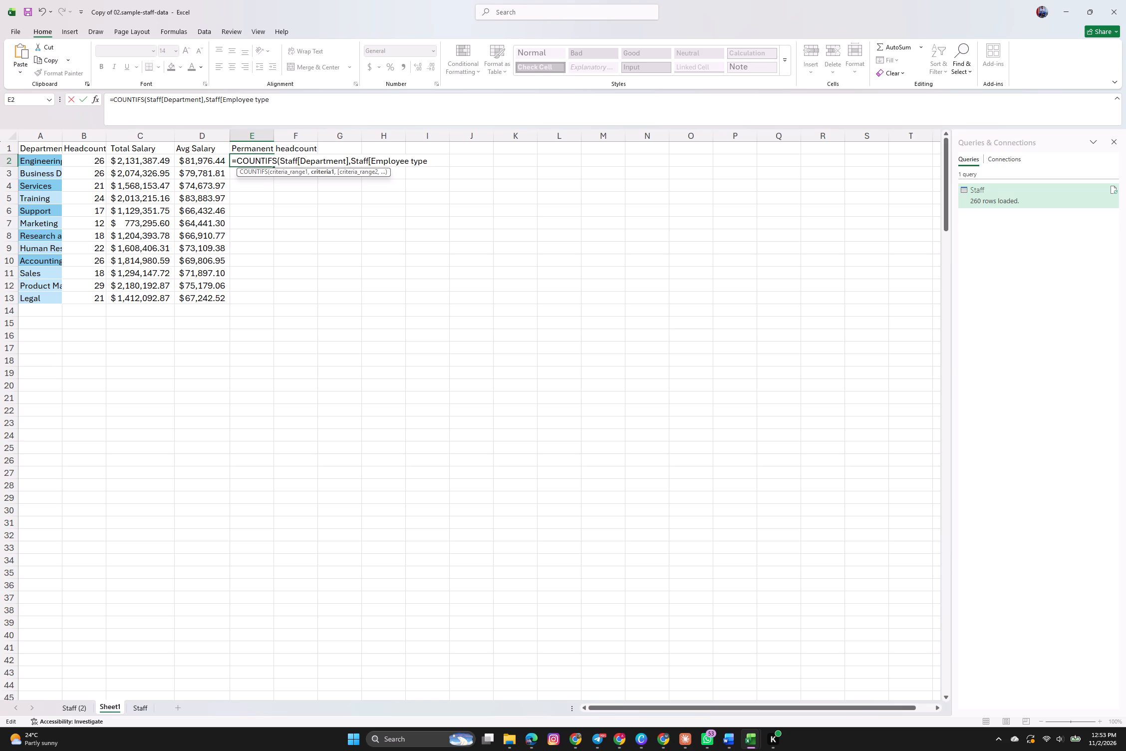
pyautogui.press(']')
pyautogui.click(47, 164)
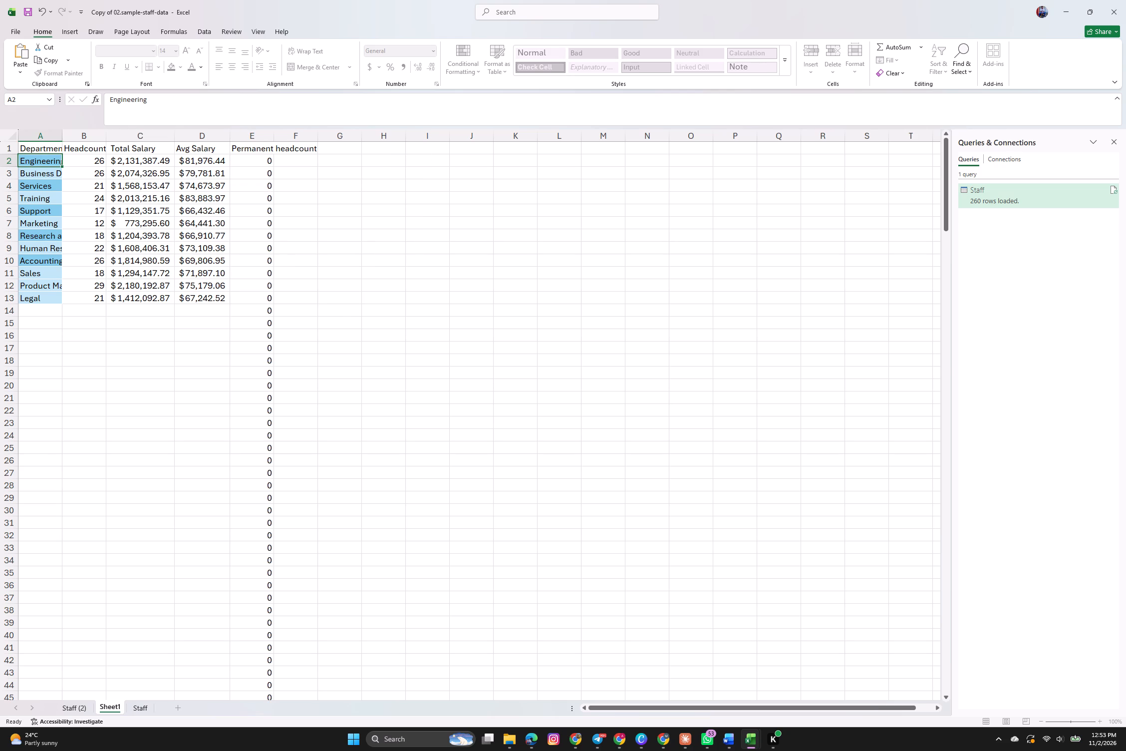
# Fill the COUNTIFS formula from E2 down the Permanent headcount column to the Legal row, E13.
pyautogui.scroll(-4, 249, 313)
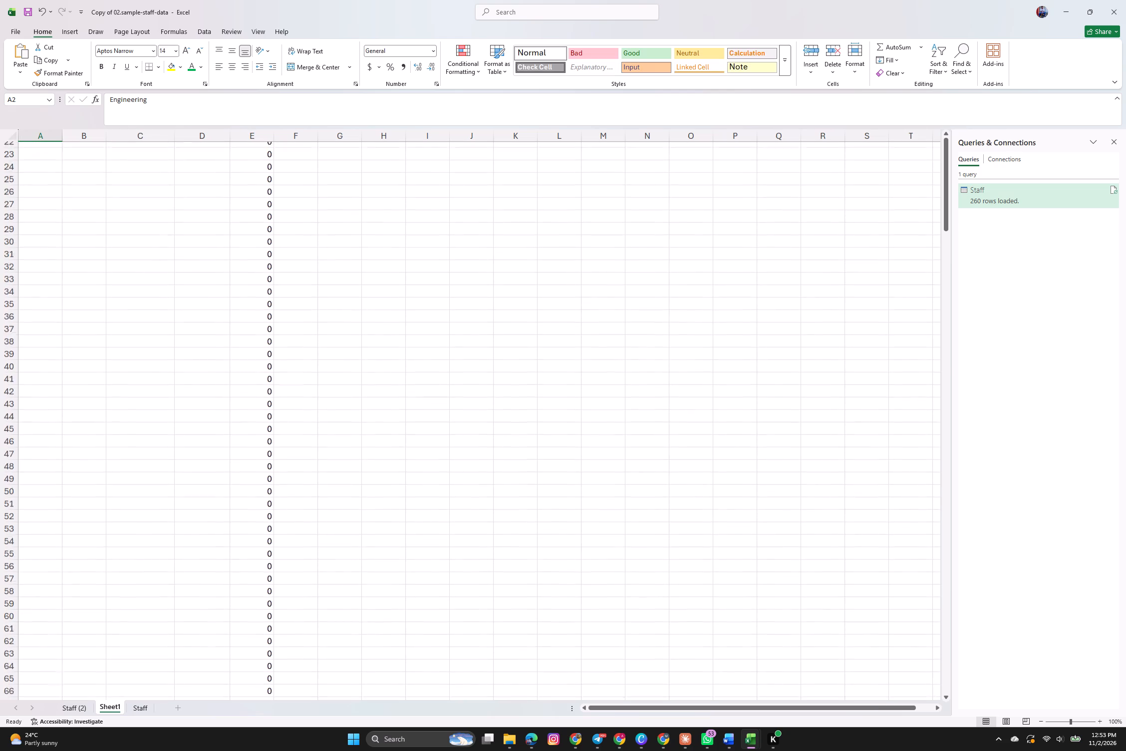
pyautogui.scroll(-10, 249, 313)
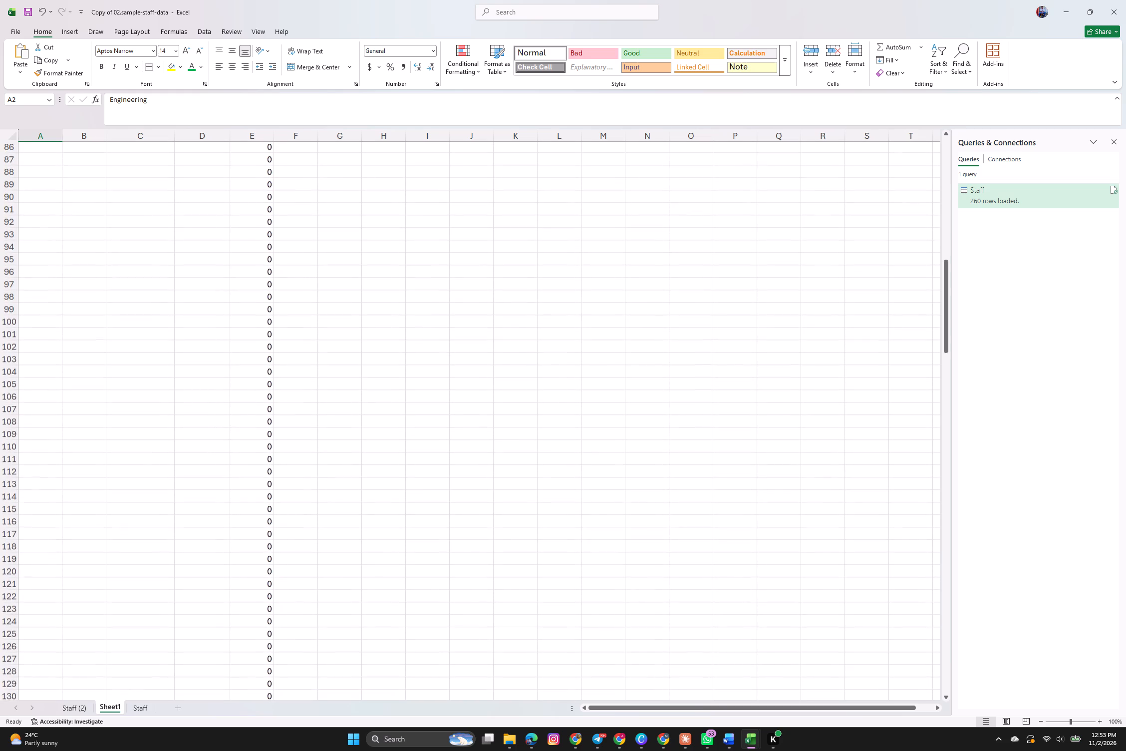
pyautogui.scroll(13, 249, 313)
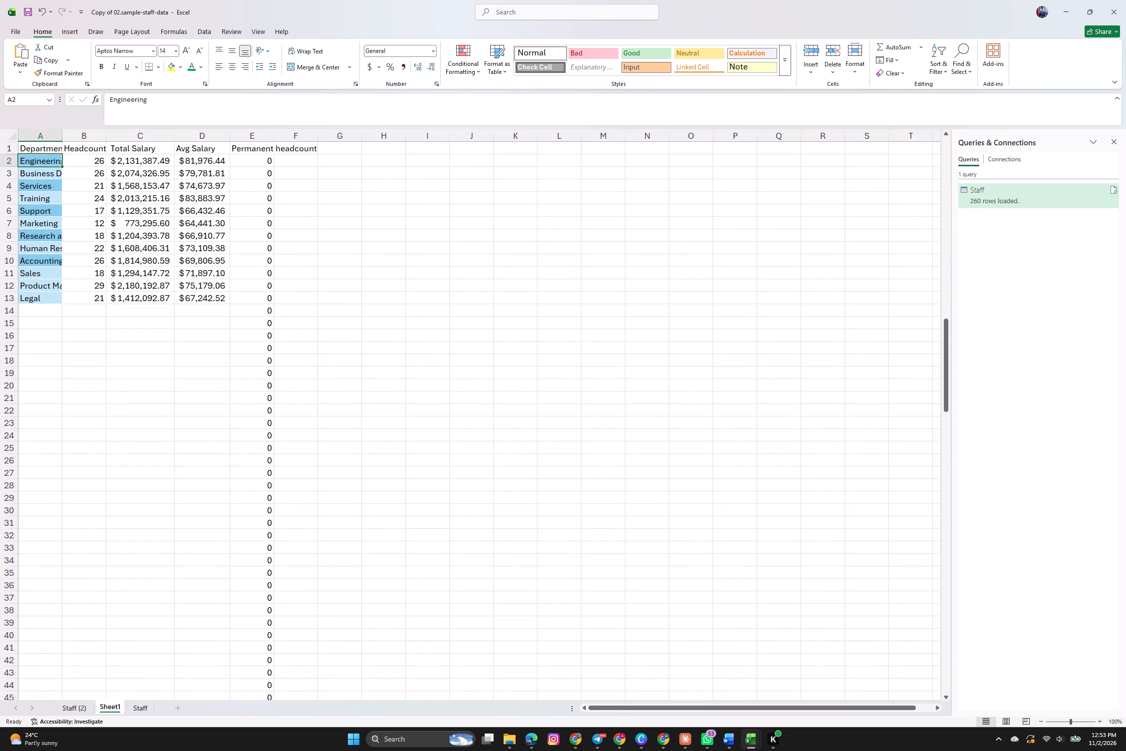
pyautogui.click(267, 163)
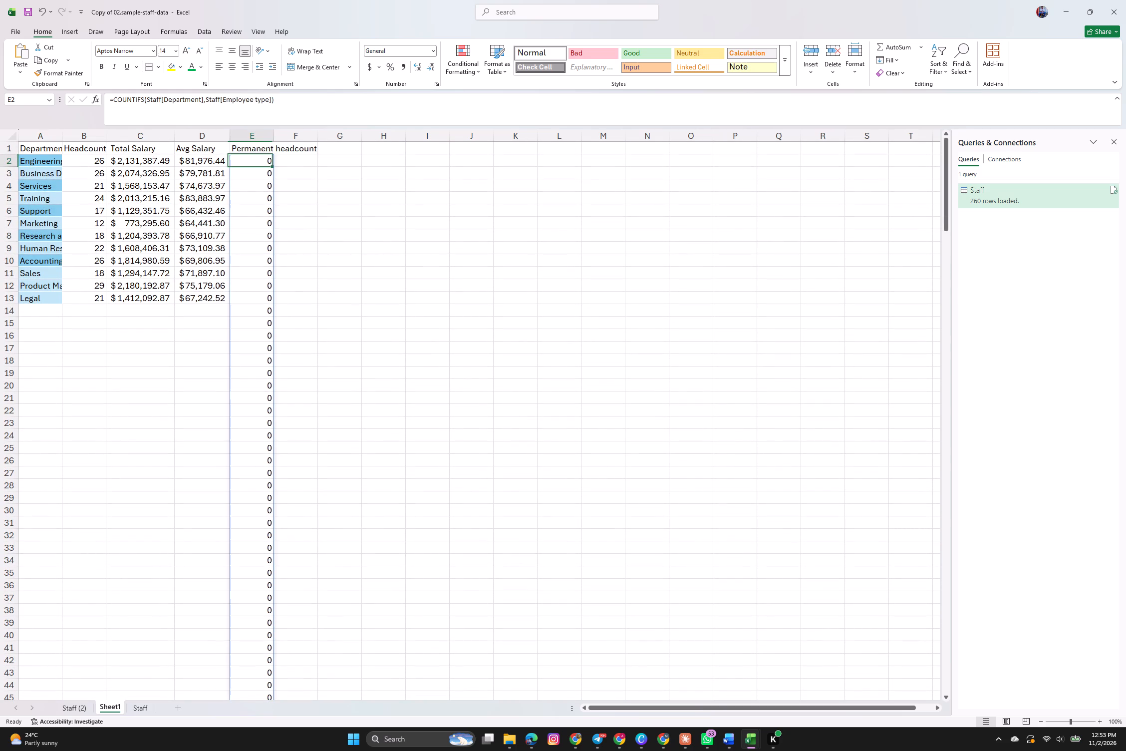
pyautogui.moveTo(273, 165); pyautogui.dragTo(278, 263)
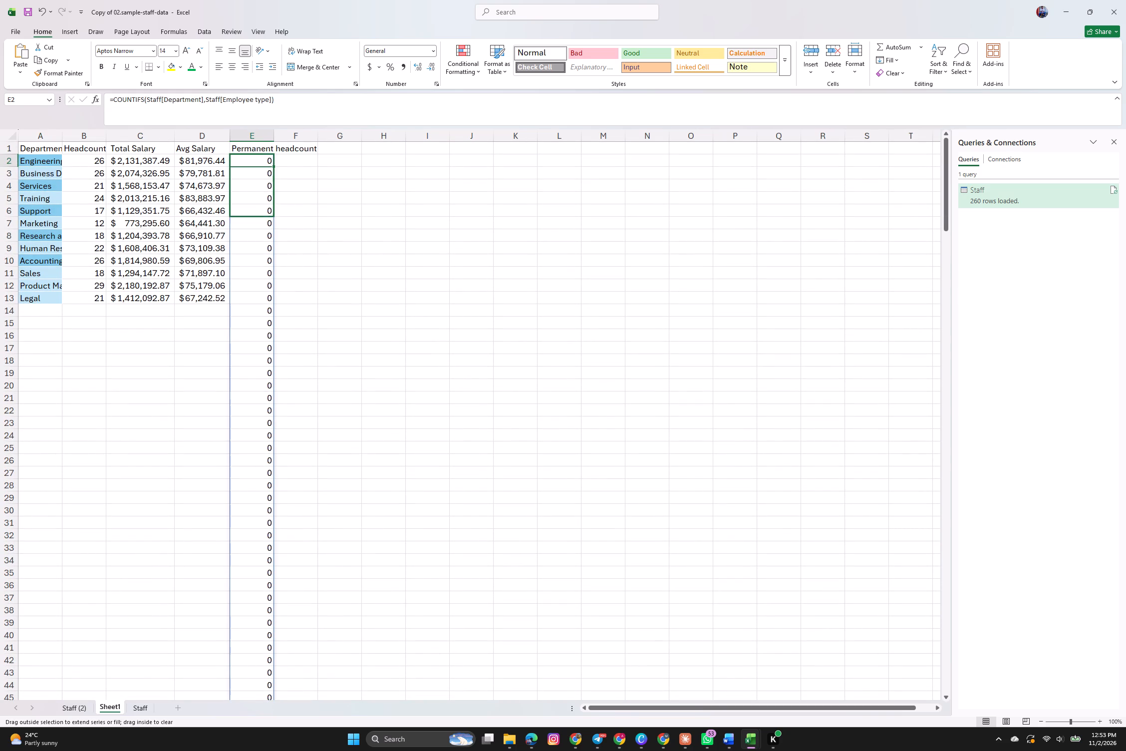
pyautogui.moveTo(278, 263); pyautogui.dragTo(271, 305)
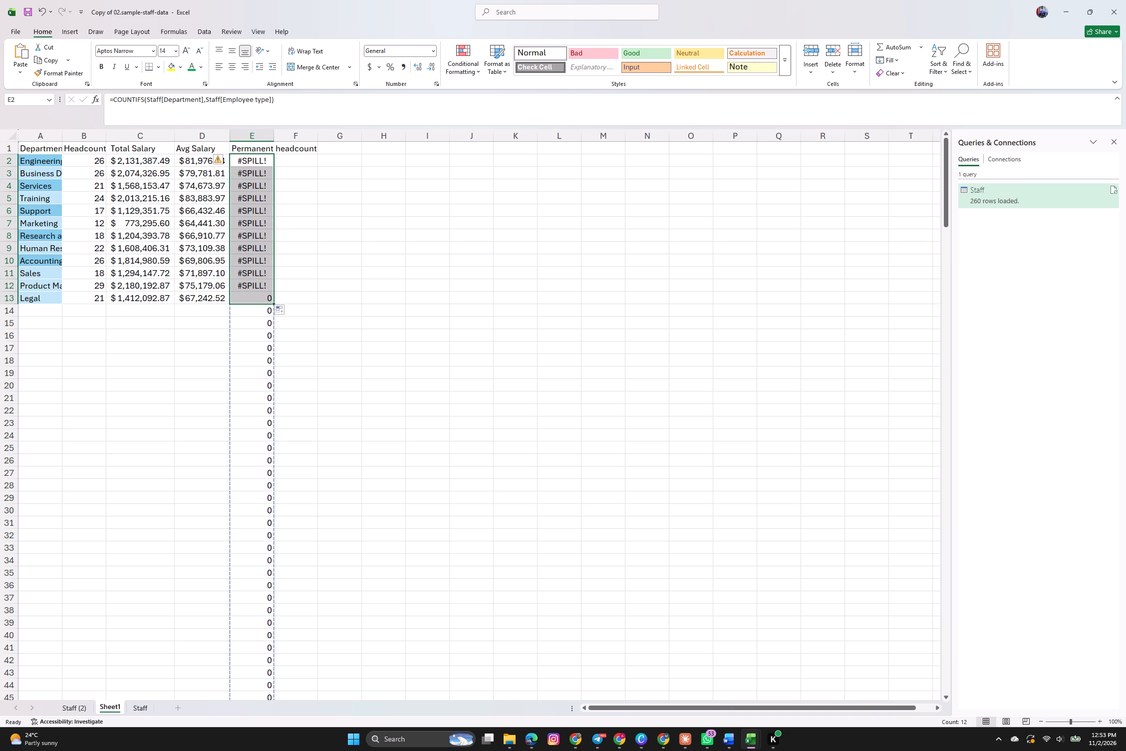
# Undo the fill of the COUNTIFS formula down the Permanent headcount column.
pyautogui.click(208, 315)
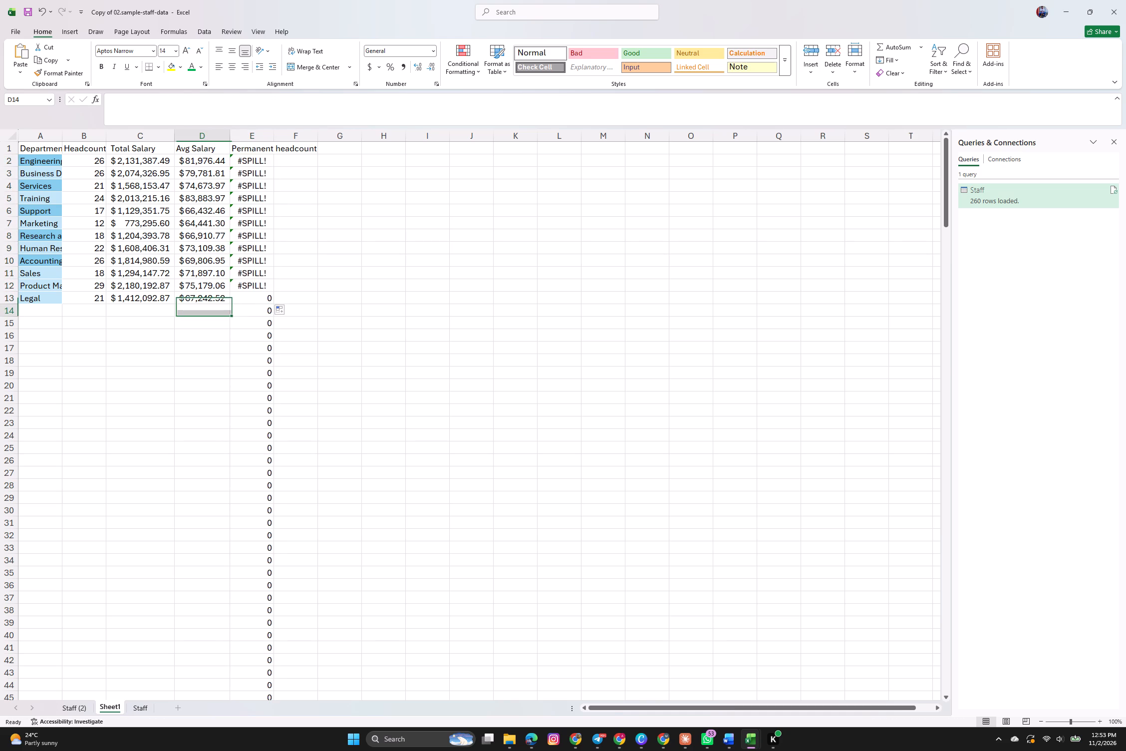
pyautogui.click(264, 219)
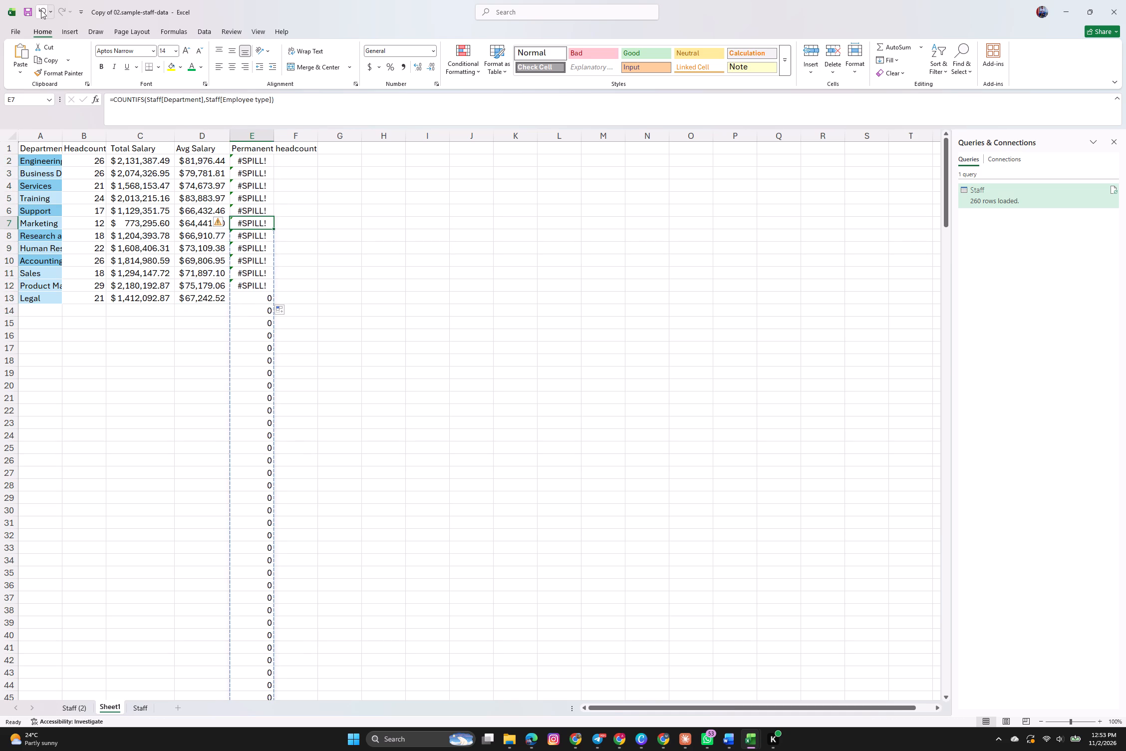
pyautogui.click(41, 11)
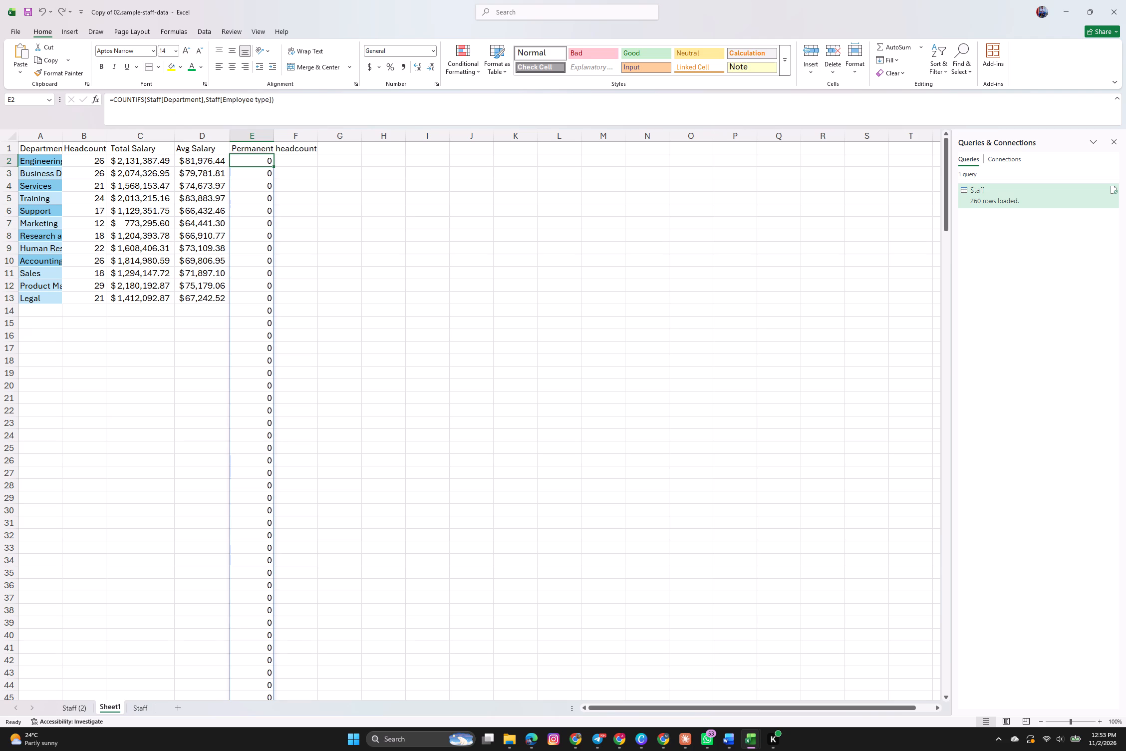
# Review the Department and Employee type columns of the staff table on the Staff (2) sheet, and return to Sheet1.
pyautogui.scroll(-1, 272, 338)
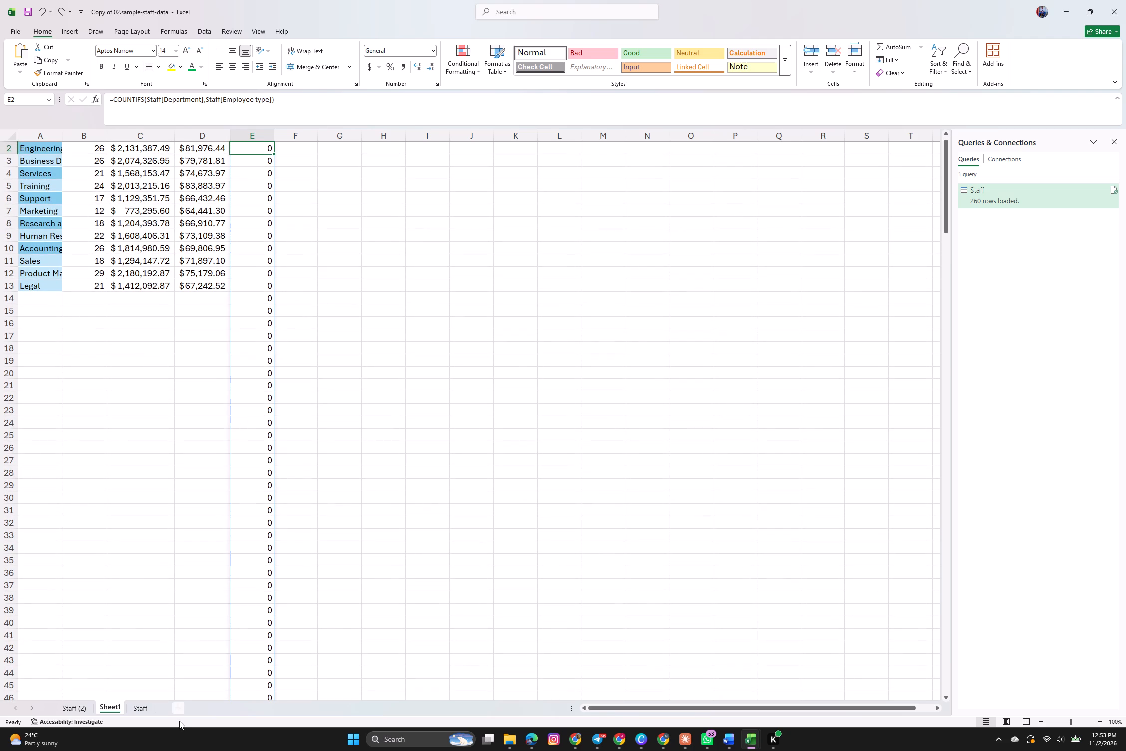
pyautogui.click(85, 705)
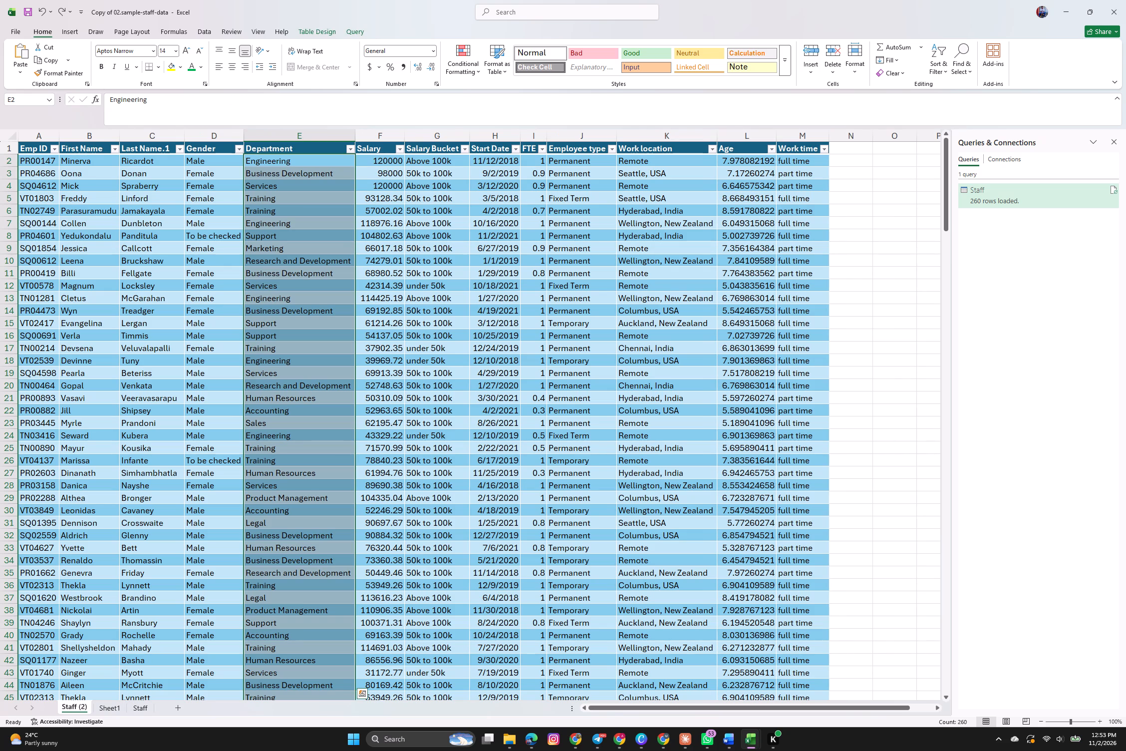
pyautogui.scroll(1, 561, 377)
pyautogui.scroll(-1, 561, 377)
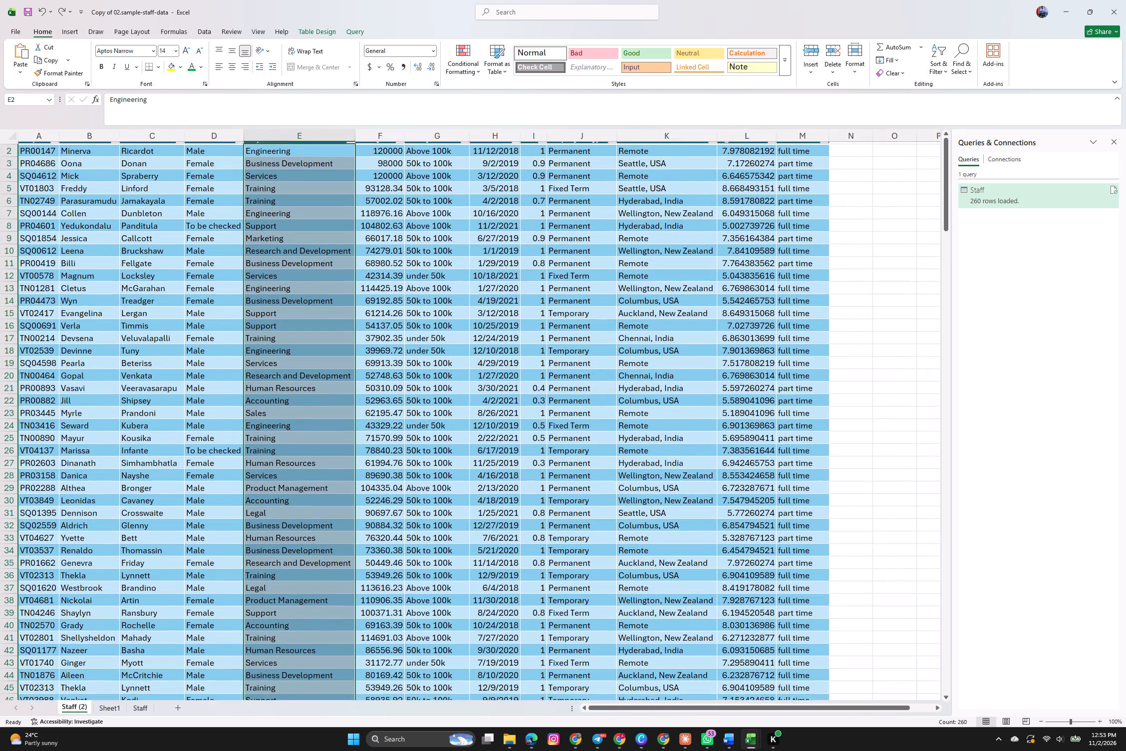
pyautogui.scroll(-1, 561, 377)
pyautogui.scroll(3, 561, 377)
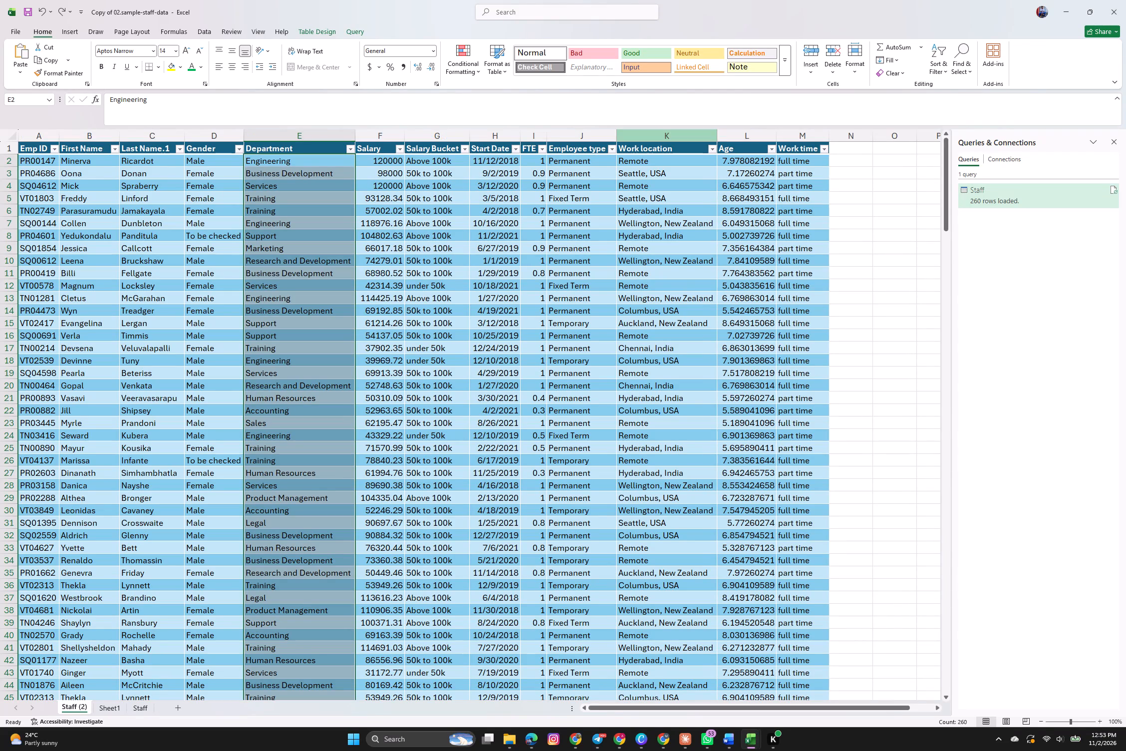
pyautogui.click(109, 712)
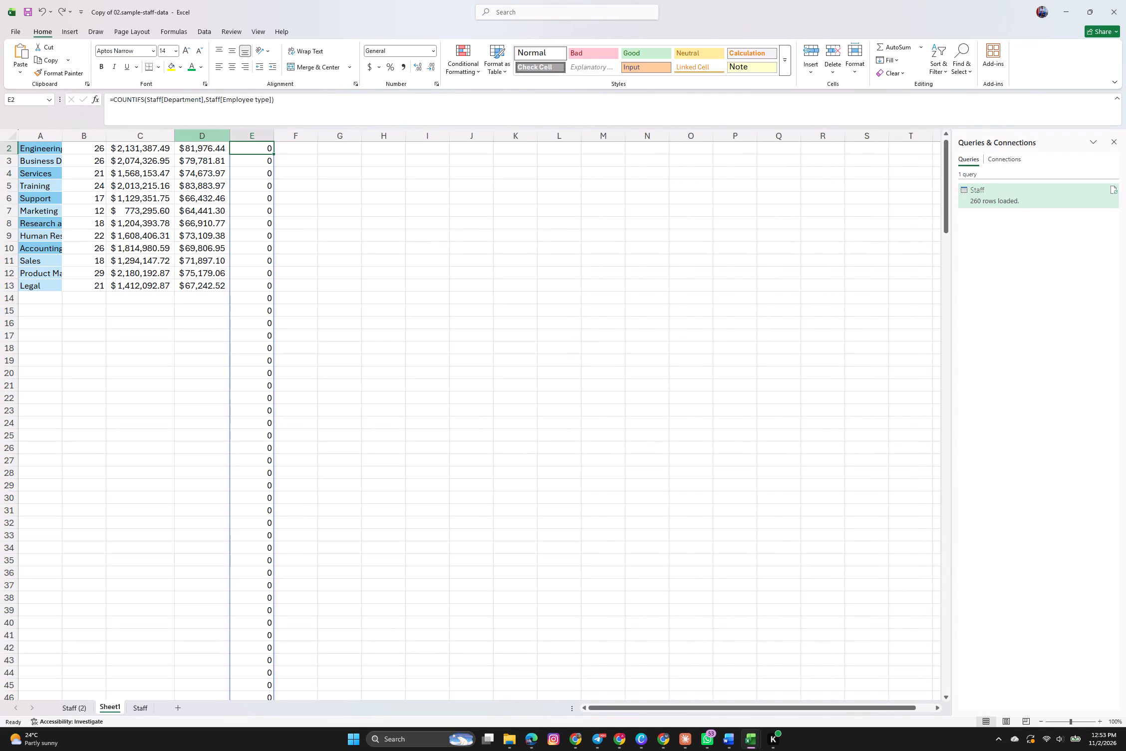
# Undo the COUNTIFS formula entry in E2, keep the Permanent headcount header in E1, and select the empty cell E2.
pyautogui.click(44, 9)
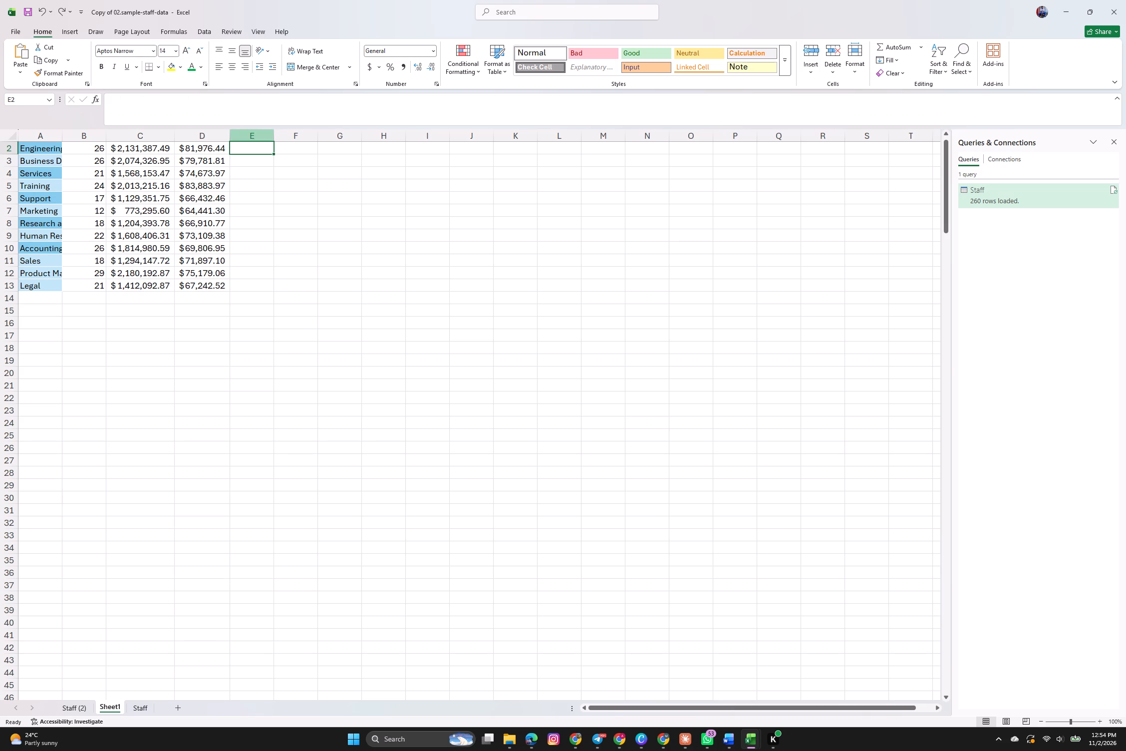
pyautogui.click(61, 7)
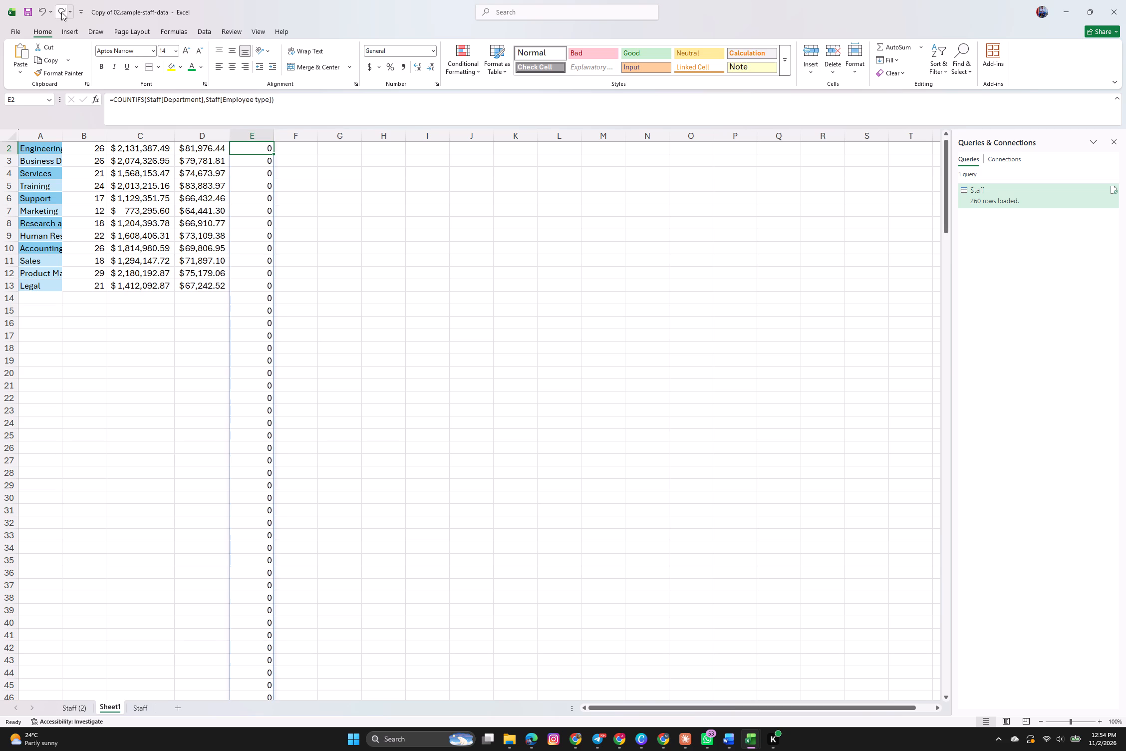
pyautogui.click(61, 12)
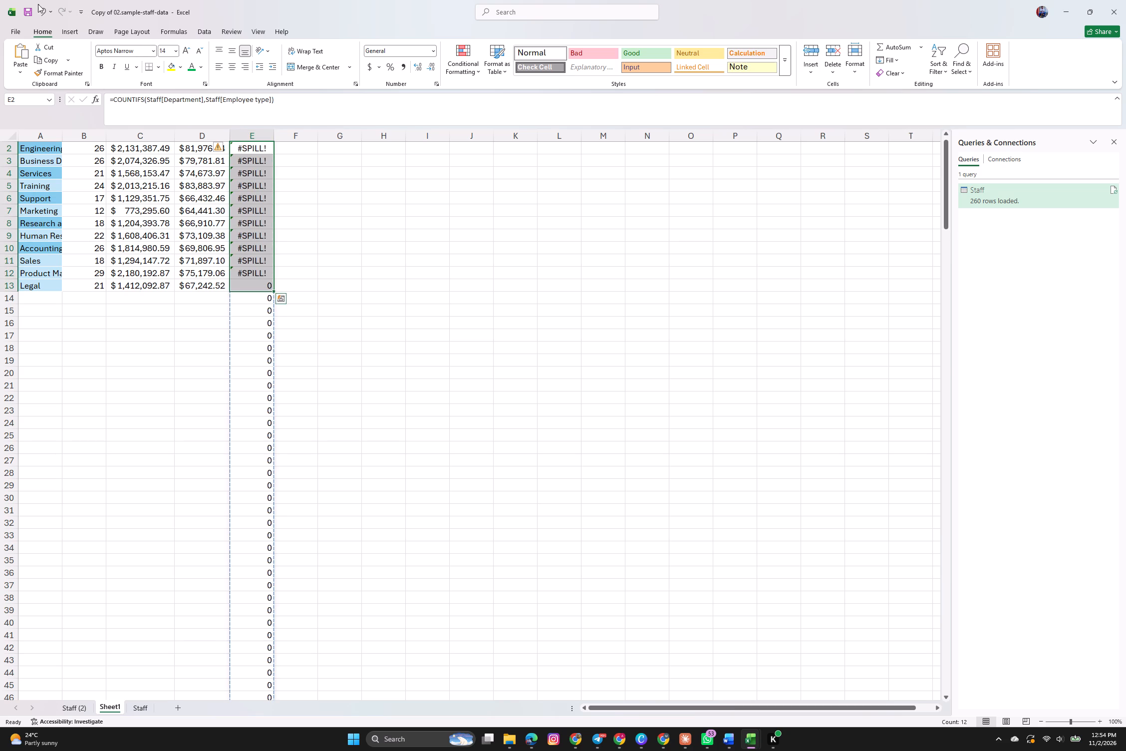
pyautogui.click(41, 8)
pyautogui.click(41, 8)
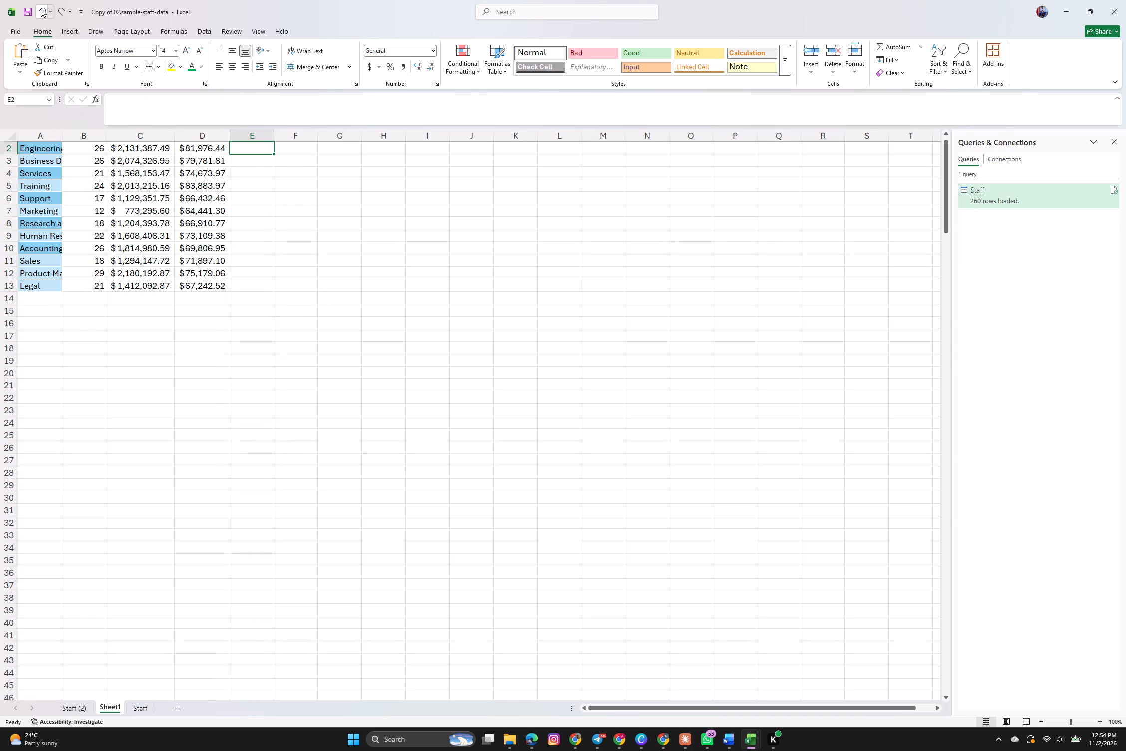
pyautogui.click(41, 8)
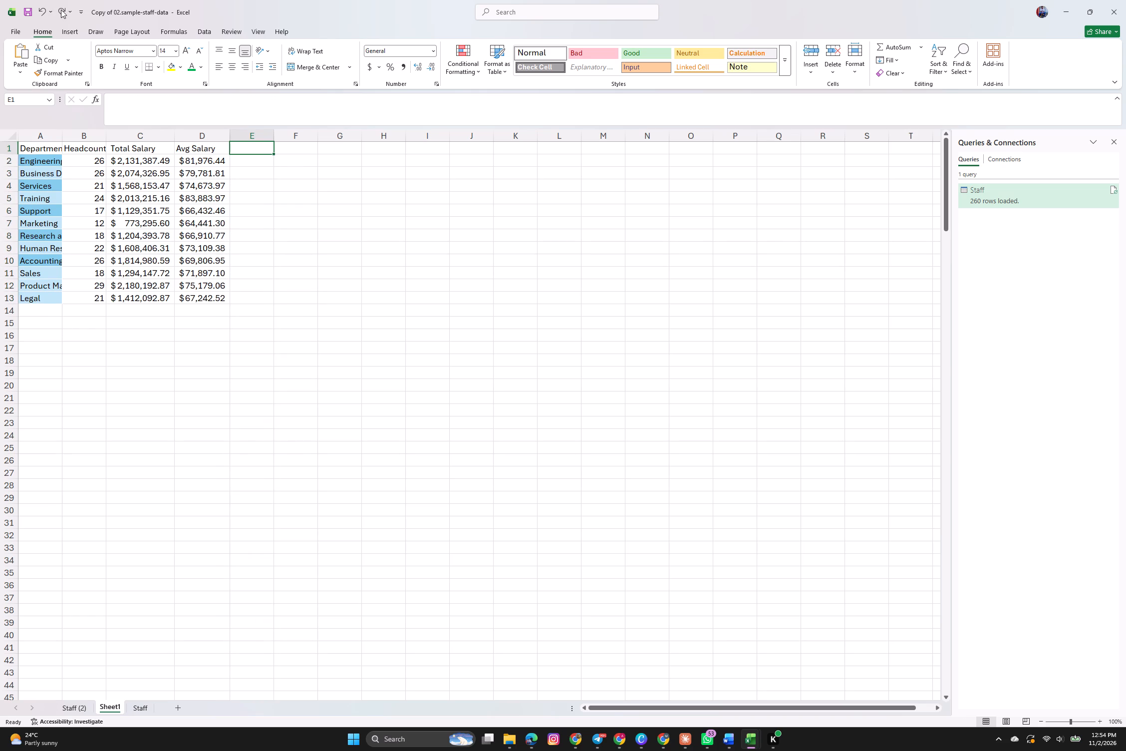
pyautogui.click(61, 9)
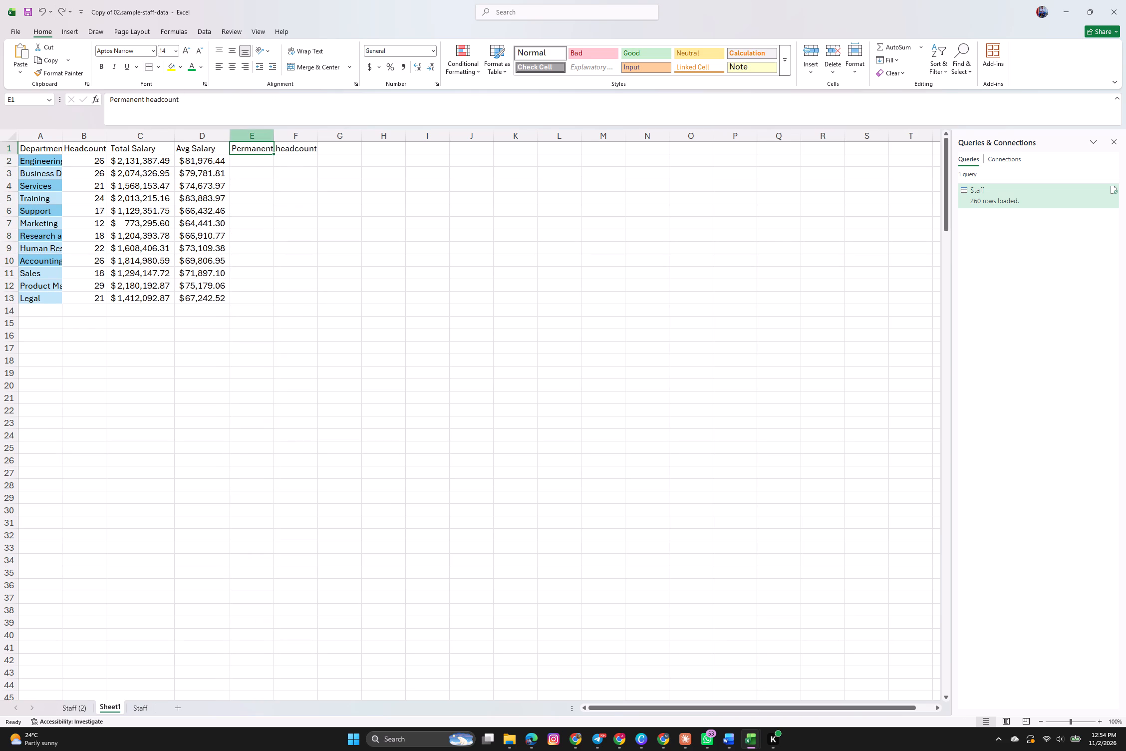
pyautogui.click(251, 159)
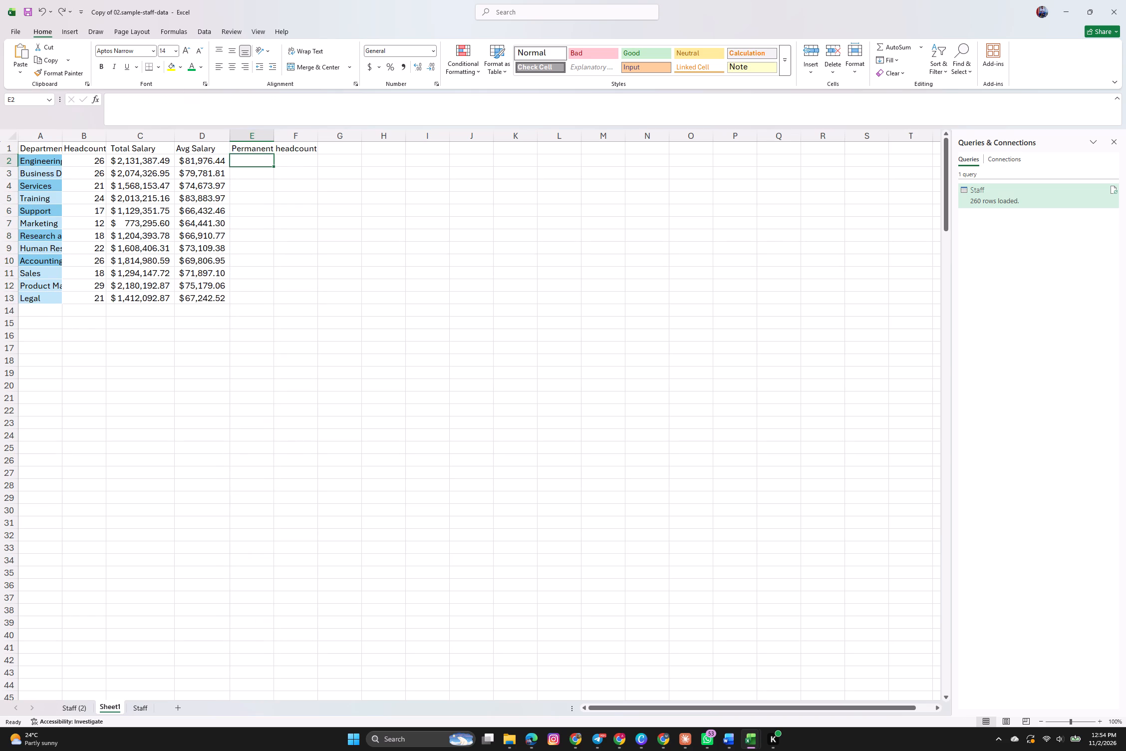
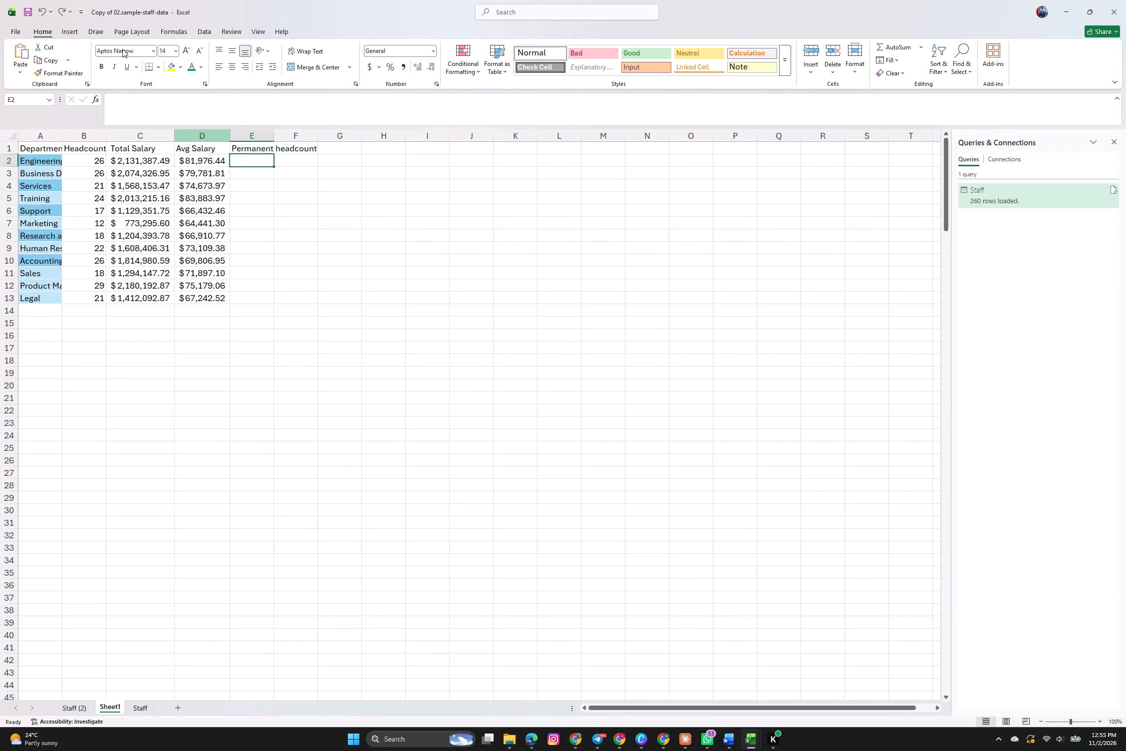
# Undo the entry of the Permanent headcount header in E1 on Sheet1.
pyautogui.click(40, 10)
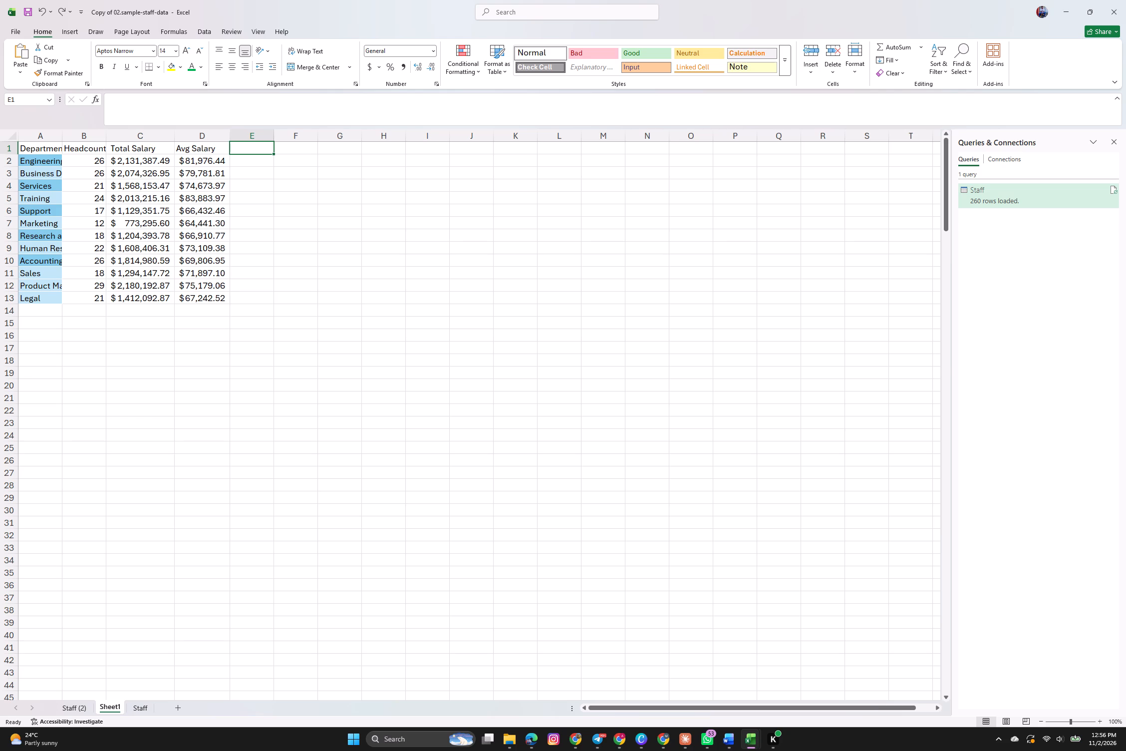
# Filter the staff table on the Staff (2) sheet to rows with Salary greater than 100000.
pyautogui.click(80, 703)
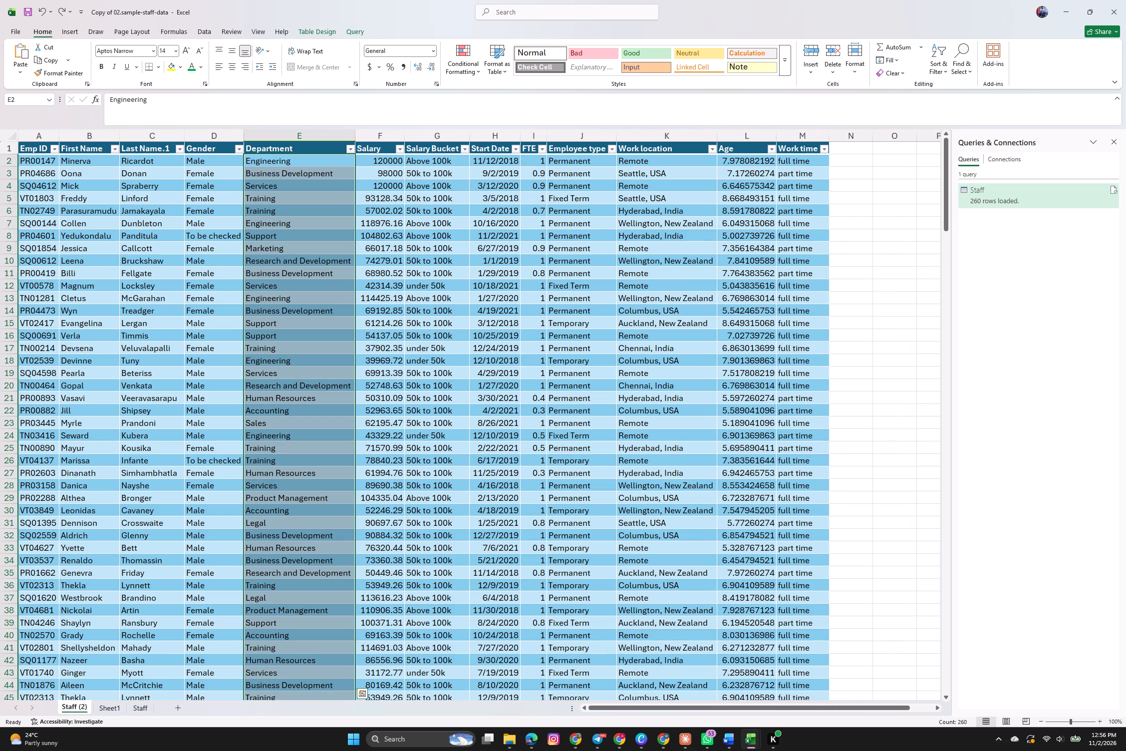
pyautogui.hotkey('ctrl', 'shift', 'l')
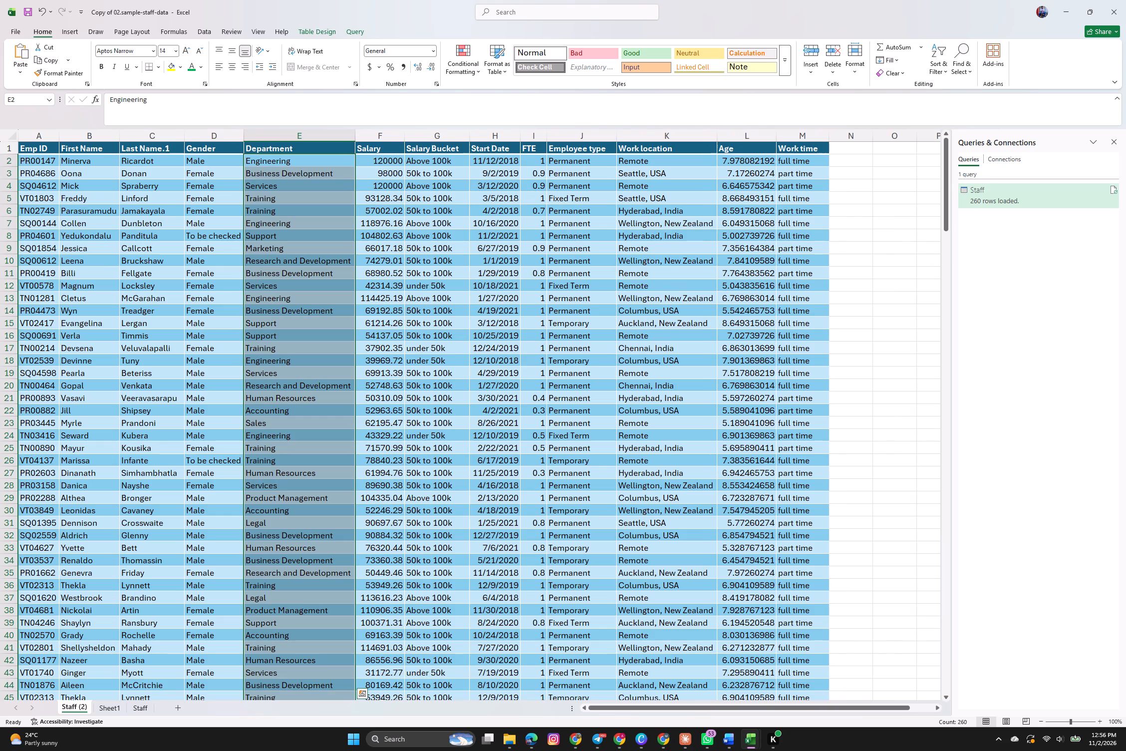
pyautogui.hotkey('ctrl', 'l')
pyautogui.hotkey('ctrl', 'shift', 'l')
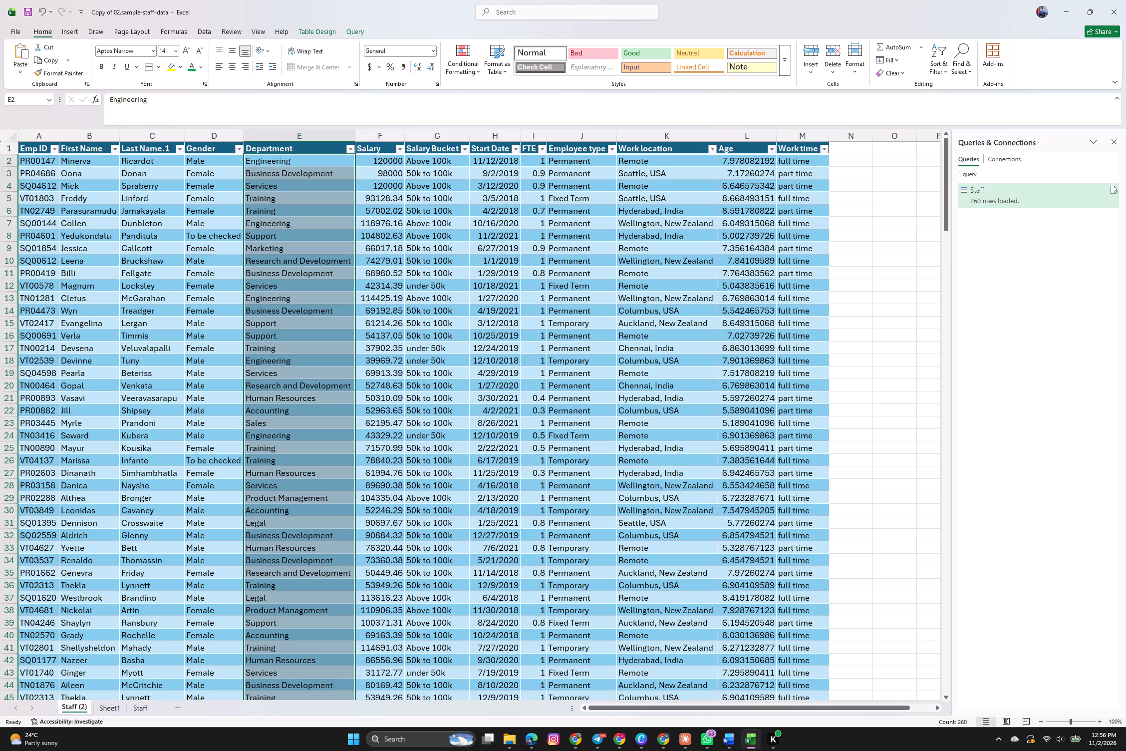
pyautogui.click(401, 148)
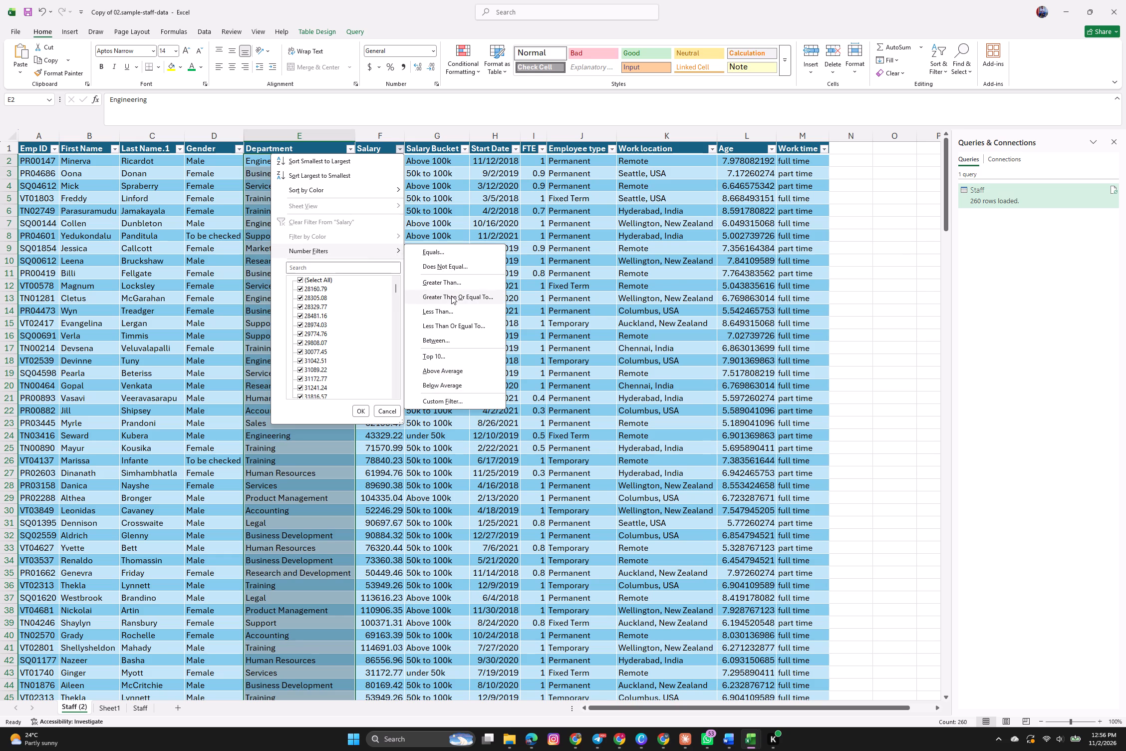
pyautogui.click(449, 283)
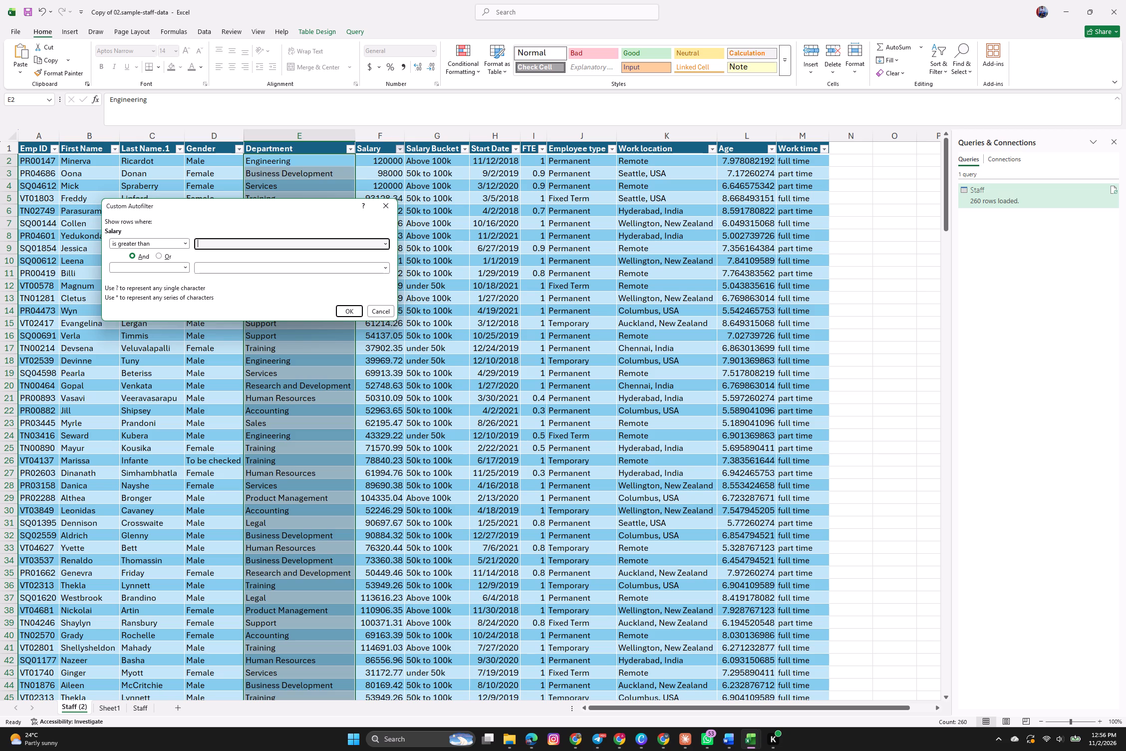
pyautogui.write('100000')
pyautogui.click(340, 313)
# Review the filtered high-salary rows of the staff table from the first row to the last.
pyautogui.scroll(-2, 312, 365)
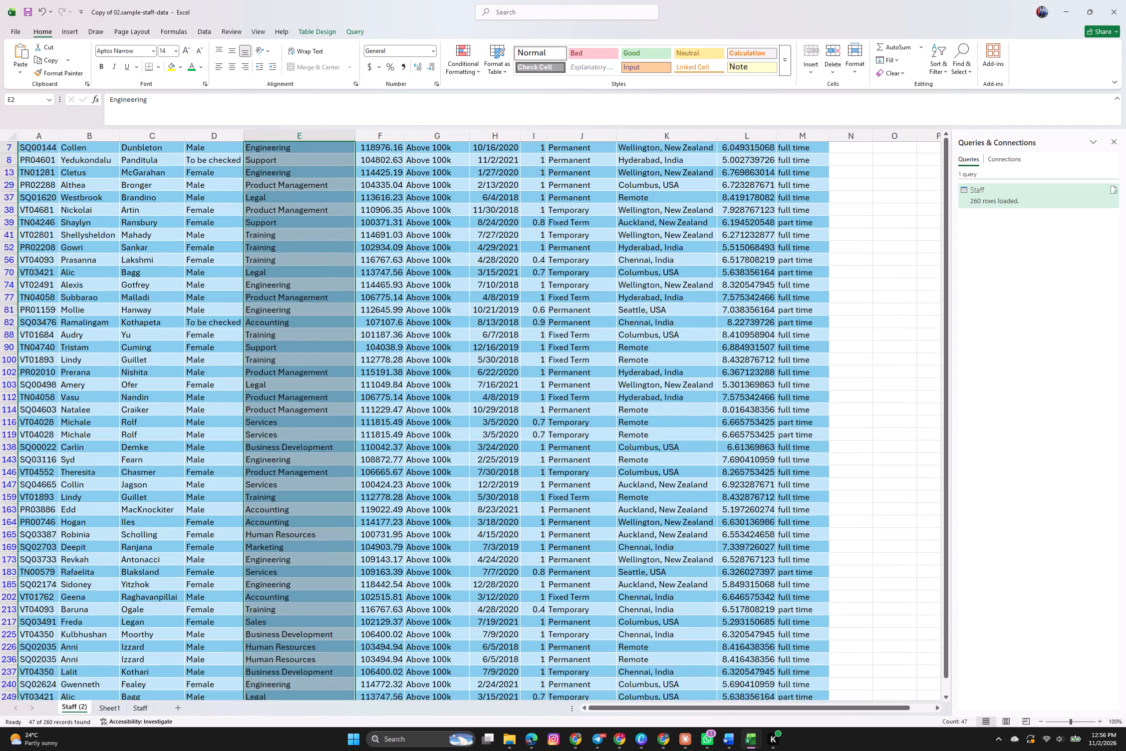
pyautogui.scroll(-4, 312, 365)
pyautogui.scroll(4, 312, 365)
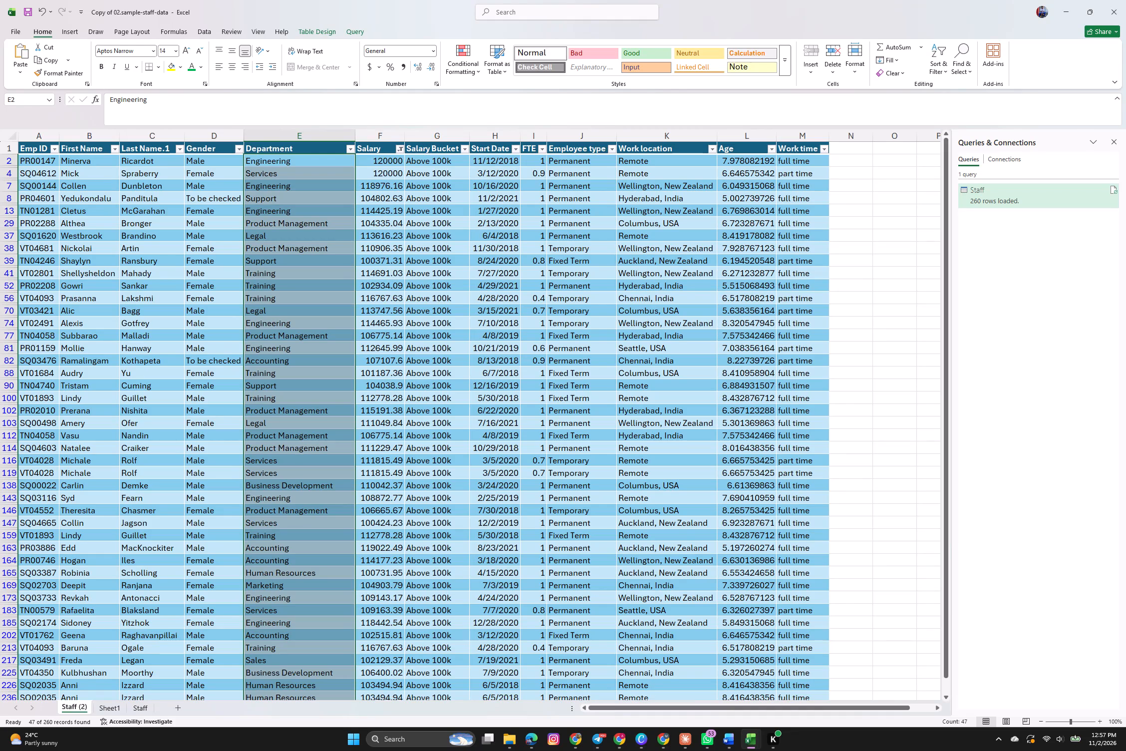
pyautogui.scroll(-1, 284, 393)
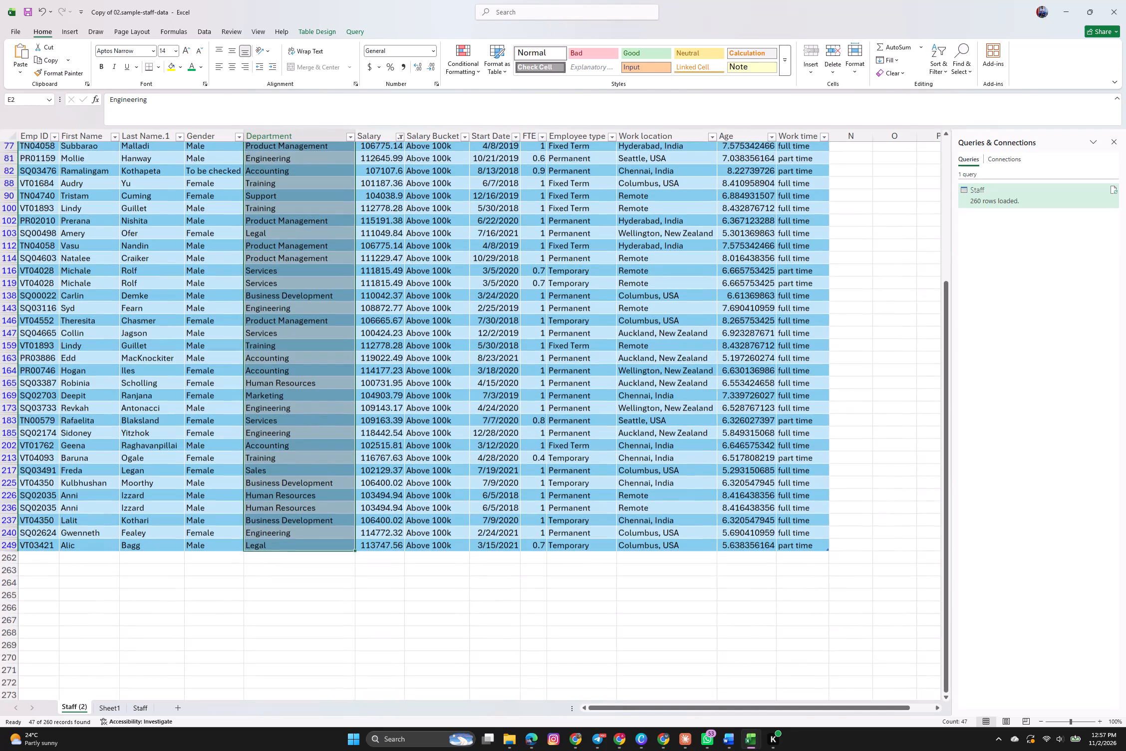
pyautogui.scroll(-3, 284, 393)
pyautogui.scroll(1, 284, 393)
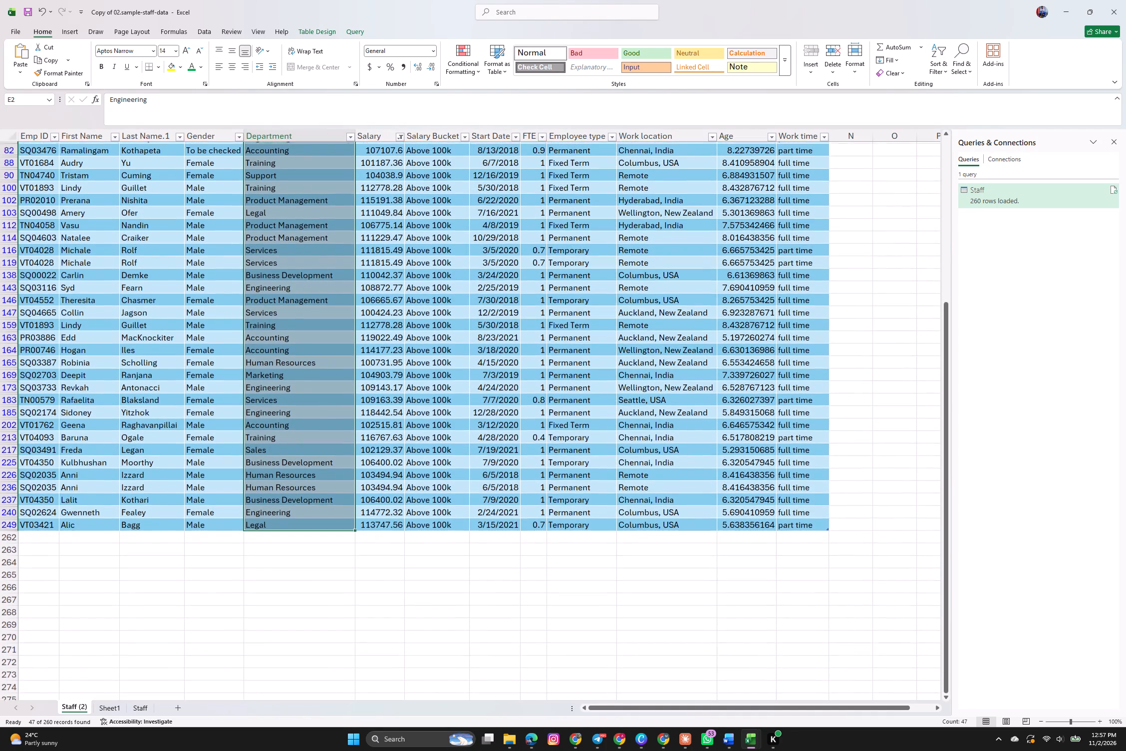
pyautogui.scroll(1, 284, 393)
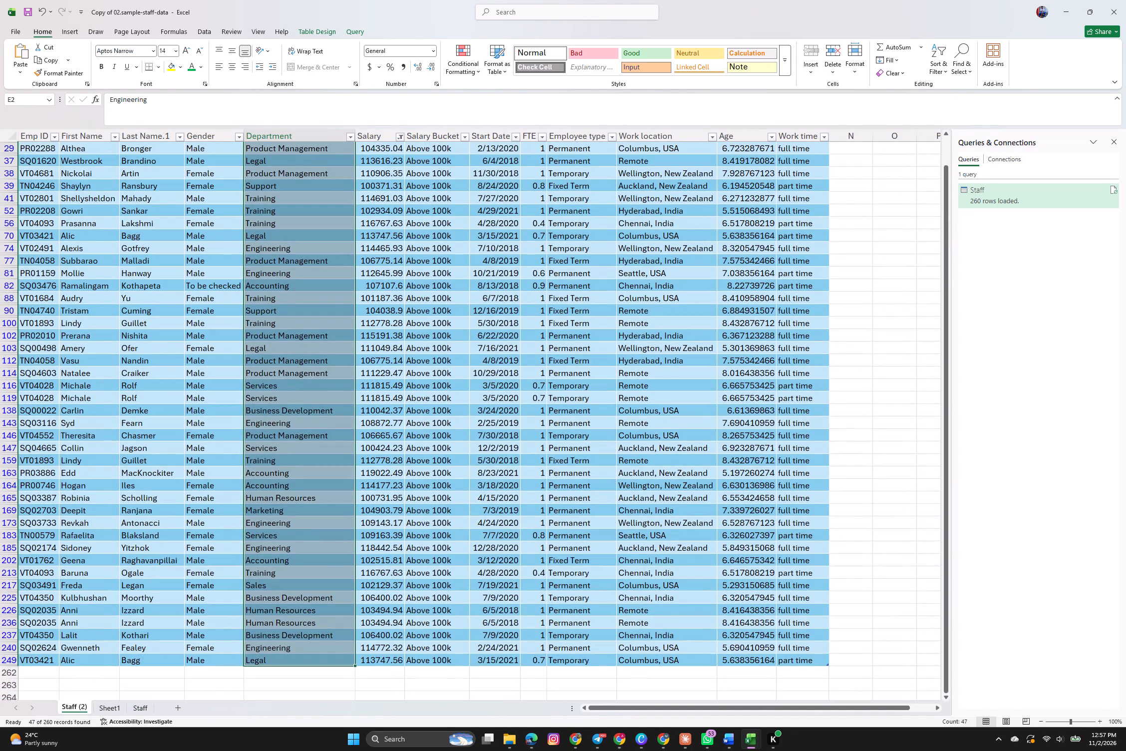
pyautogui.scroll(2, 254, 460)
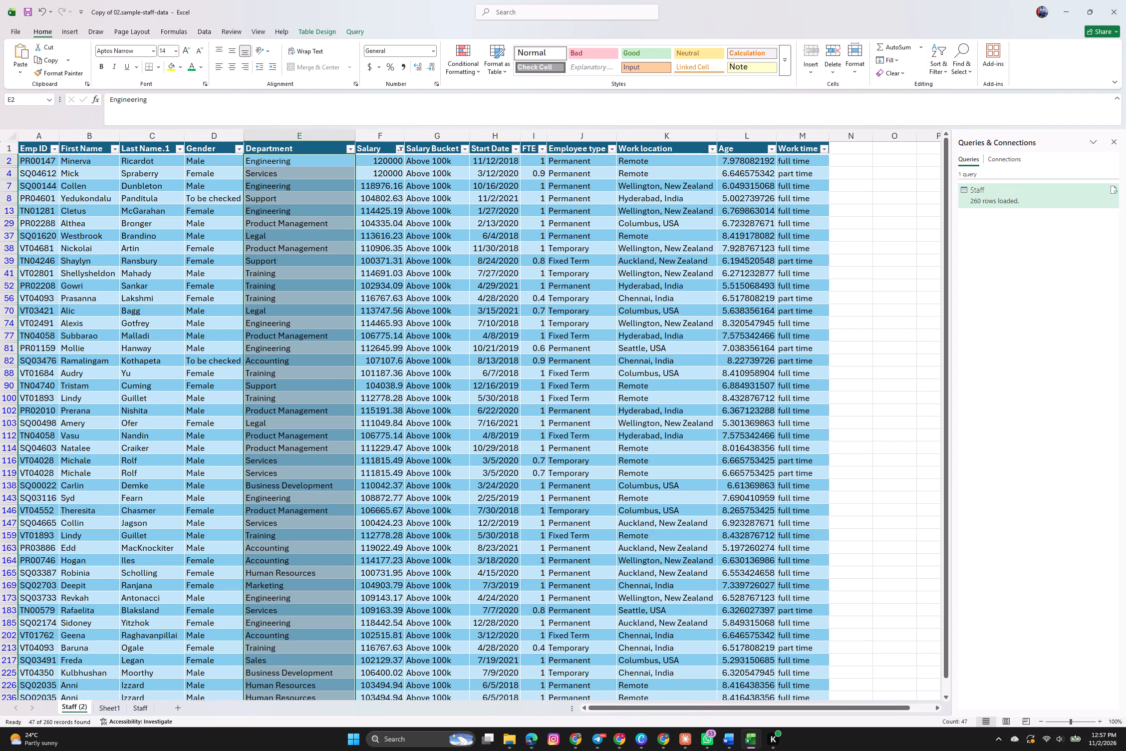
pyautogui.scroll(-1, 286, 447)
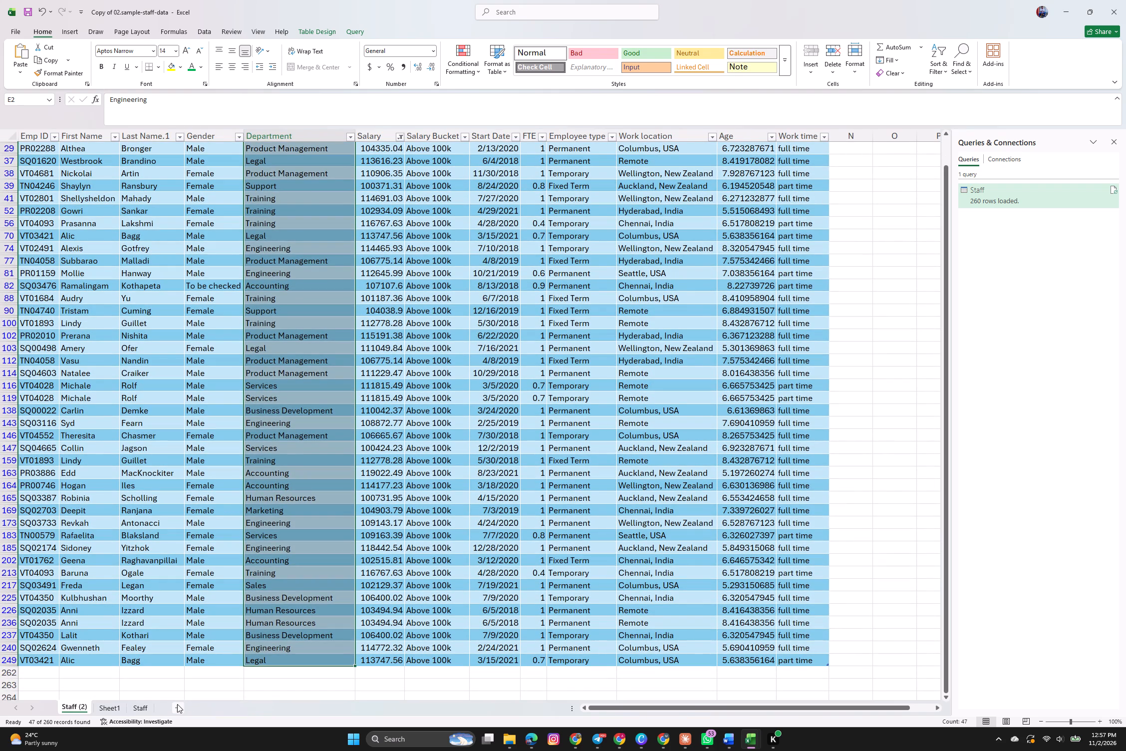
# Add a new worksheet and enter the heading "Employees above >100k salary" in A1.
pyautogui.click(177, 704)
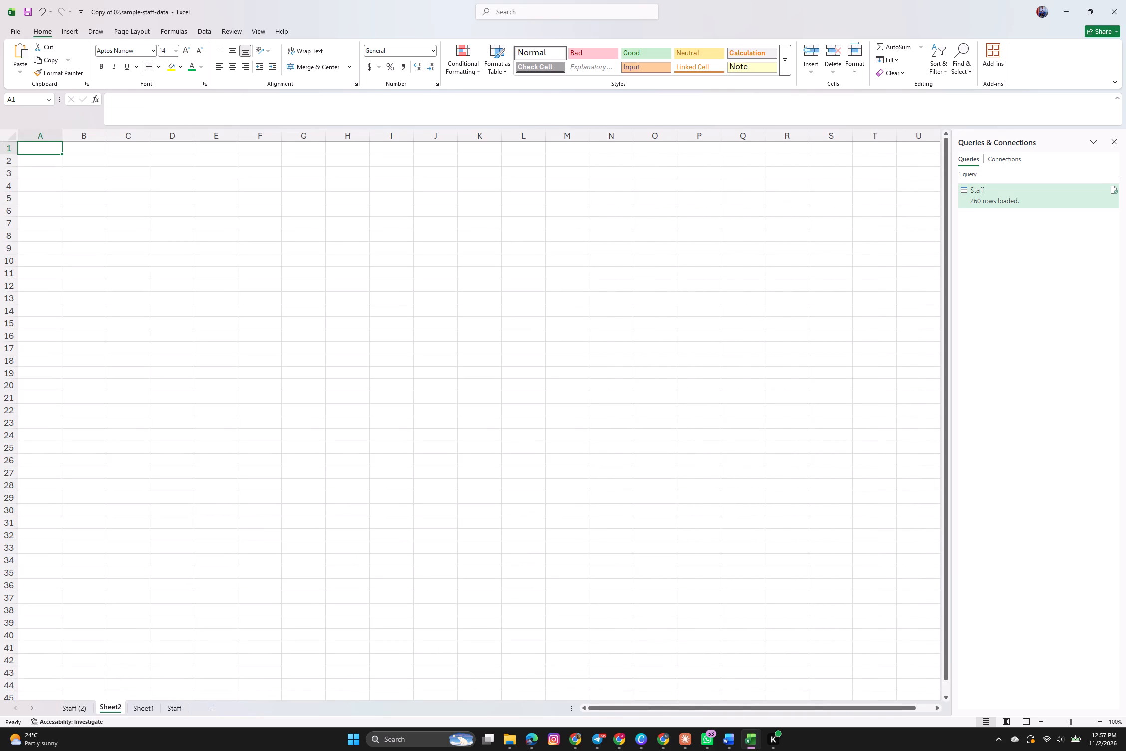
pyautogui.click(44, 150)
pyautogui.press('e')
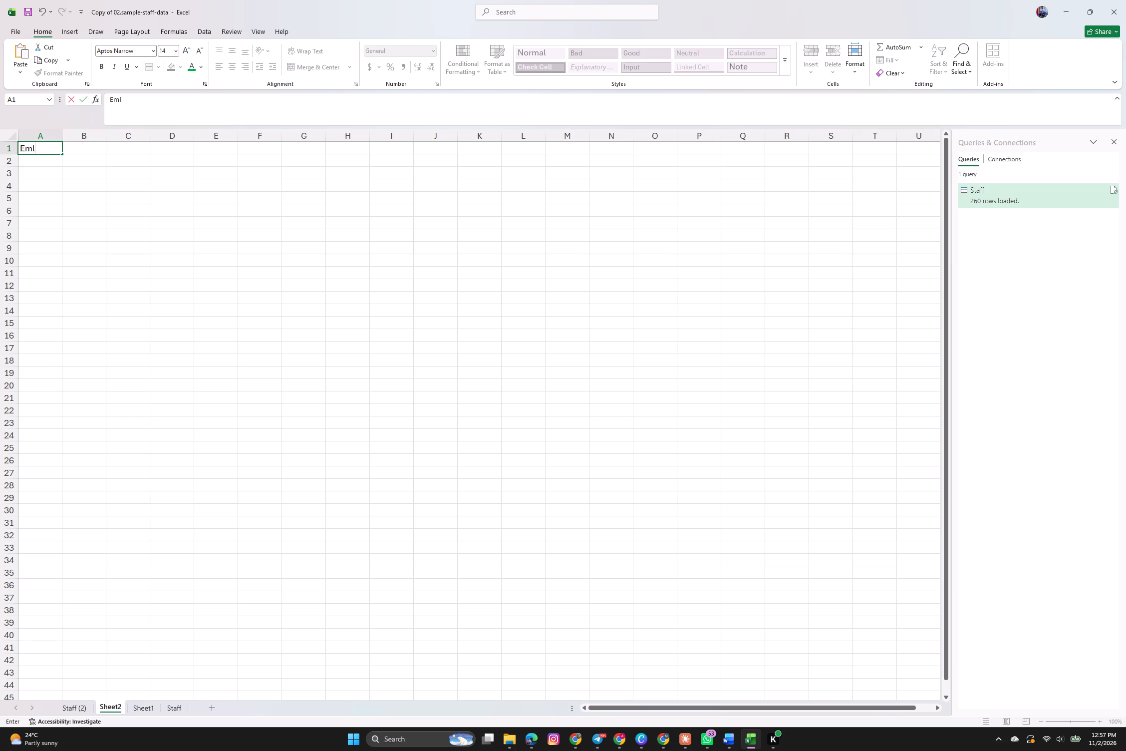
pyautogui.press('BackSpace')
pyautogui.press('p')
pyautogui.write('loyes')
pyautogui.press('BackSpace')
pyautogui.write('es abobe')
pyautogui.press('space')
pyautogui.press('BackSpace')
pyautogui.press('BackSpace')
pyautogui.press('BackSpace')
pyautogui.write('ve')
pyautogui.press('space')
pyautogui.press('.')
pyautogui.press('BackSpace')
pyautogui.hotkey('shift', '>')
pyautogui.write('100')
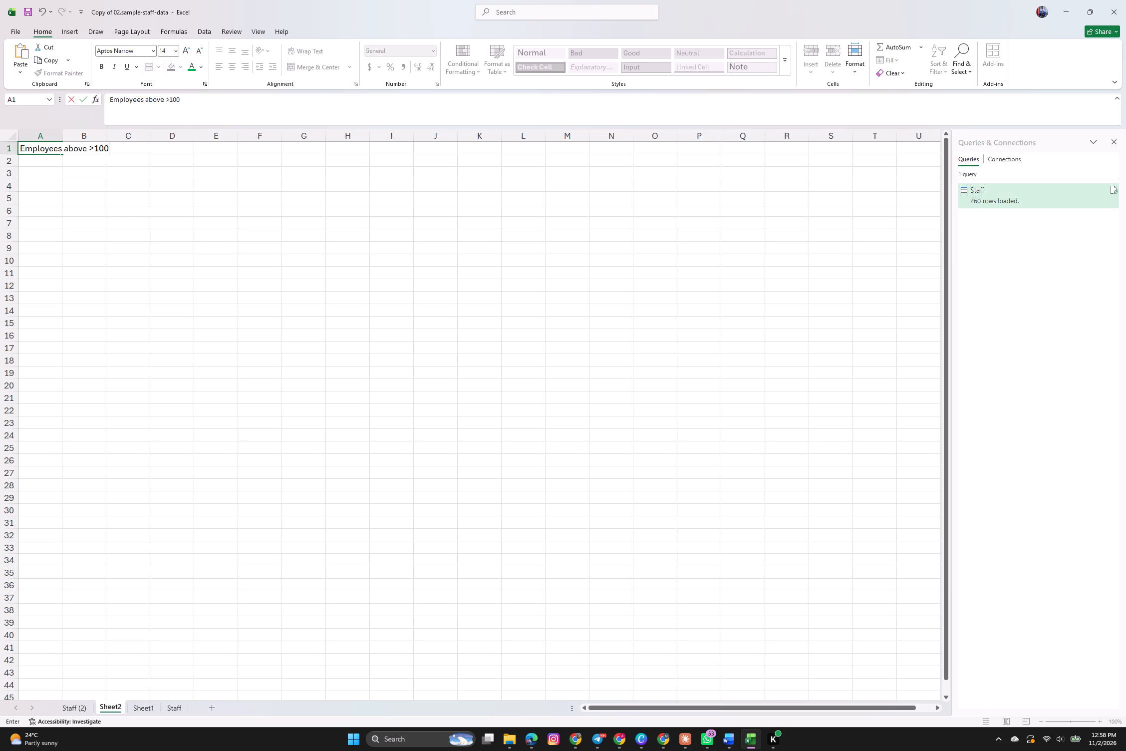
pyautogui.write('k salary')
pyautogui.click(39, 161)
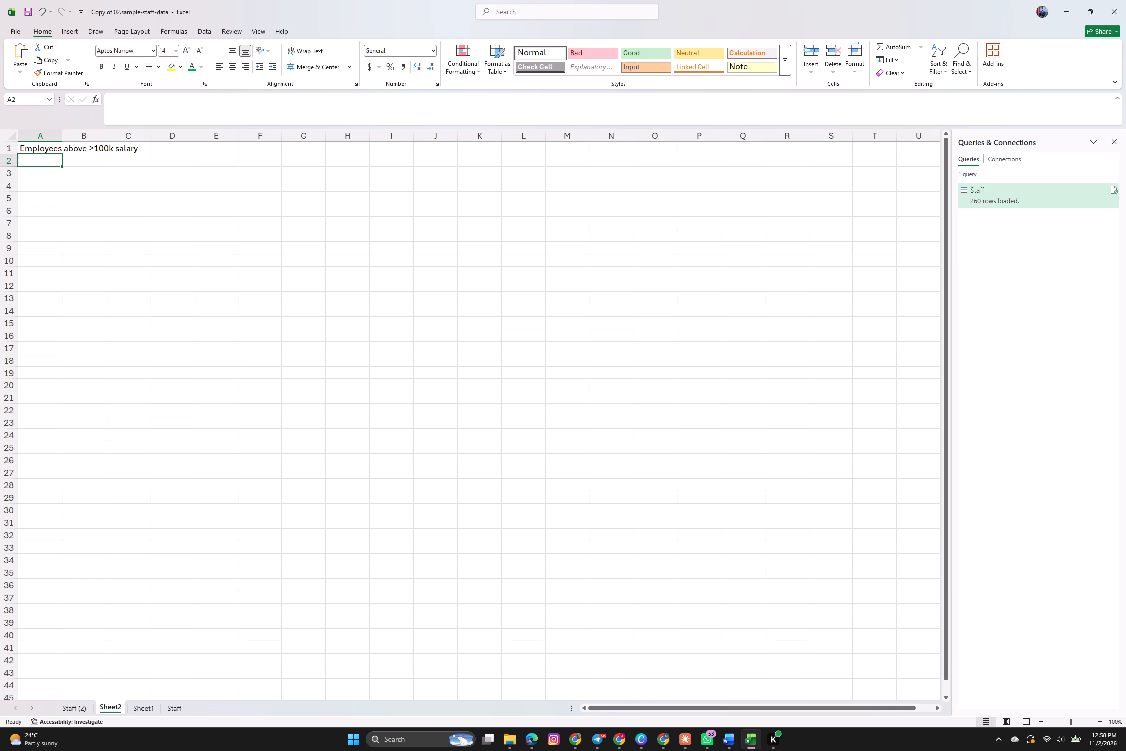
# Start a FILTER formula in A2 of Sheet2 with the Staff table as its array.
pyautogui.press('=')
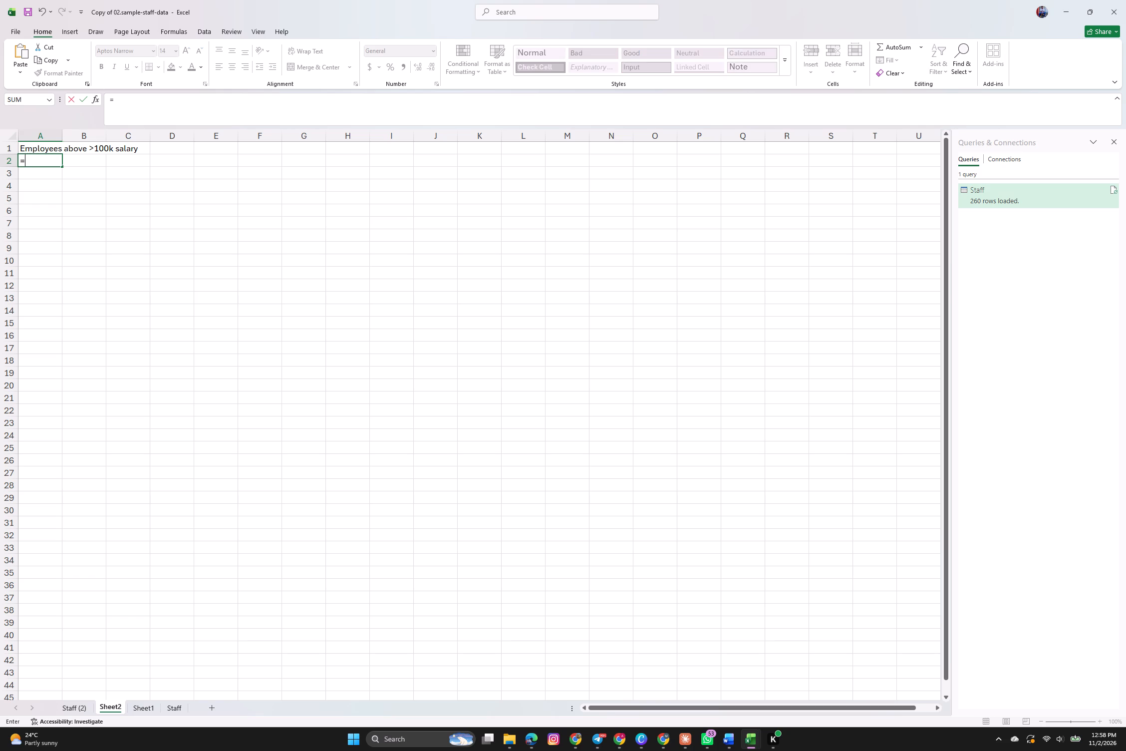
pyautogui.write('FILTER')
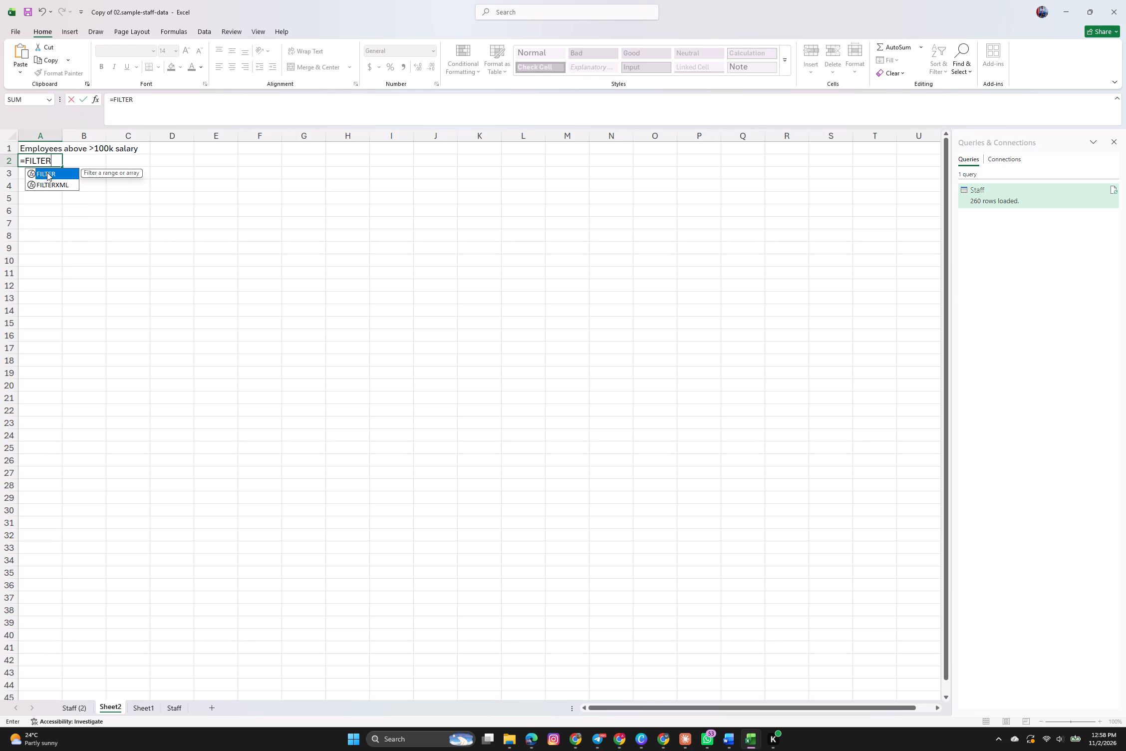
pyautogui.doubleClick(47, 172)
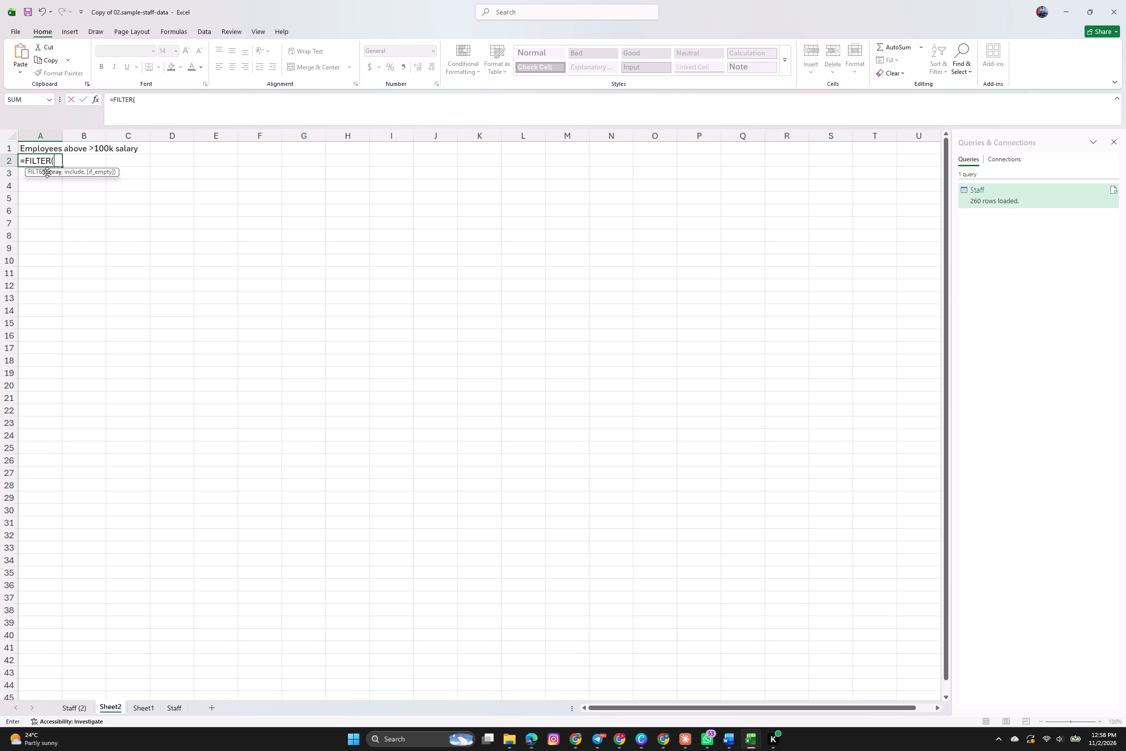
pyautogui.write('STAFF')
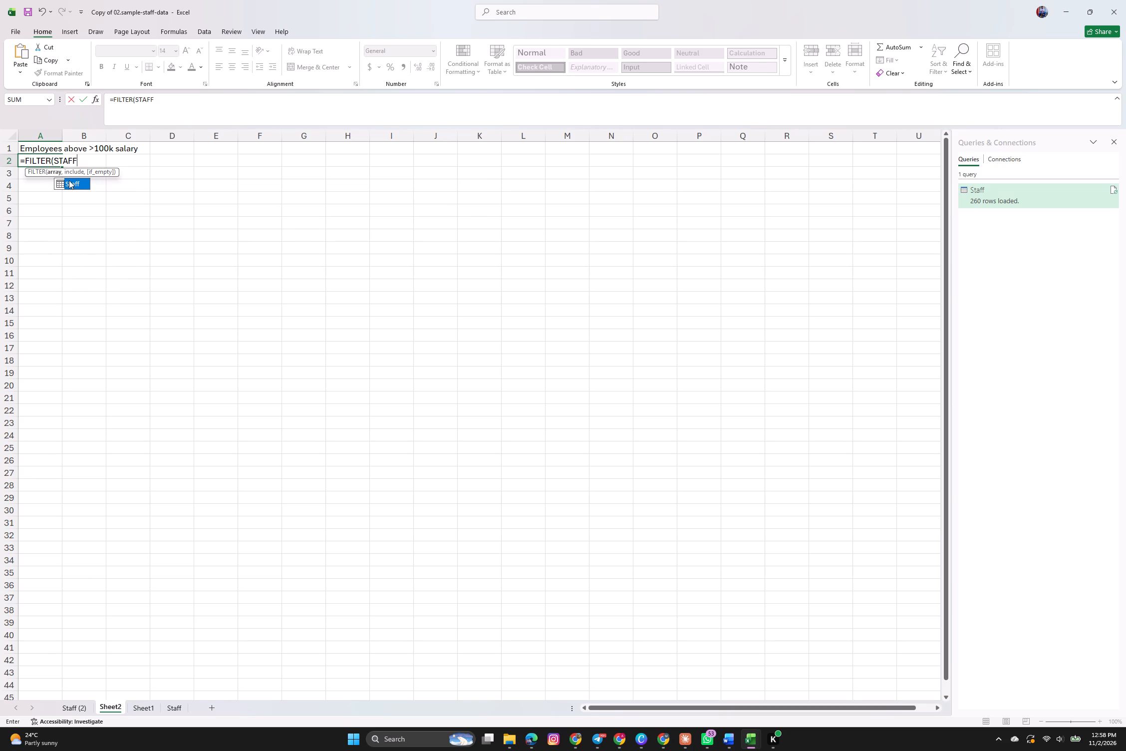
pyautogui.doubleClick(74, 179)
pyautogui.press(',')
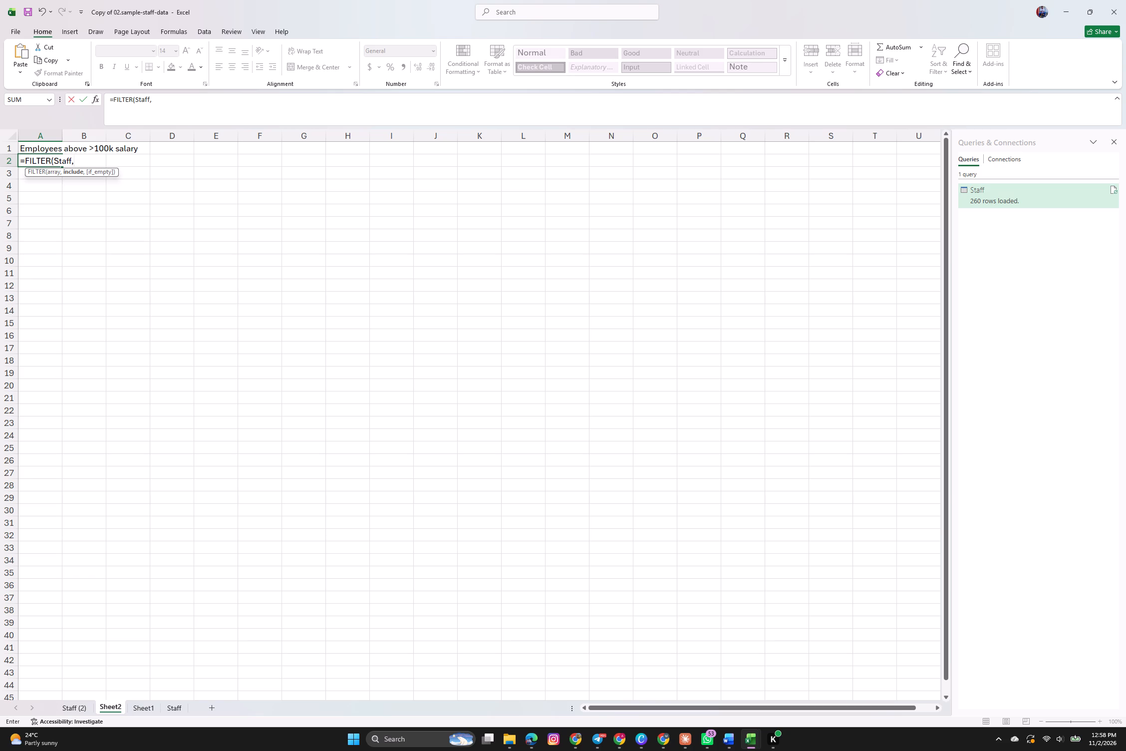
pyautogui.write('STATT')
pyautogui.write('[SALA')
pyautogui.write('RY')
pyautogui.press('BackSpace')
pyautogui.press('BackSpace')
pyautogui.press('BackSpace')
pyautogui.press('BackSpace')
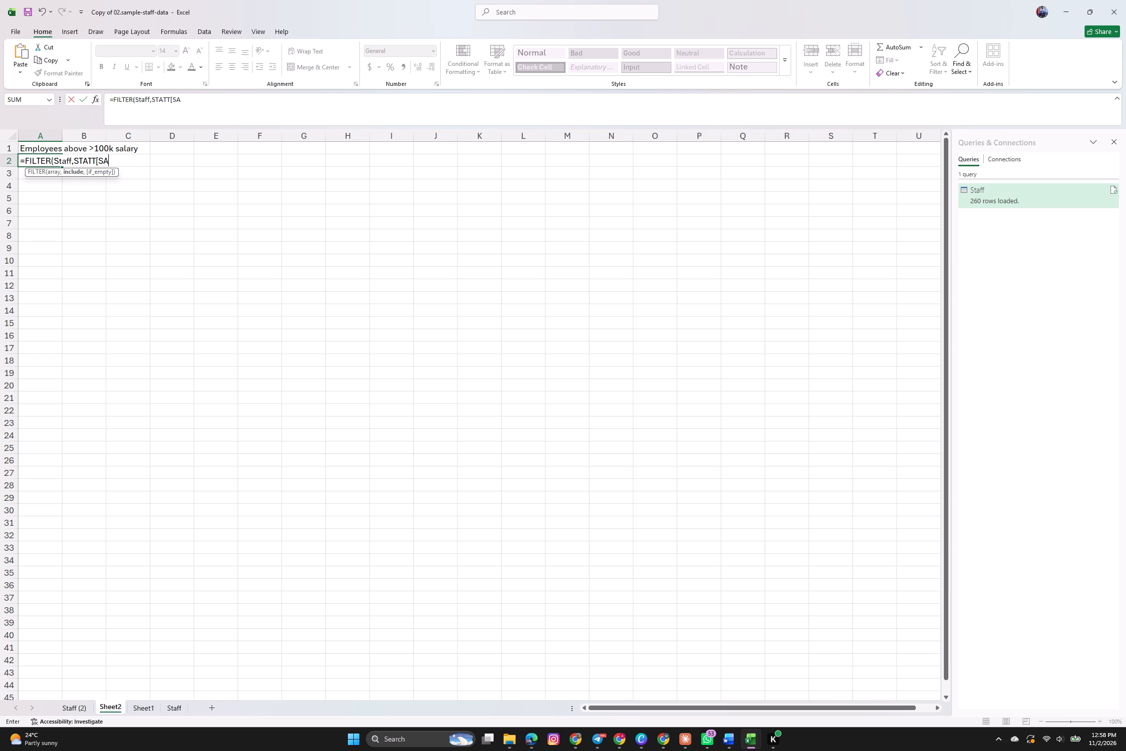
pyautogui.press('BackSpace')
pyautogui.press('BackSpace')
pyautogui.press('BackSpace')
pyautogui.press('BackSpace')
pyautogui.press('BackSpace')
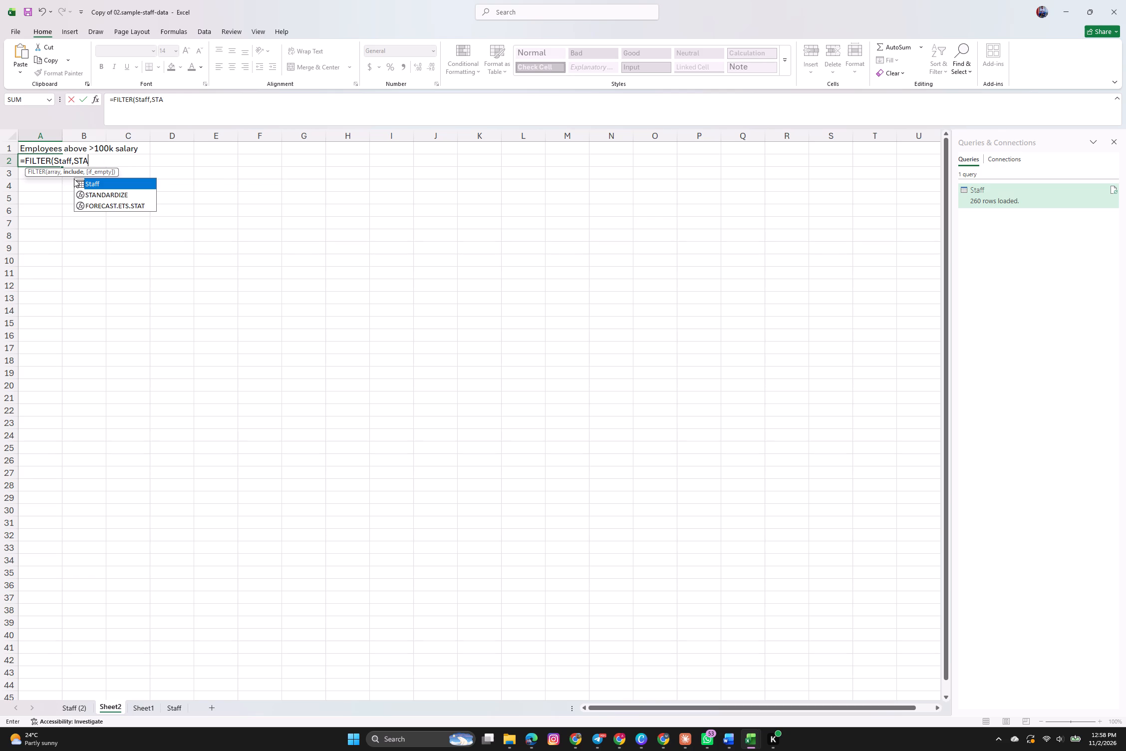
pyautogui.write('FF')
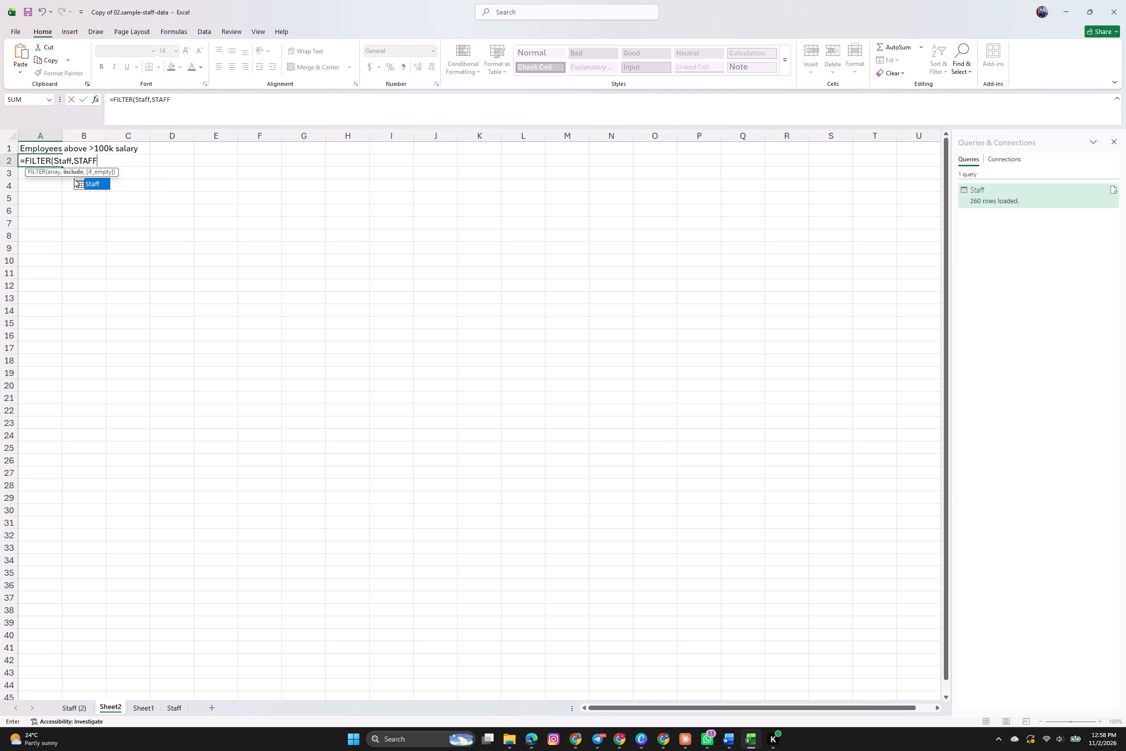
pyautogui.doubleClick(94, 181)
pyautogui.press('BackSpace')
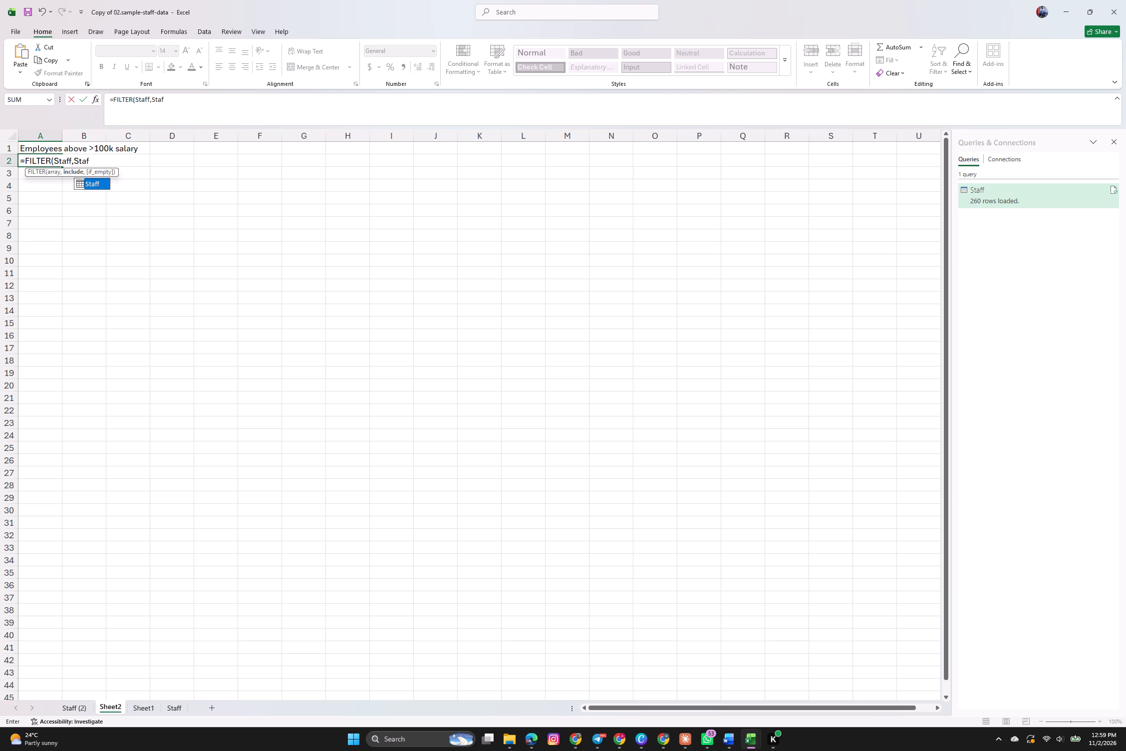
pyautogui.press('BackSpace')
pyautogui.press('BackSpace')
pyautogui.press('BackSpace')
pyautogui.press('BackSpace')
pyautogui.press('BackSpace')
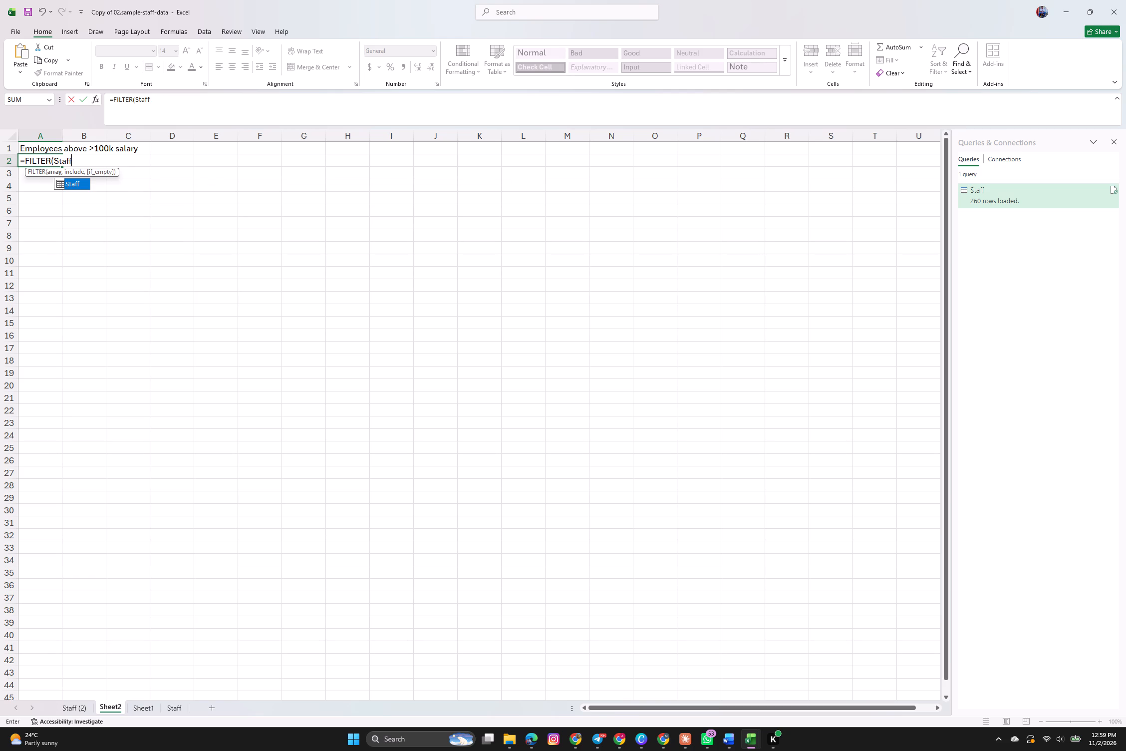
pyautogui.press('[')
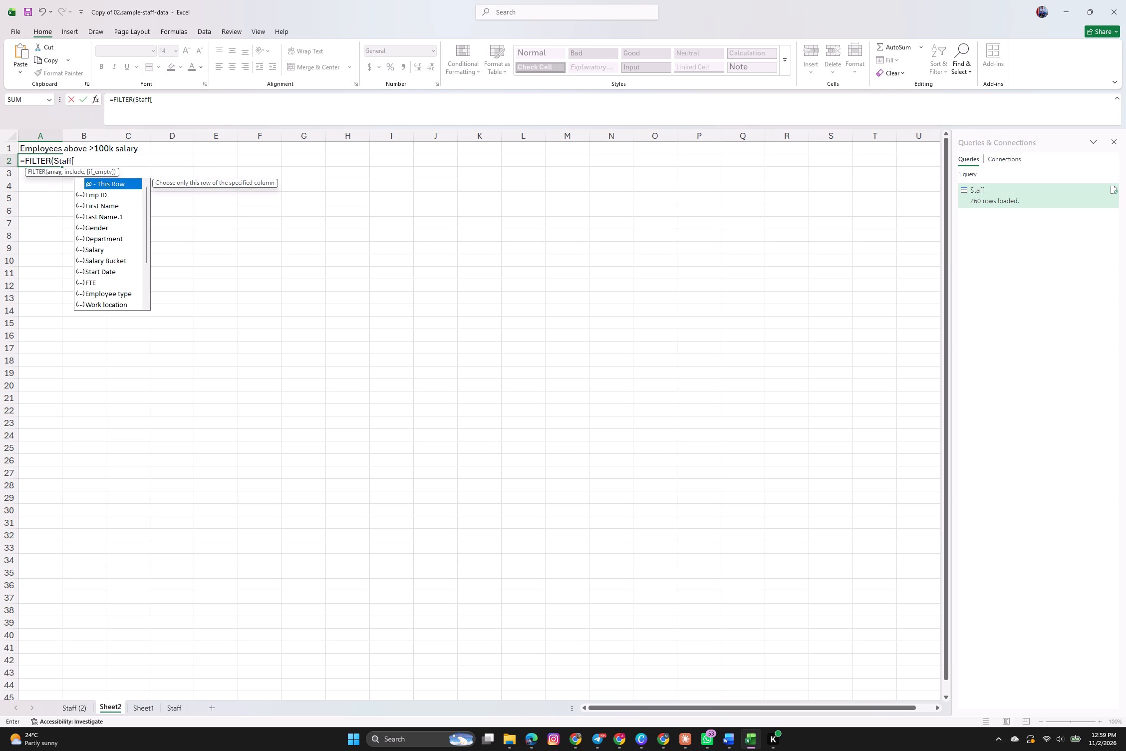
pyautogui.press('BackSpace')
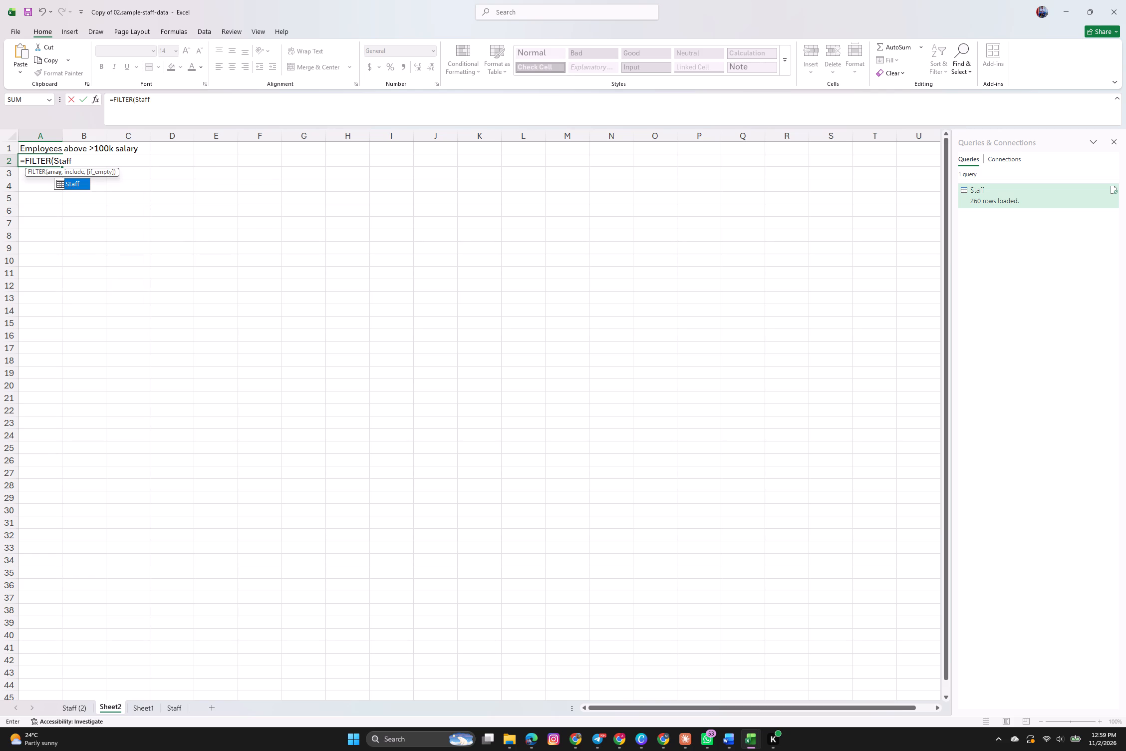
# Complete the FILTER formula in A2 with the include condition Staff[Salary]>100000.
pyautogui.press(',')
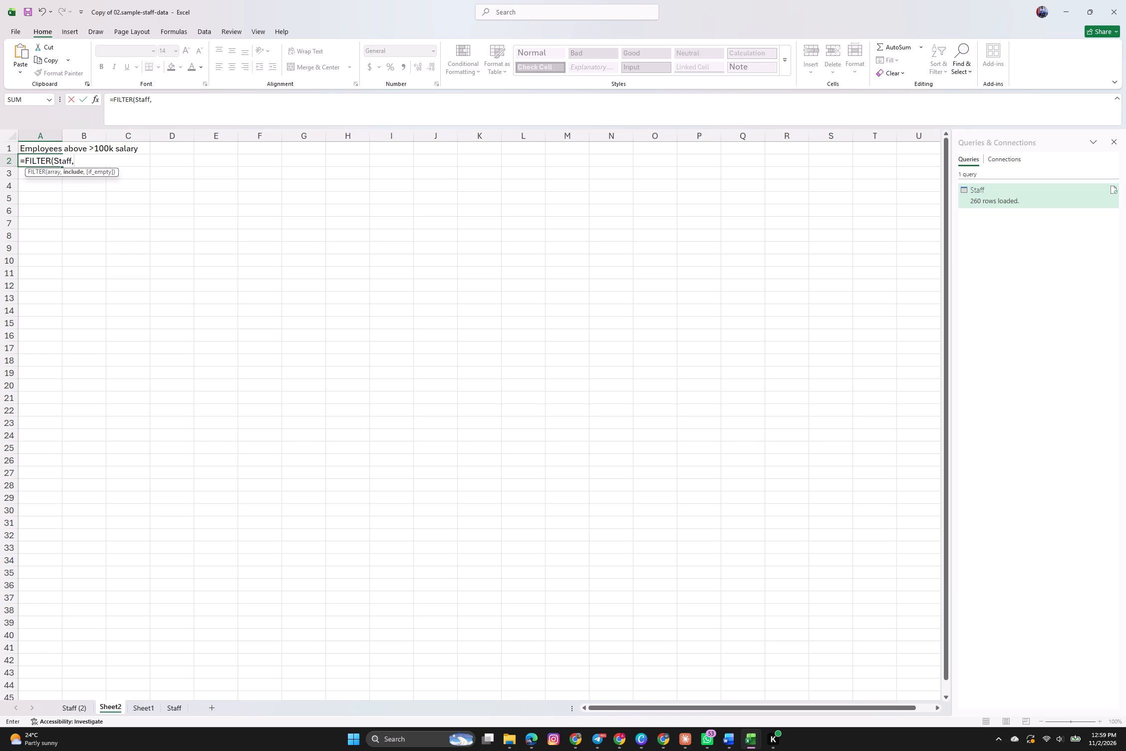
pyautogui.write('STAFF')
pyautogui.doubleClick(100, 183)
pyautogui.write('[SAL')
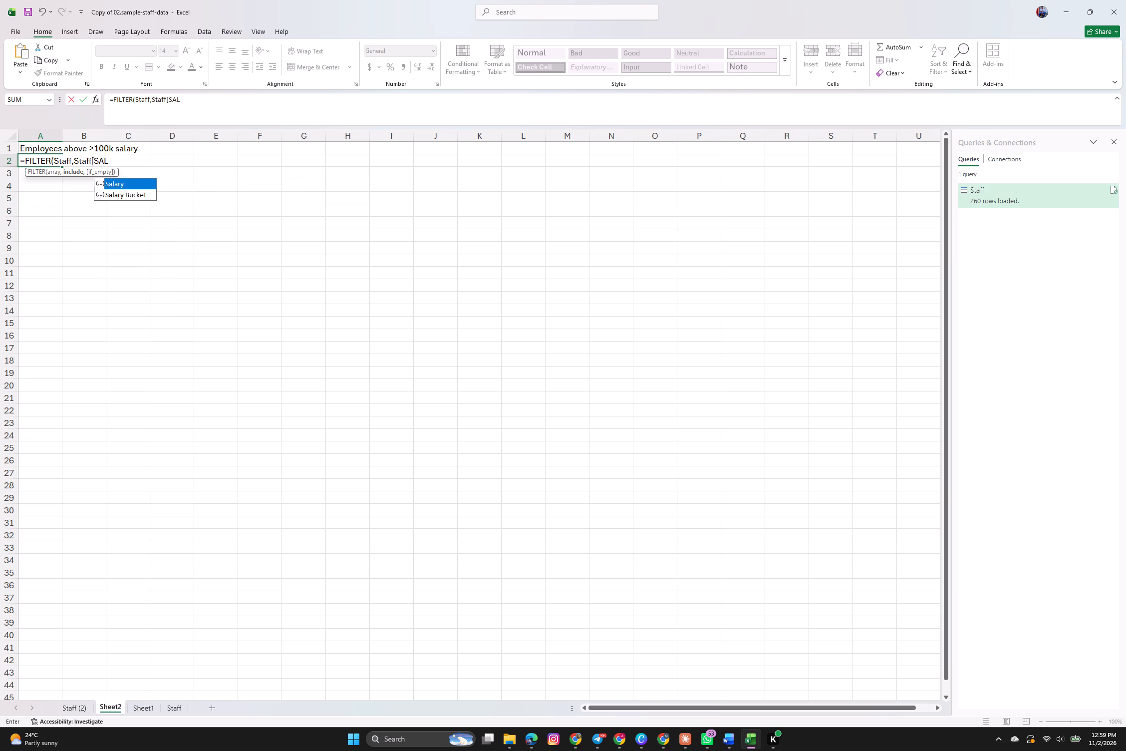
pyautogui.doubleClick(130, 180)
pyautogui.press(']')
pyautogui.hotkey('shift', '>')
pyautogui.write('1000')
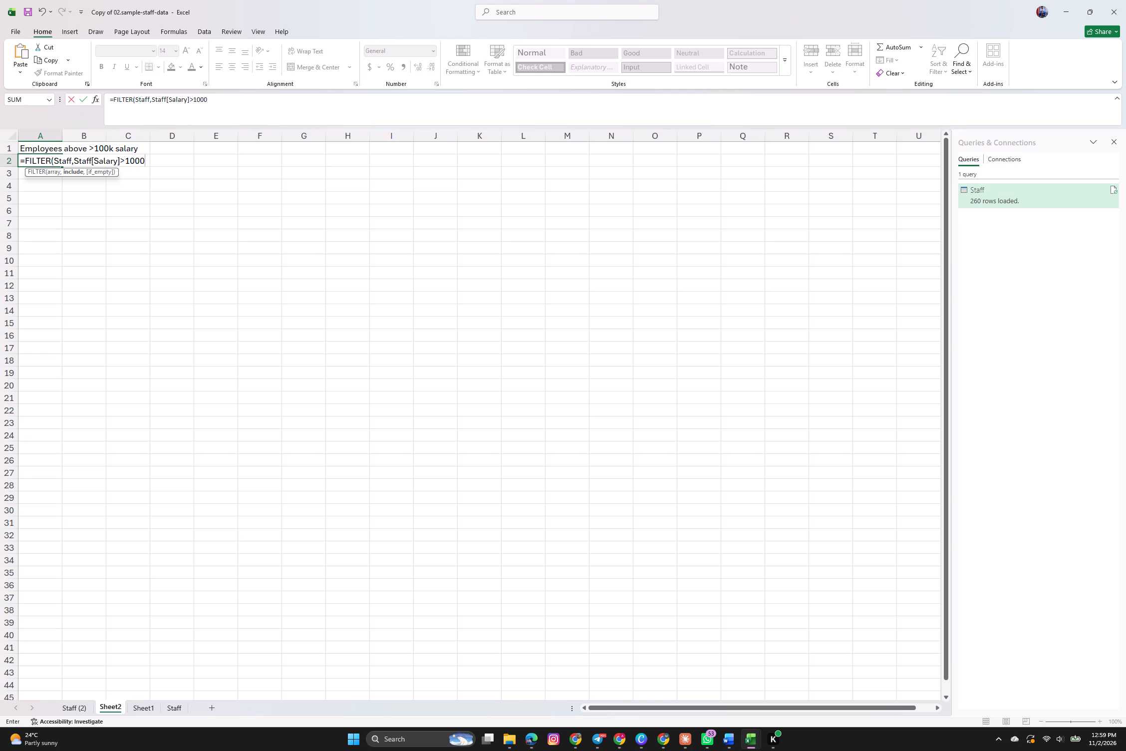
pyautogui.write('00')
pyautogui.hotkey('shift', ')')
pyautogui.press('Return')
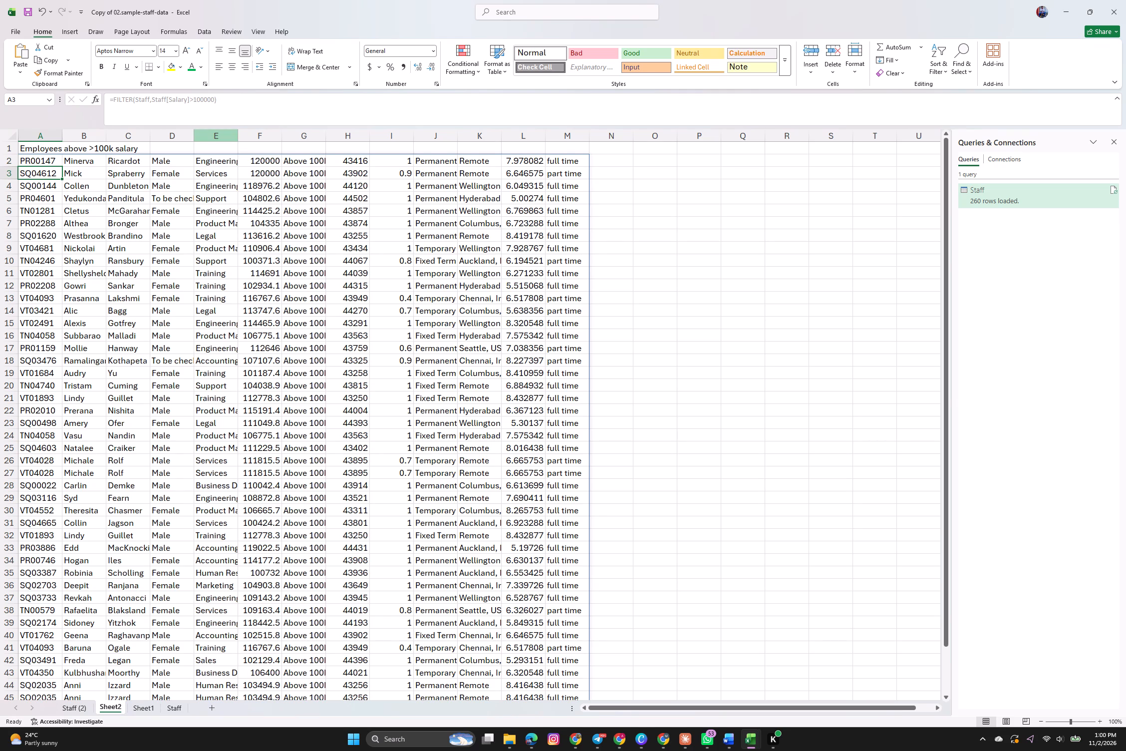
# Review the FILTER results on Sheet2 and compare them with the filtered staff table on Staff (2), ending back on Sheet2.
pyautogui.scroll(-6, 212, 280)
pyautogui.scroll(3, 212, 280)
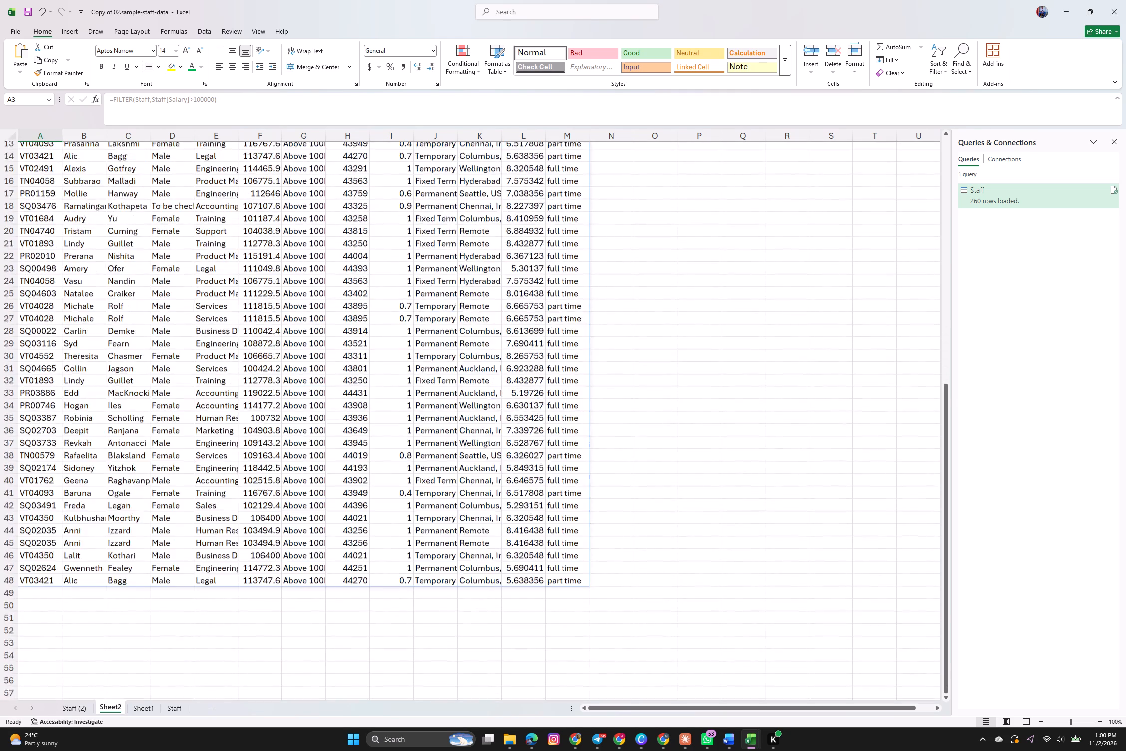
pyautogui.scroll(6, 212, 280)
pyautogui.scroll(-1, 212, 280)
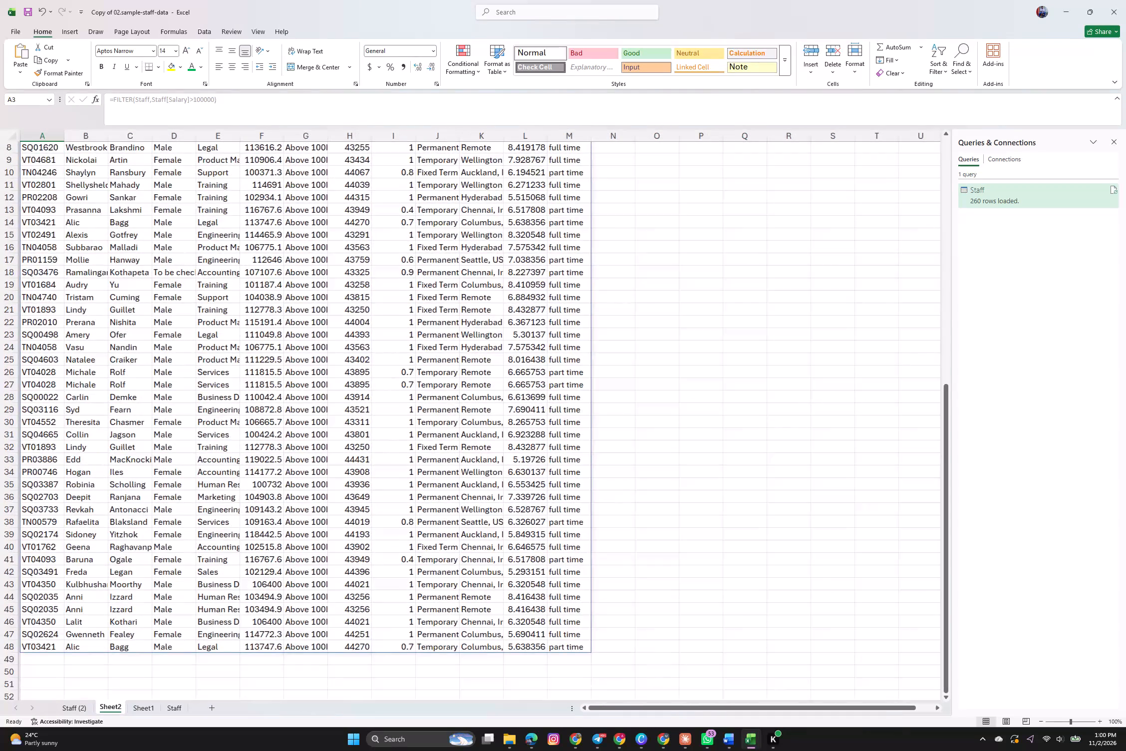
pyautogui.scroll(-1, 212, 280)
pyautogui.scroll(3, 212, 280)
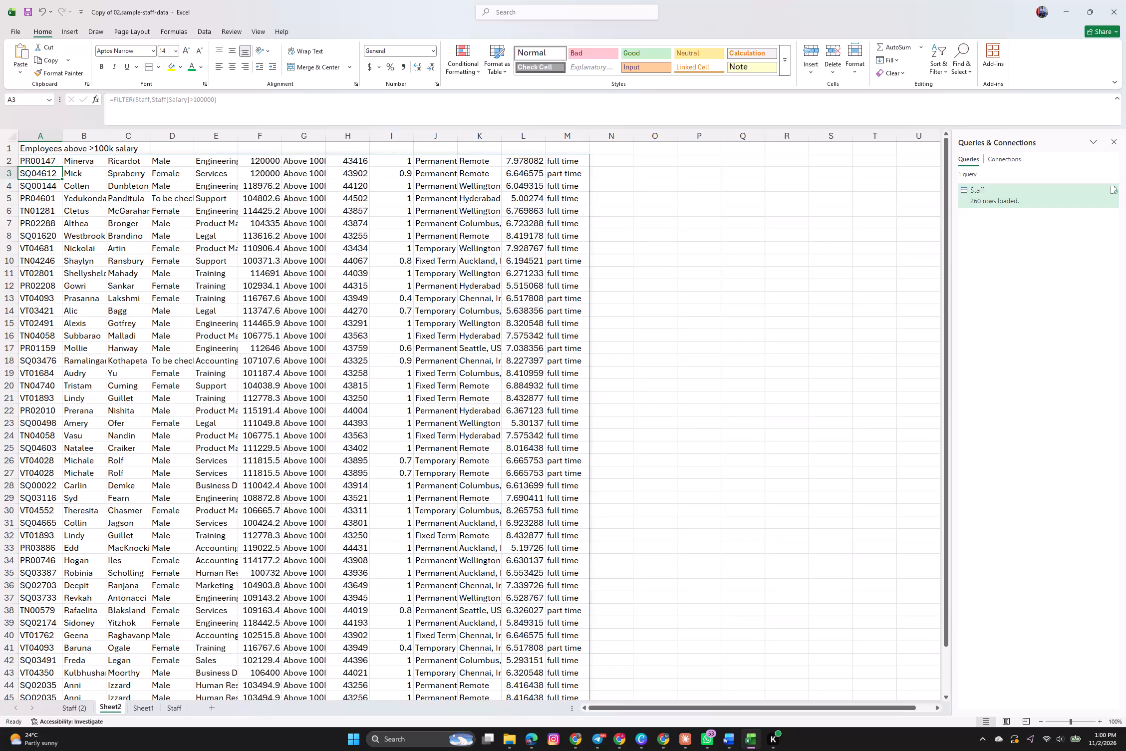
pyautogui.click(45, 139)
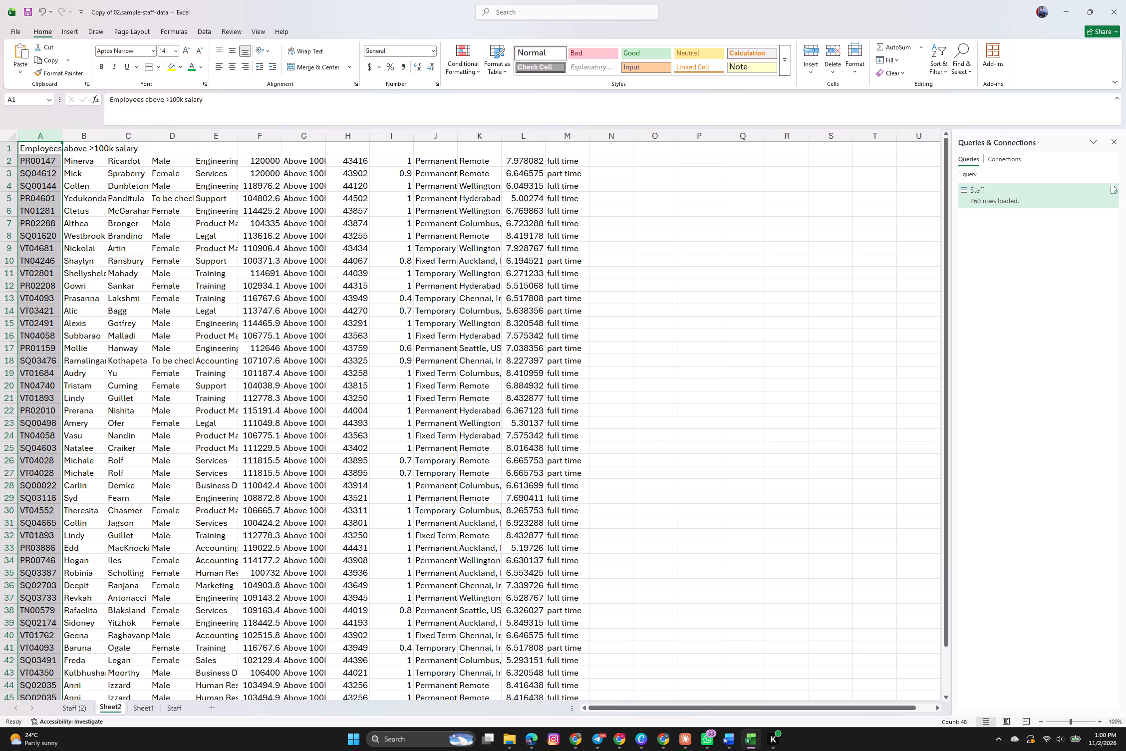
pyautogui.hscroll(1, 259, 437)
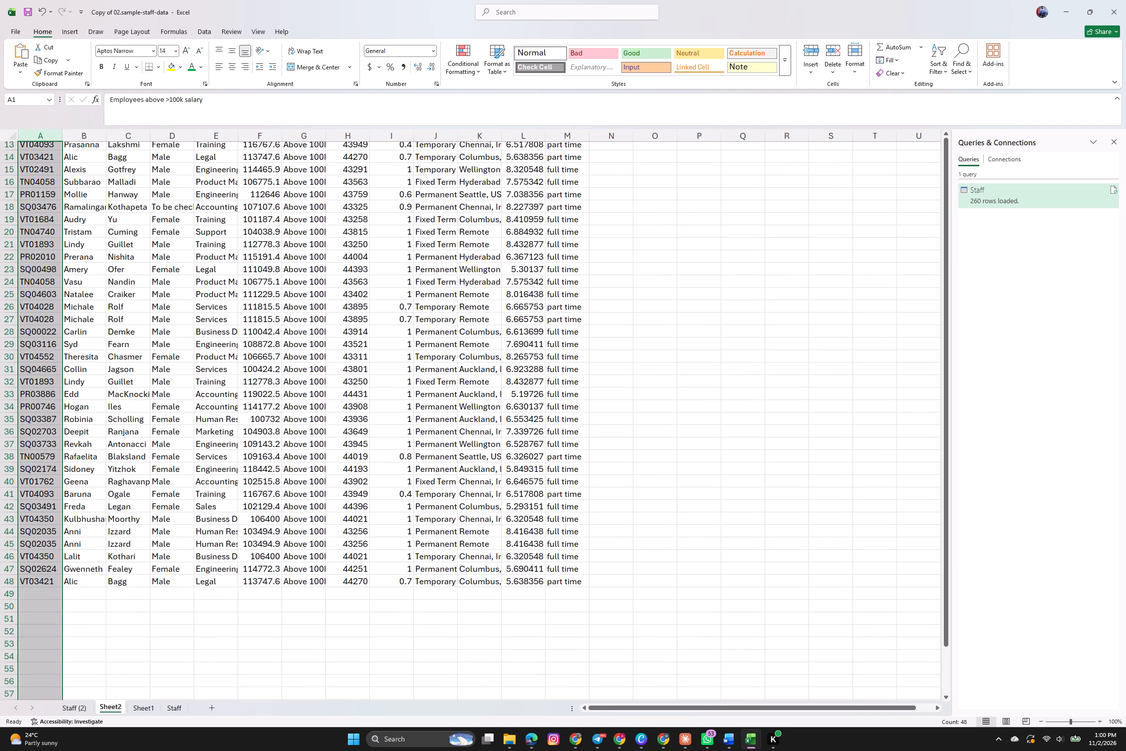
pyautogui.hscroll(1, 259, 437)
pyautogui.scroll(3, 259, 437)
pyautogui.scroll(-1, 259, 437)
pyautogui.click(80, 707)
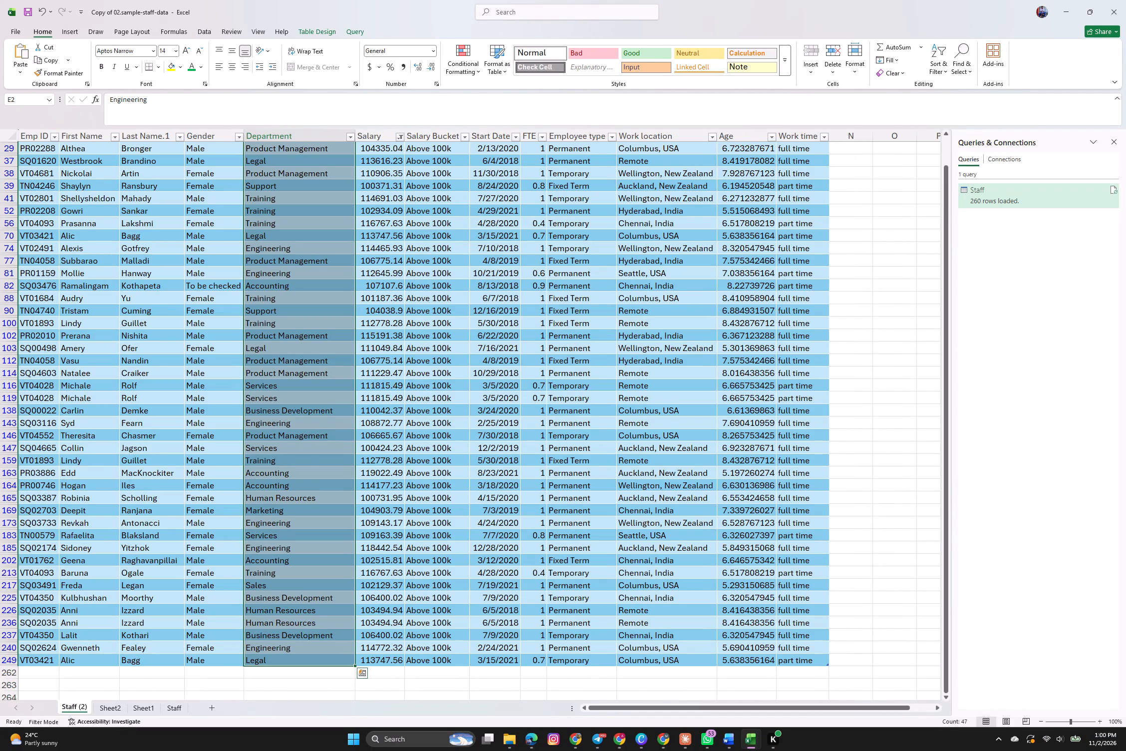
pyautogui.scroll(1, 193, 582)
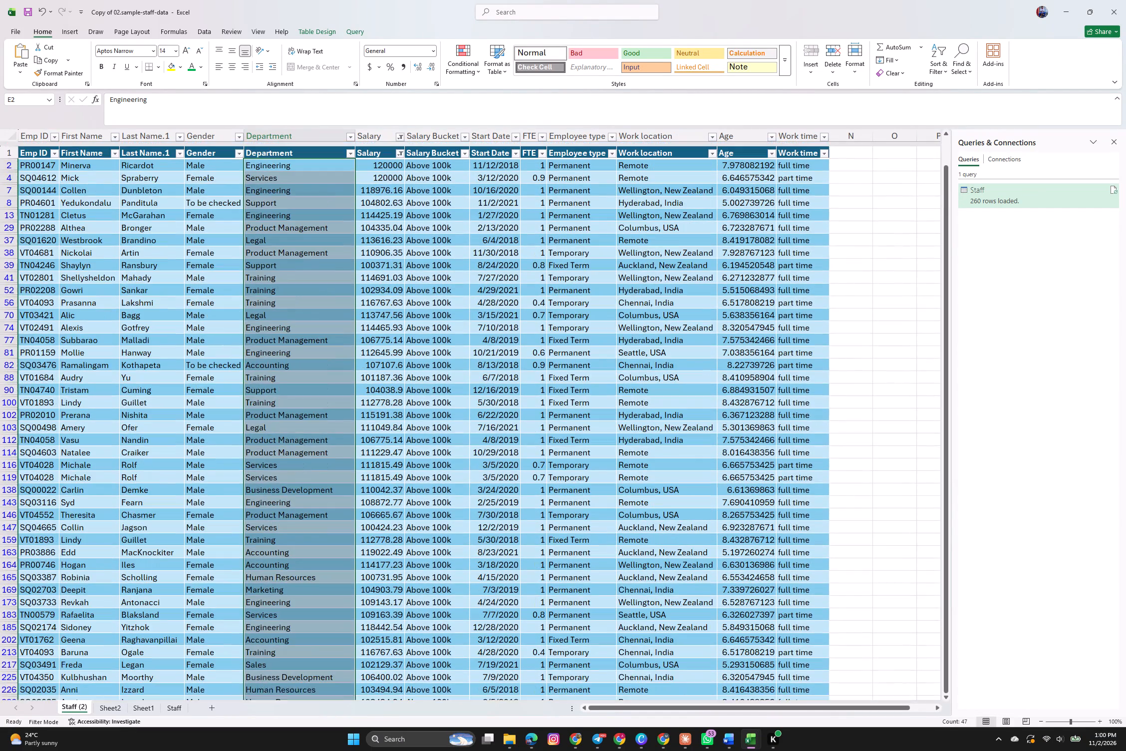
pyautogui.scroll(2, 193, 582)
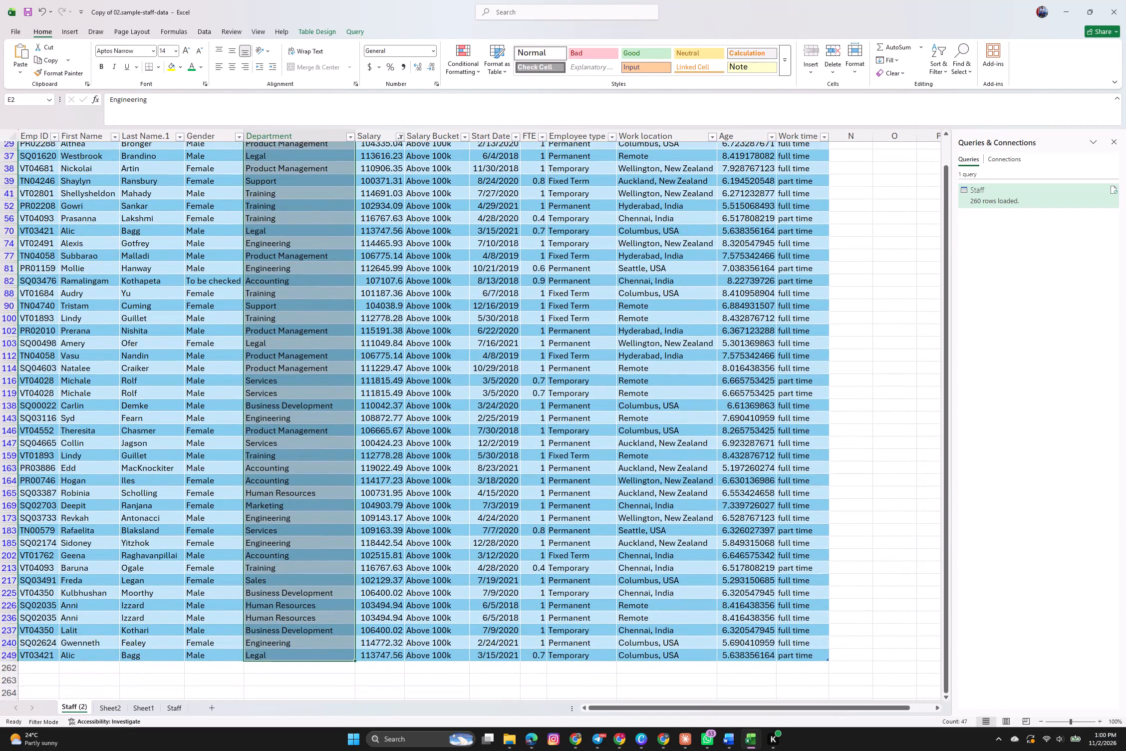
pyautogui.scroll(1, 193, 582)
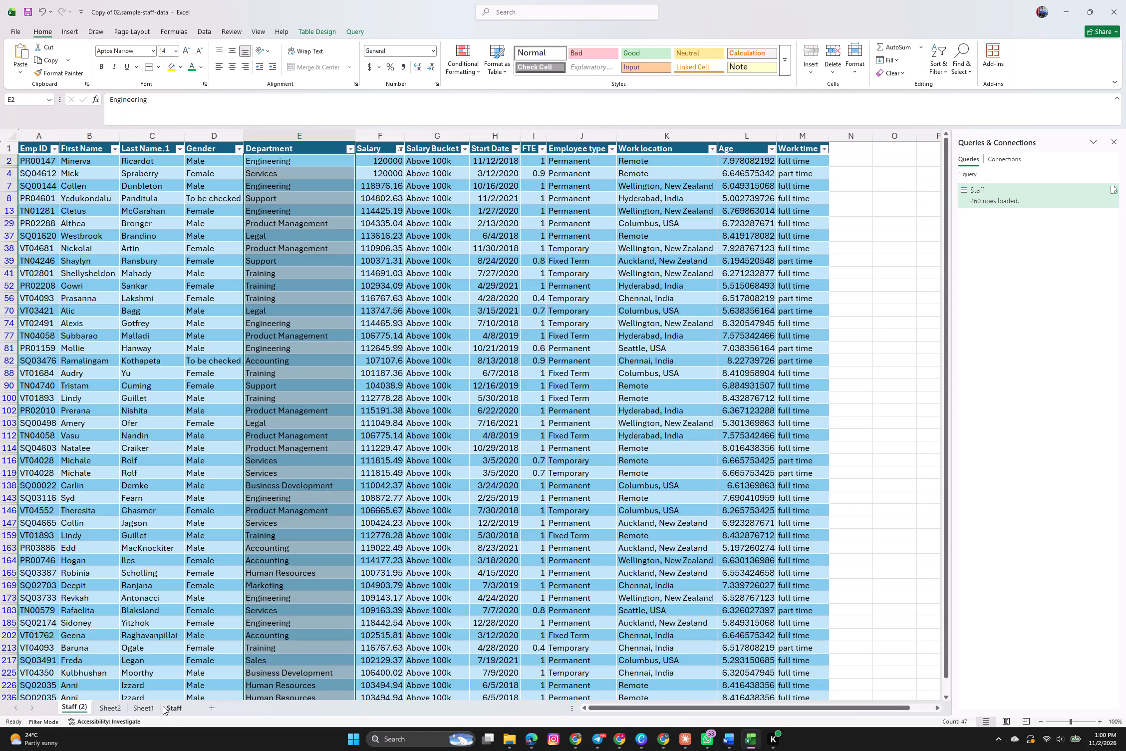
pyautogui.click(111, 707)
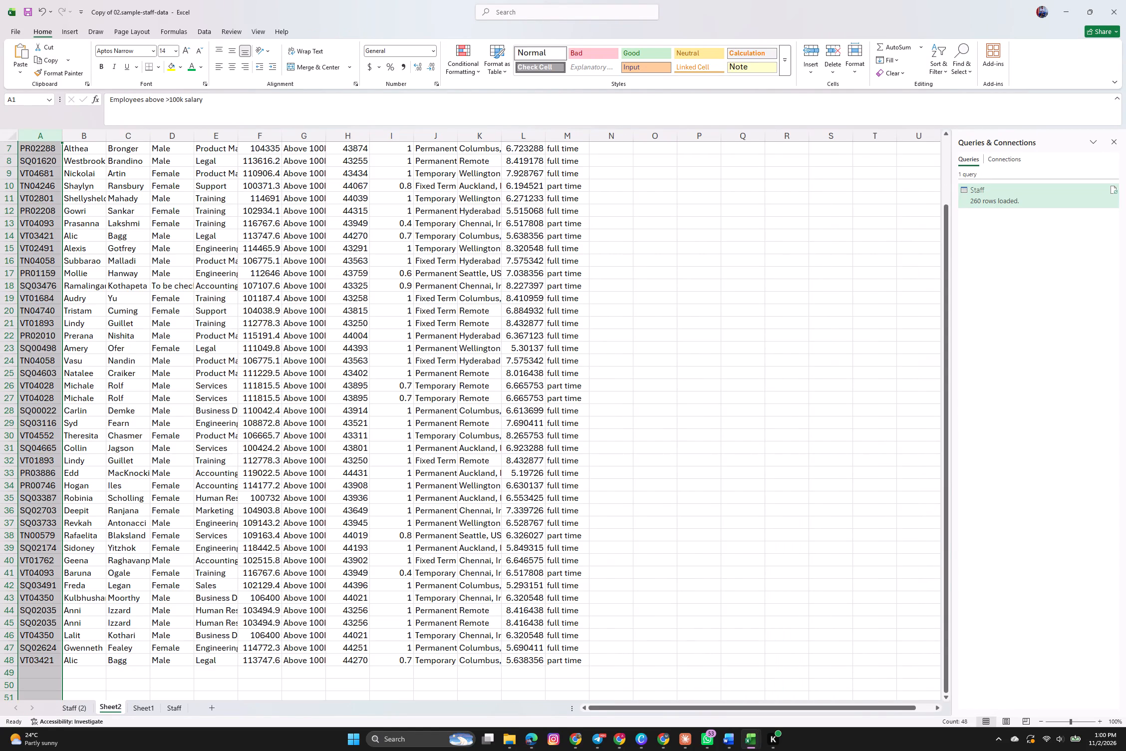
# Check how many employee records the FILTER formula returns by selecting column A from A2 to the last result row.
pyautogui.scroll(4, 305, 386)
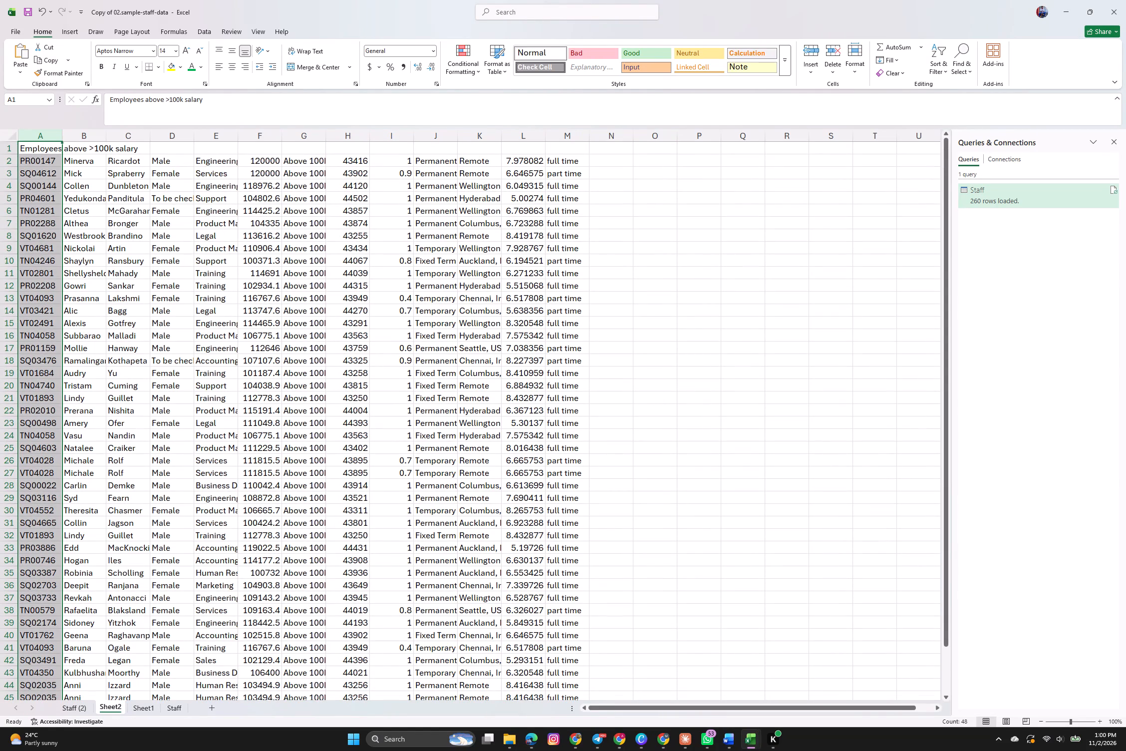
pyautogui.click(51, 160)
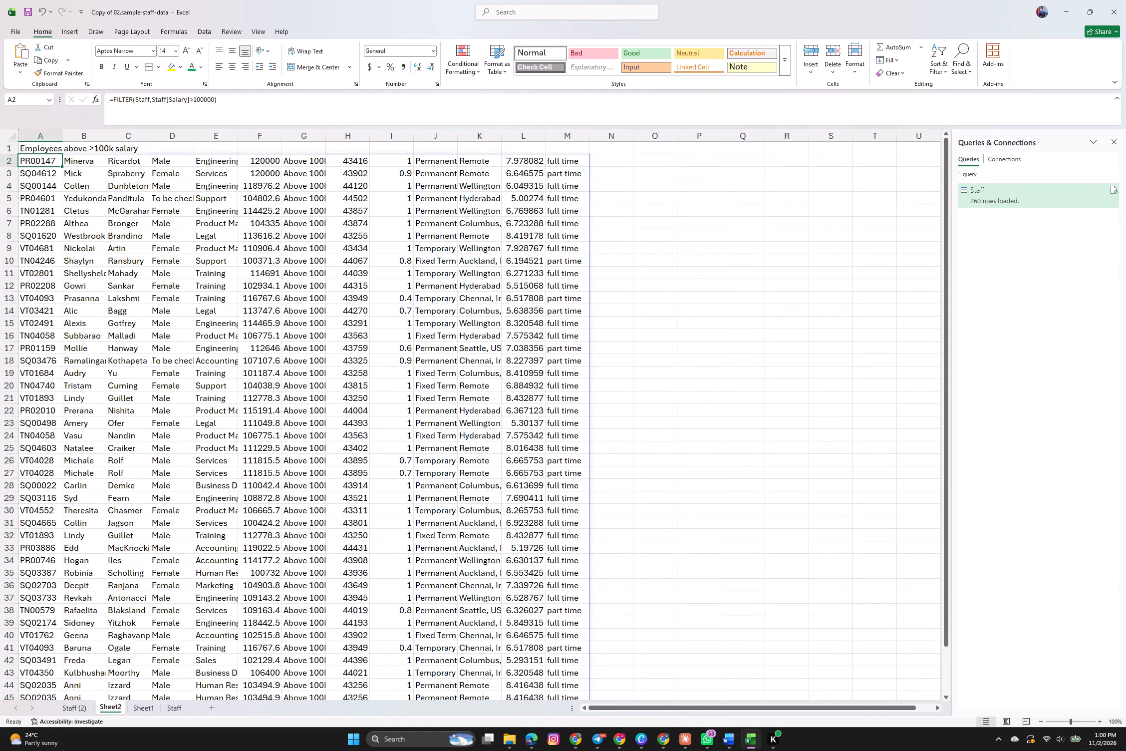
pyautogui.hotkey('ctrl', 'shift', 'Down')
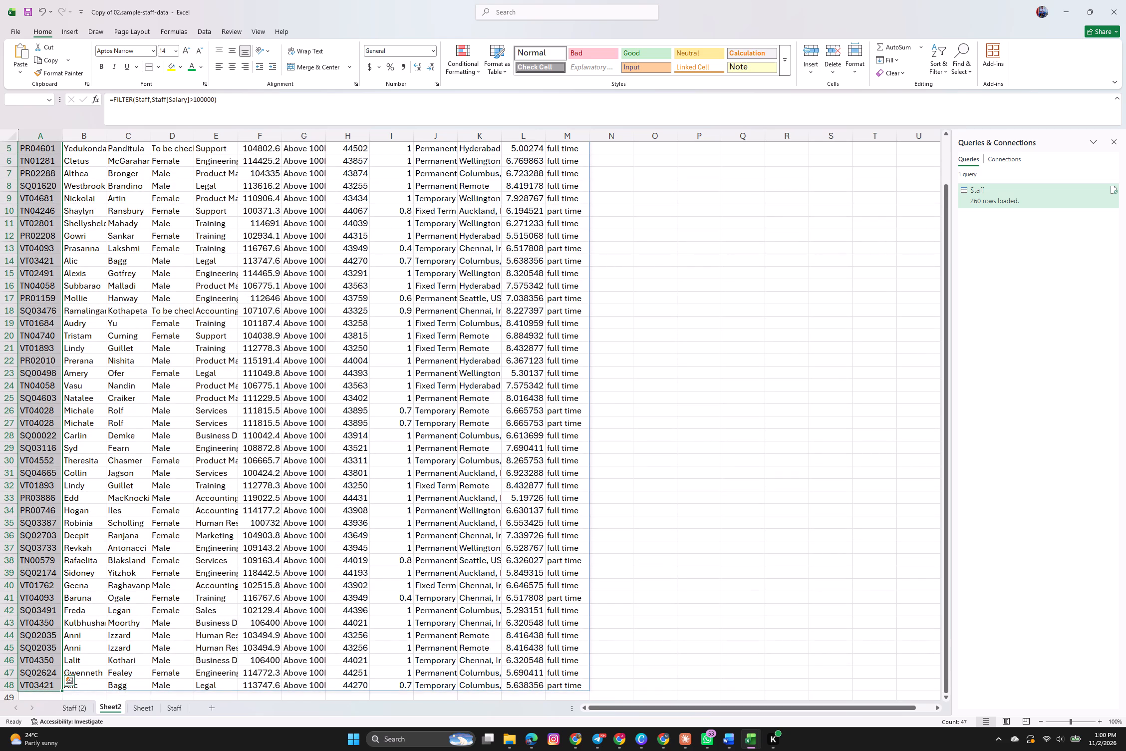
pyautogui.scroll(3, 45, 161)
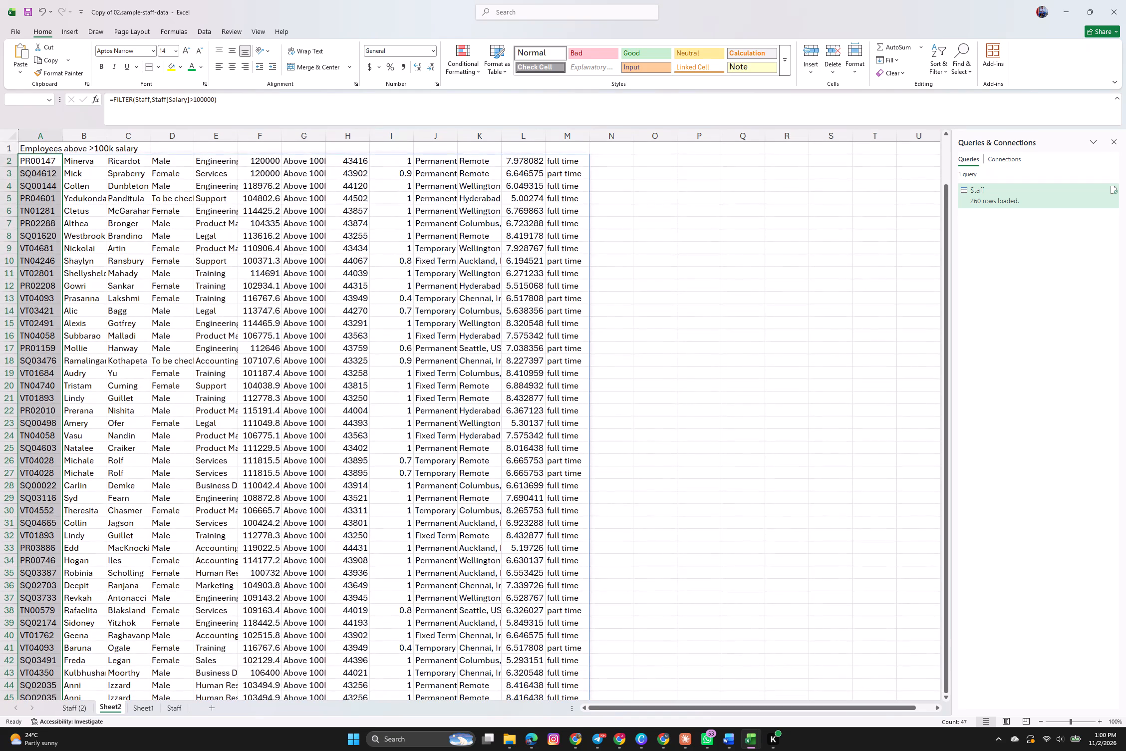
pyautogui.click(48, 161)
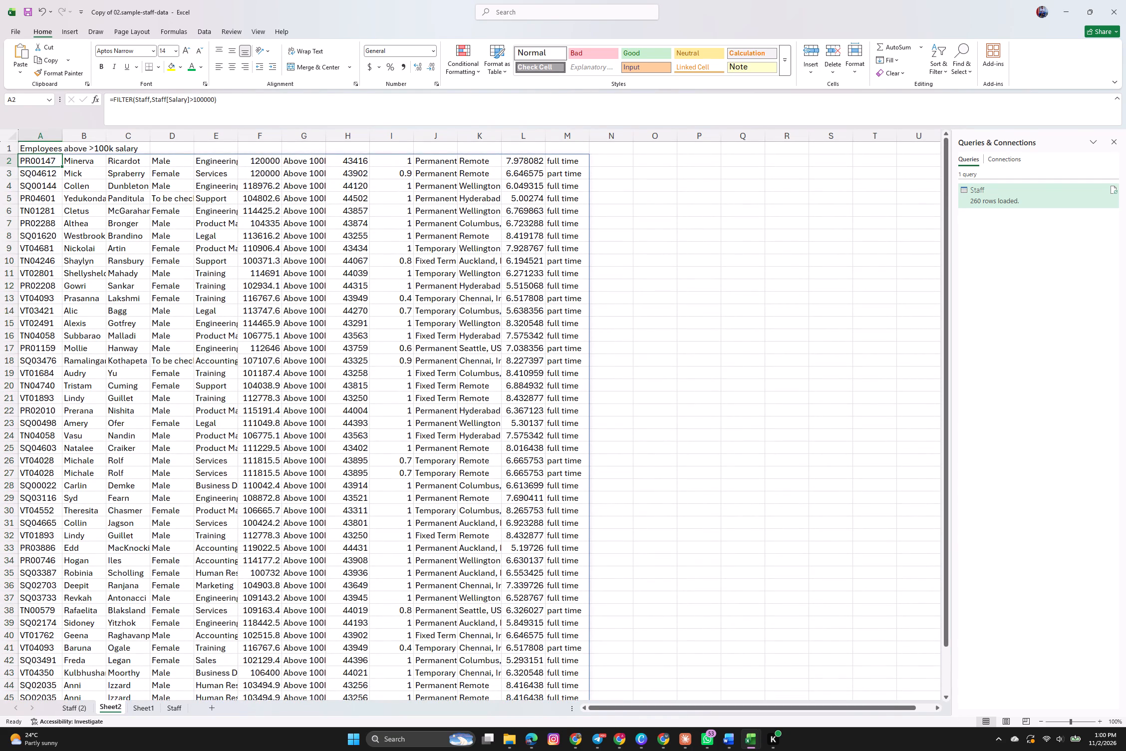
pyautogui.hotkey('ctrl', 'Down')
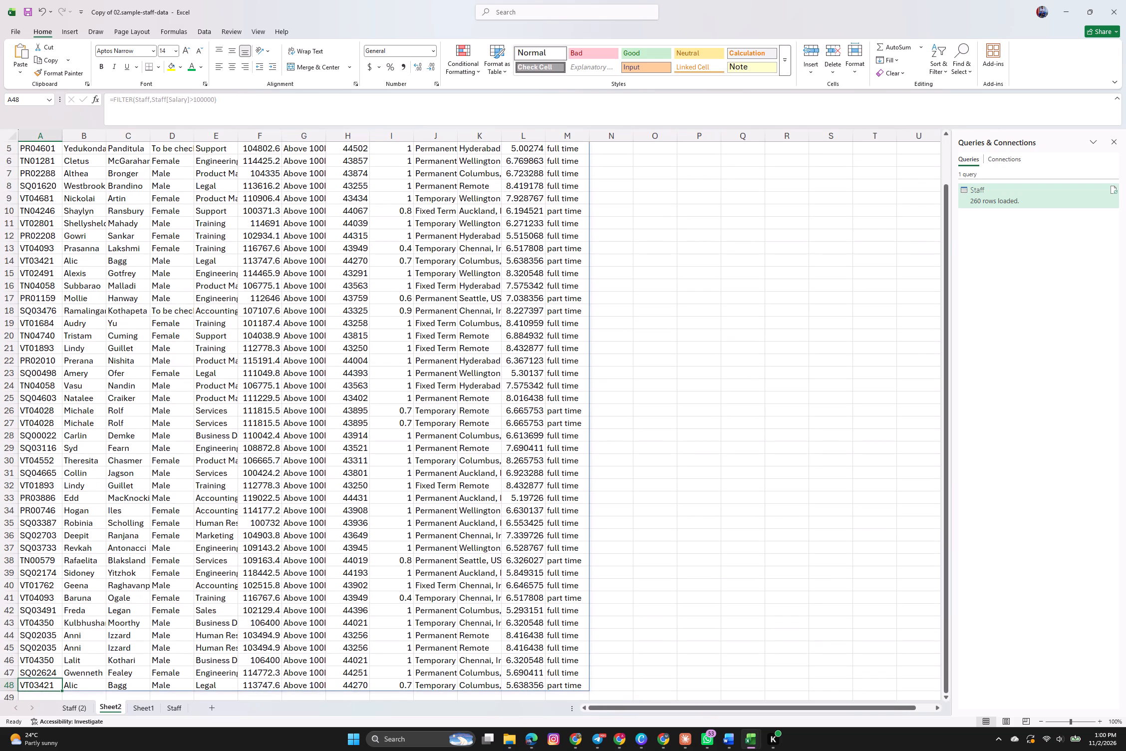
pyautogui.scroll(7, 38, 170)
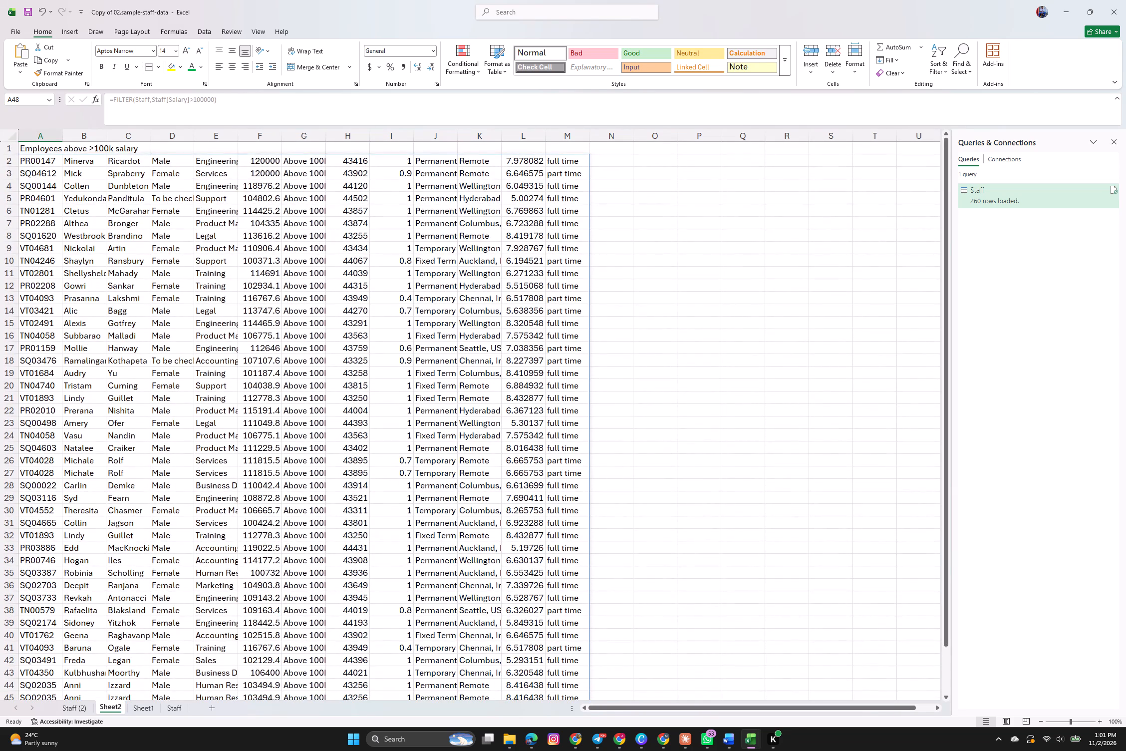
pyautogui.click(43, 164)
pyautogui.hotkey('ctrl', 'shift', 'Down')
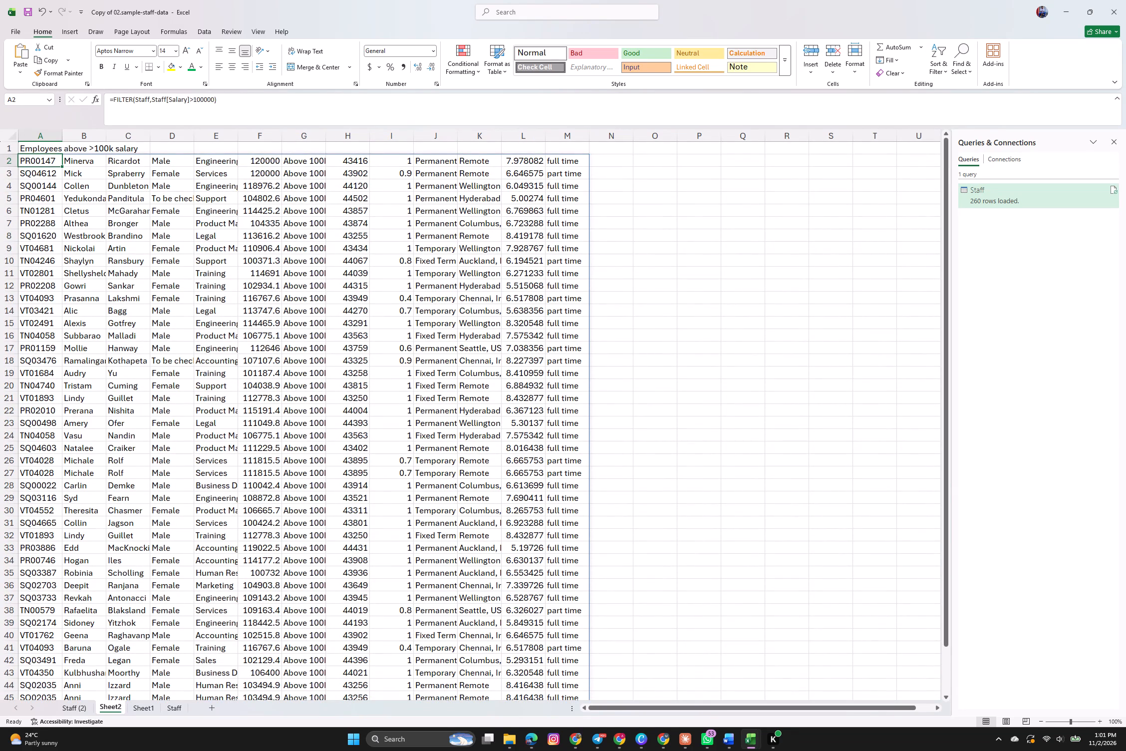
pyautogui.scroll(5, 43, 164)
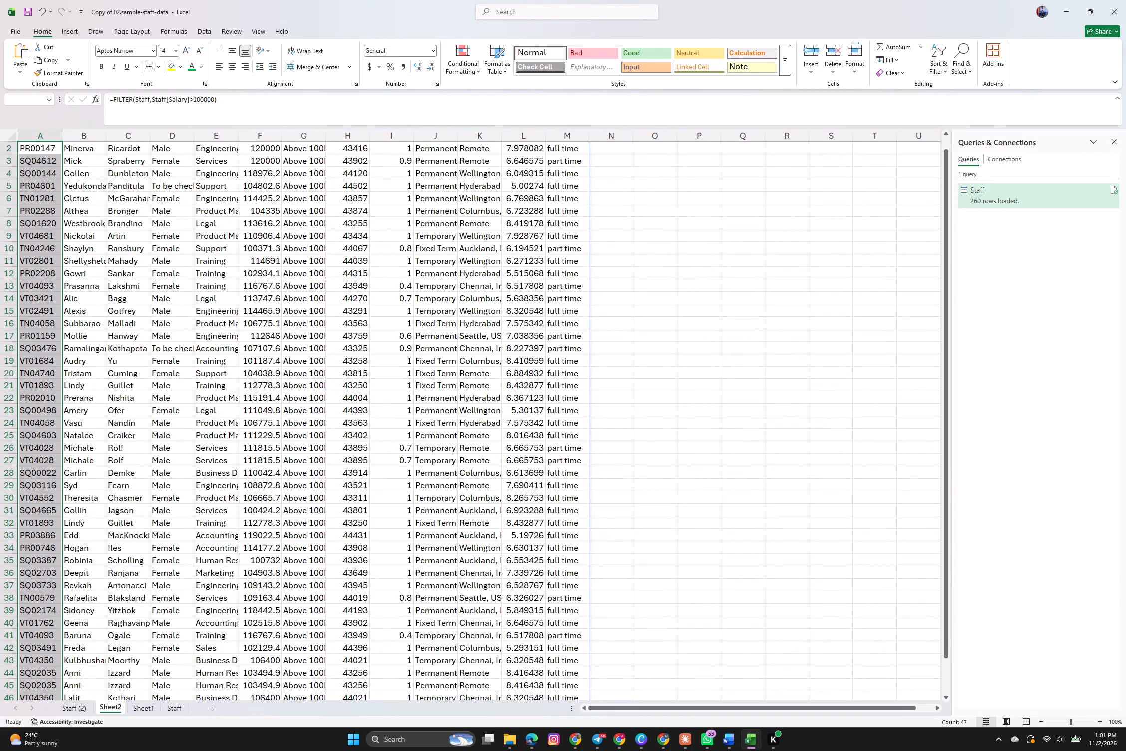
pyautogui.scroll(2, 159, 277)
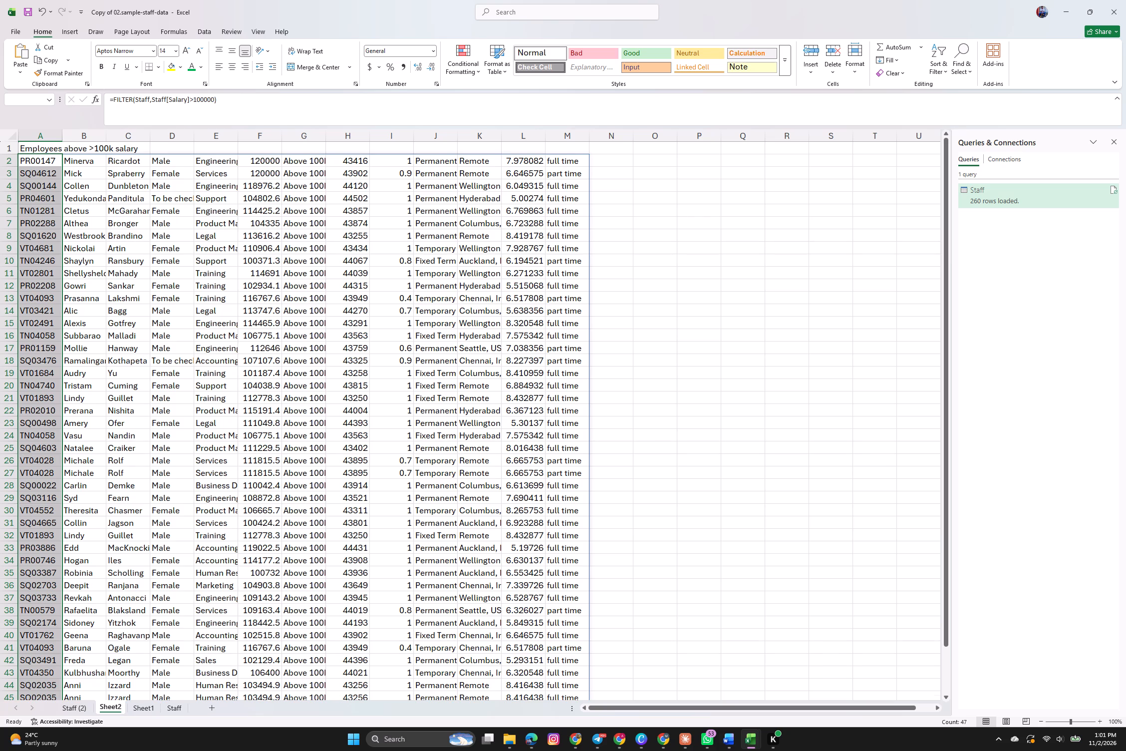
pyautogui.scroll(10, 330, 304)
# Format all of column H on Sheet2, which holds date serial numbers, as Short Date.
pyautogui.click(359, 162)
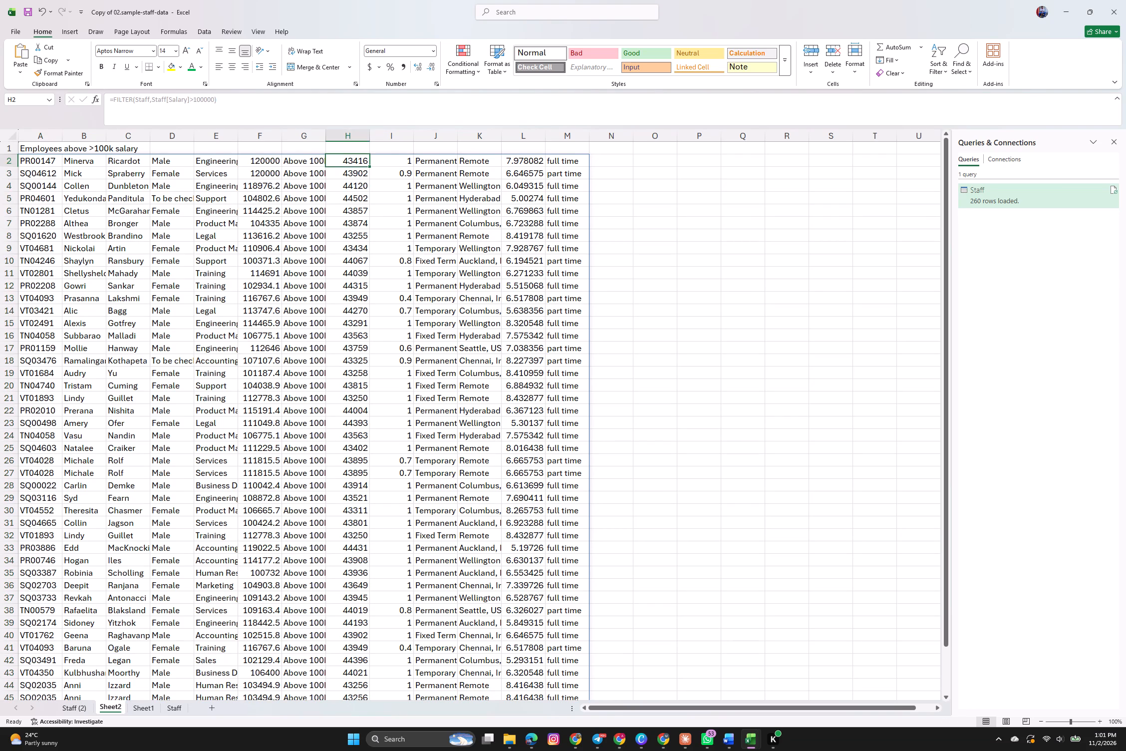
pyautogui.click(351, 151)
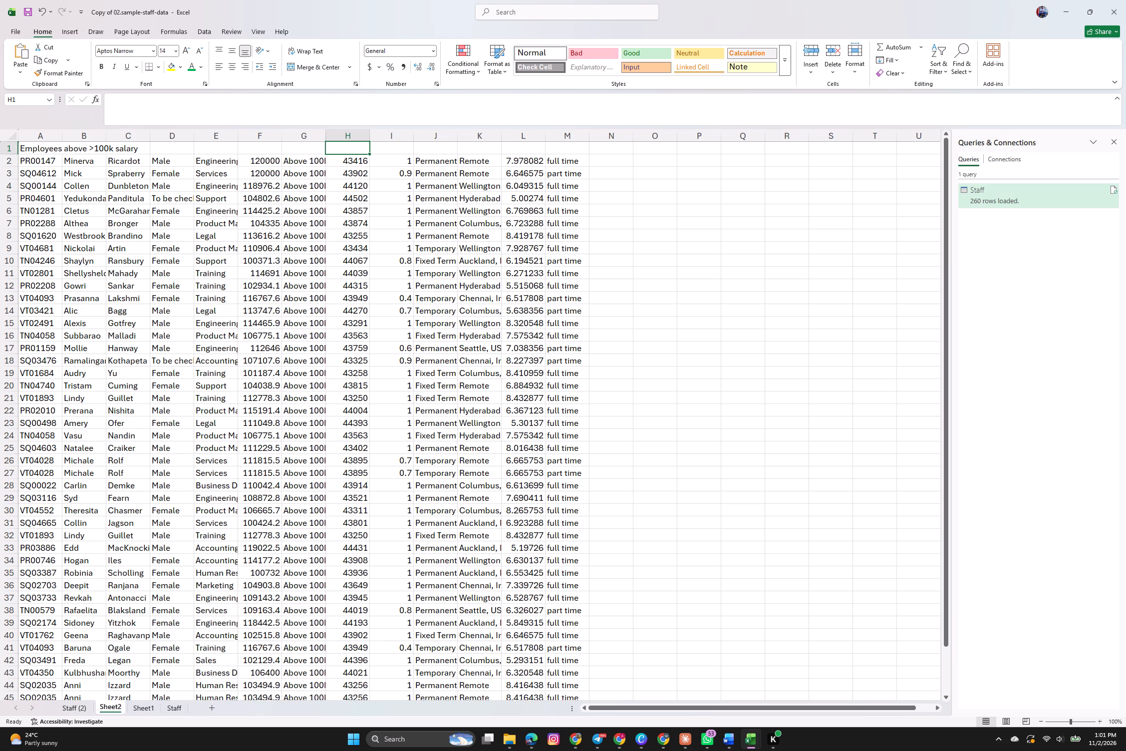
pyautogui.hotkey('ctrl', 'shift', 'Down')
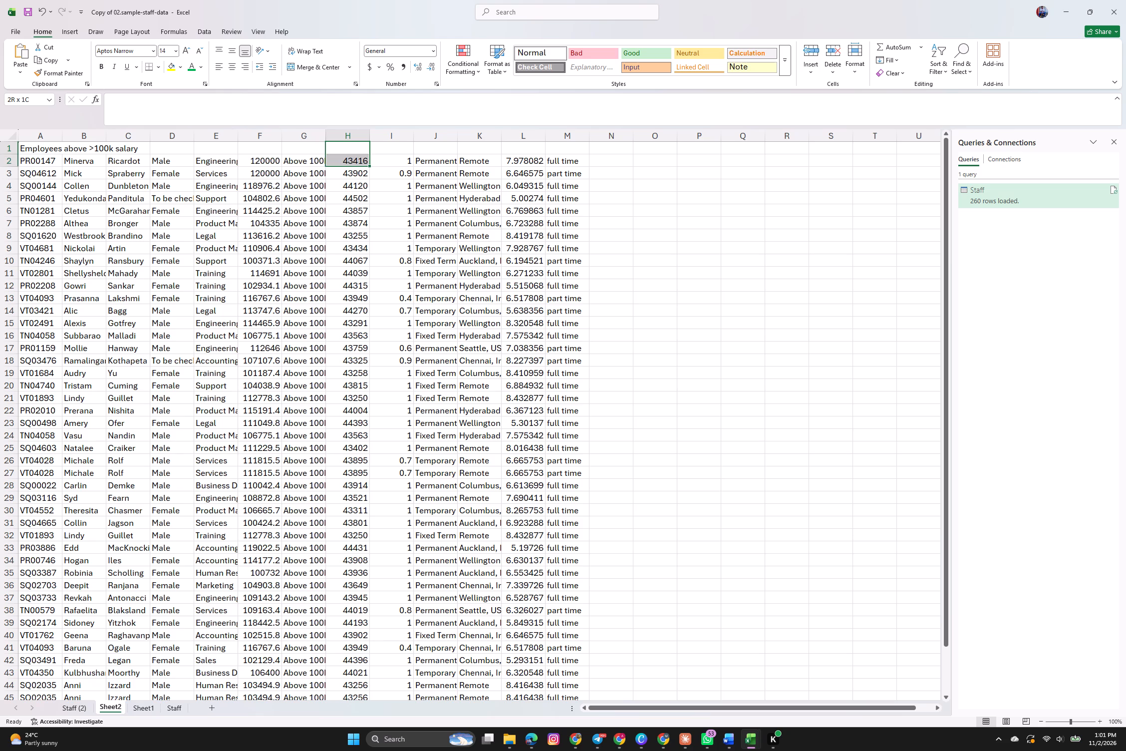
pyautogui.click(354, 149)
pyautogui.hotkey('ctrl', 'shift', 'Down')
pyautogui.press('Down')
pyautogui.press('Down')
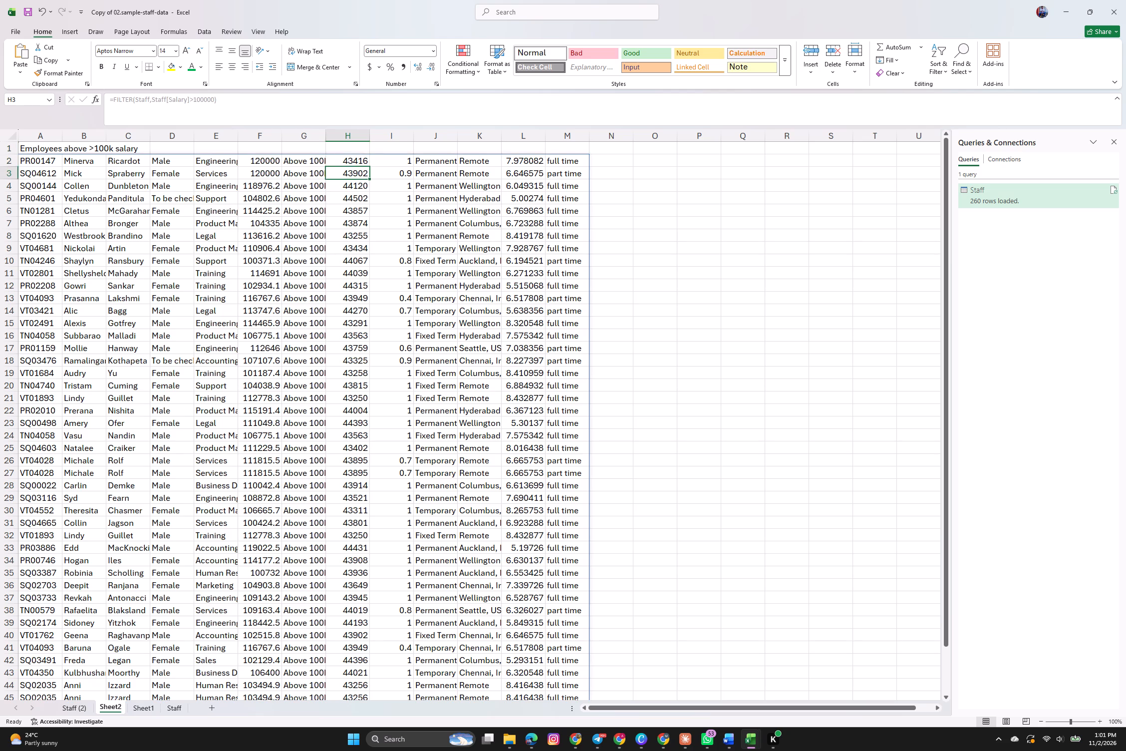
pyautogui.click(355, 144)
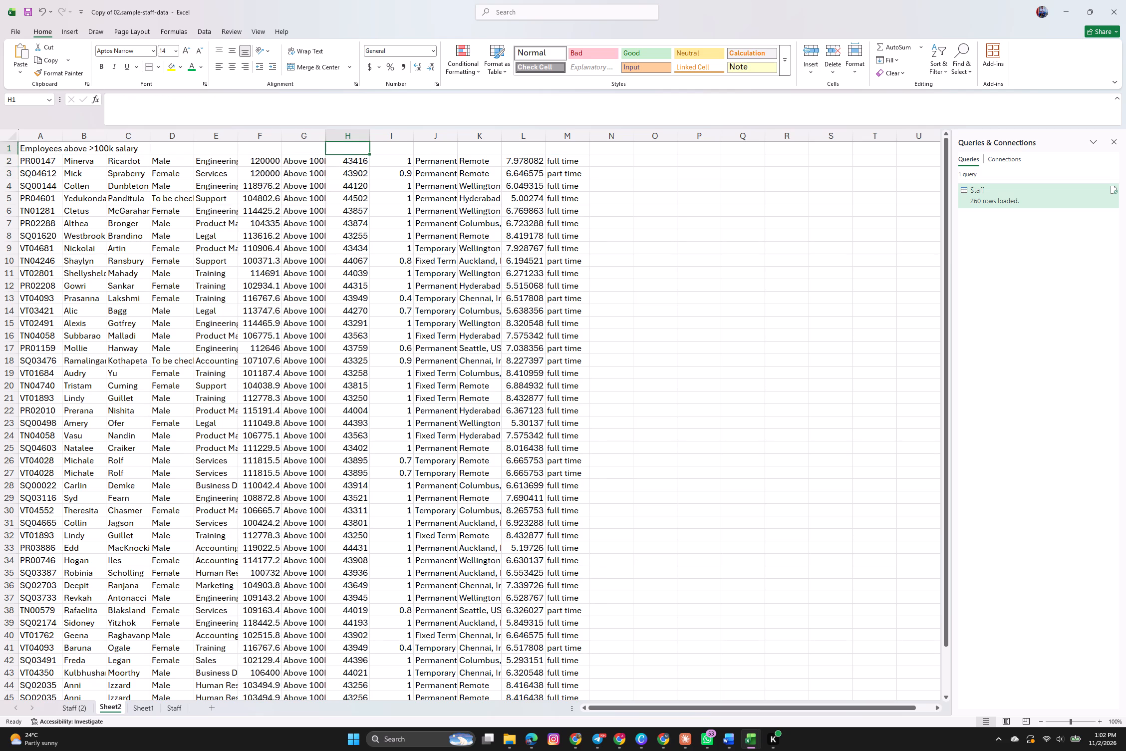
pyautogui.hotkey('ctrl', 'shift', 'Down')
pyautogui.scroll(2, 353, 181)
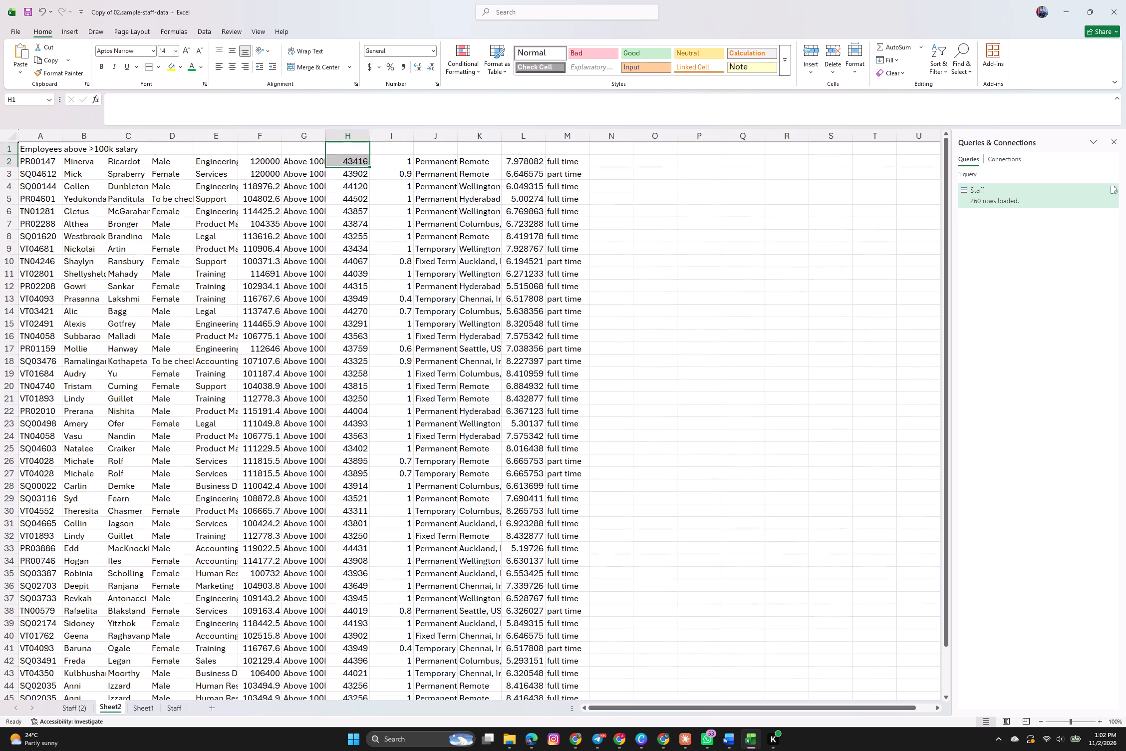
pyautogui.click(352, 138)
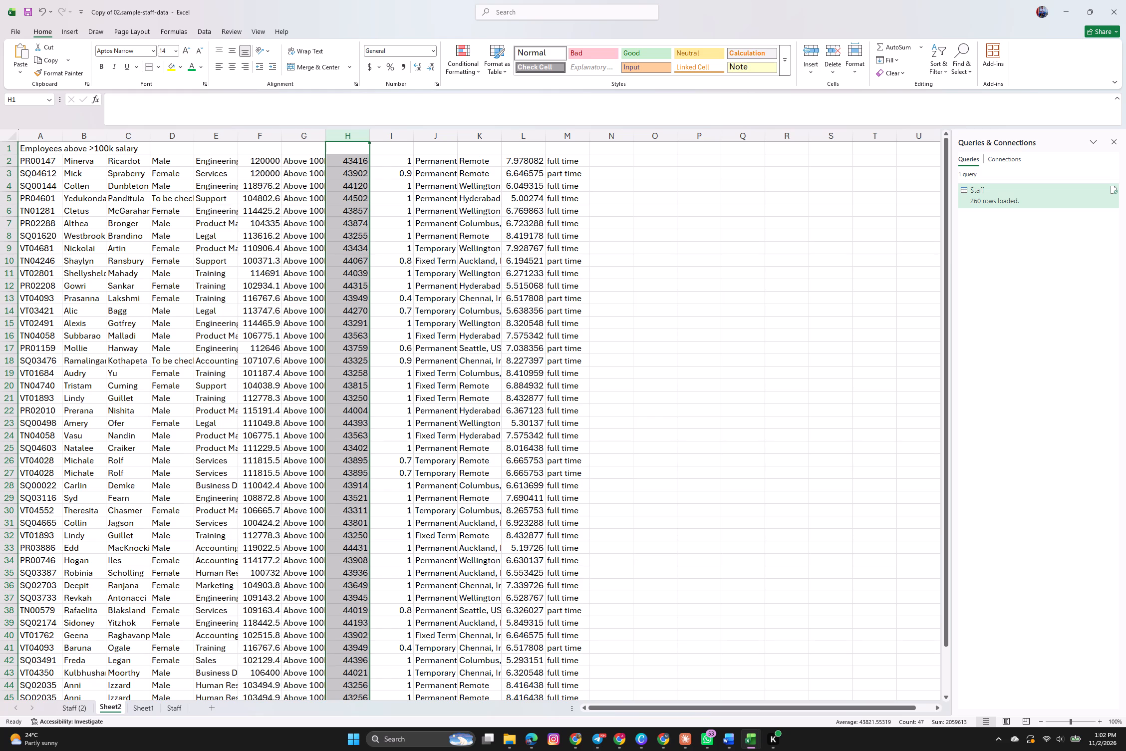
pyautogui.click(434, 49)
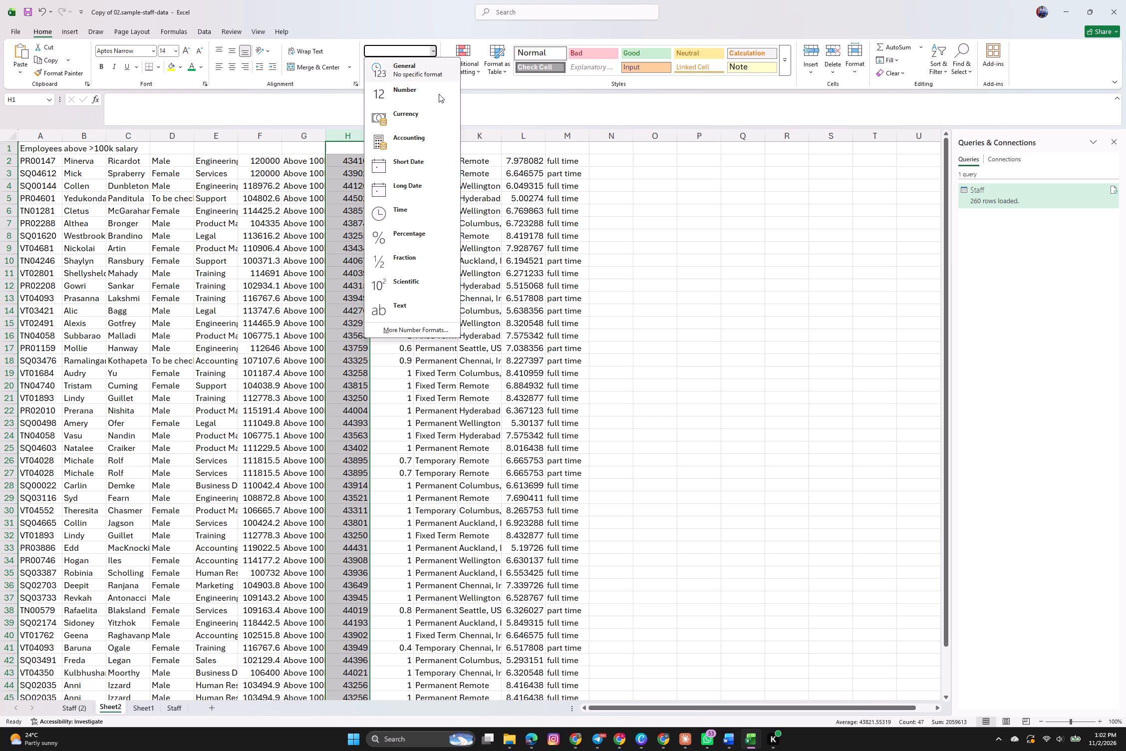
pyautogui.click(405, 162)
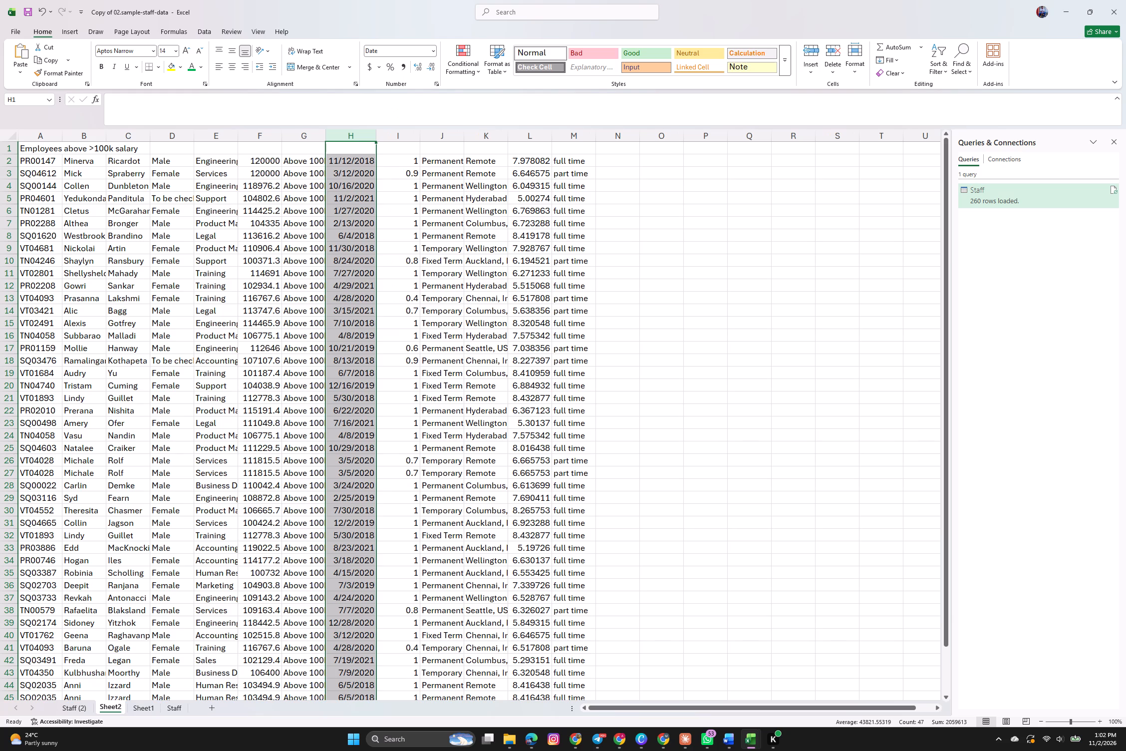
# Select column L on Sheet2 and open the number format choices for its decimal values.
pyautogui.click(534, 138)
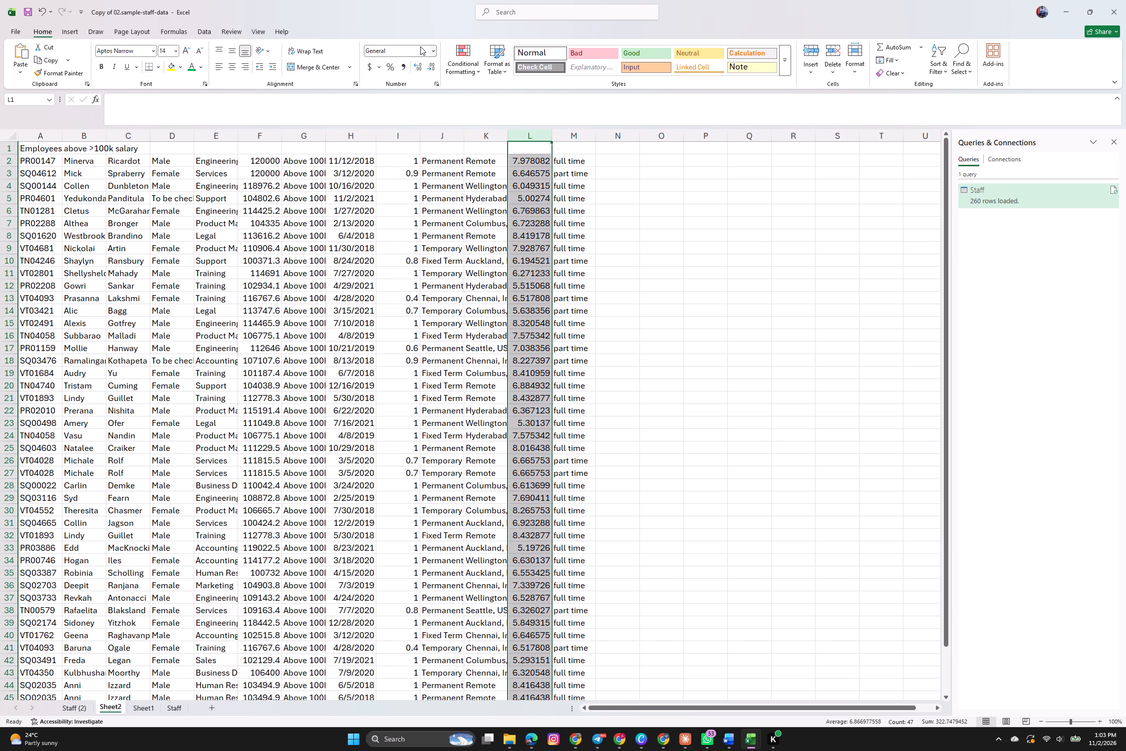
pyautogui.click(431, 51)
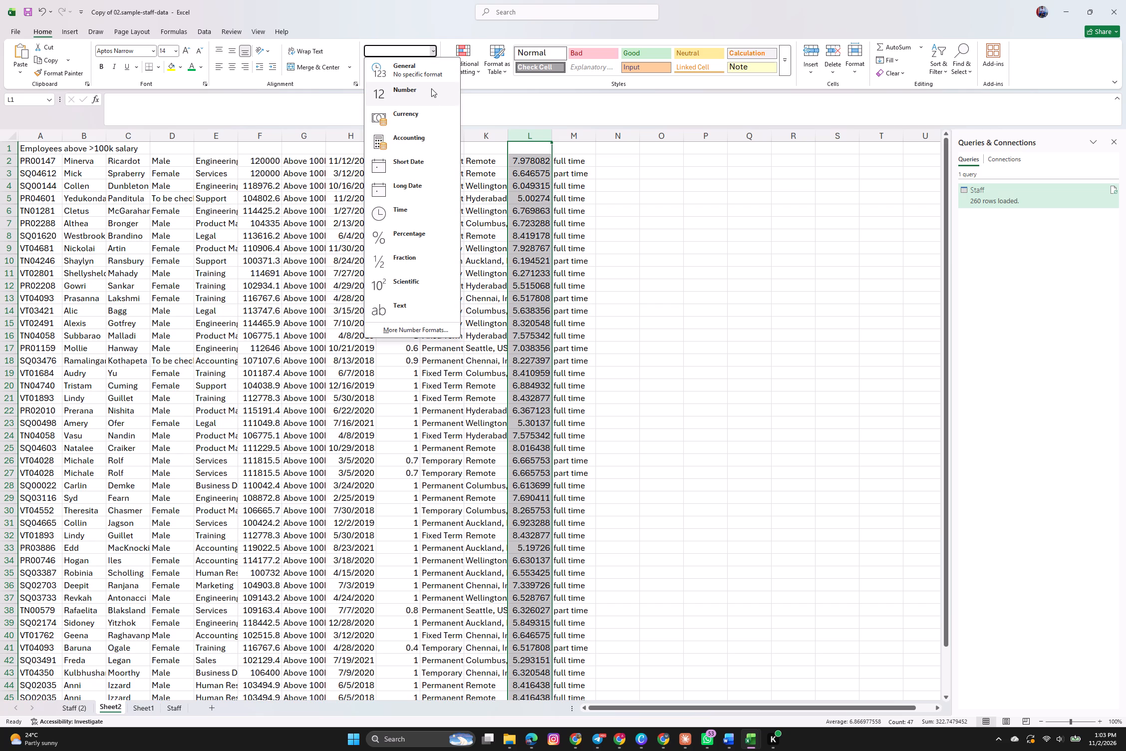
pyautogui.click(431, 48)
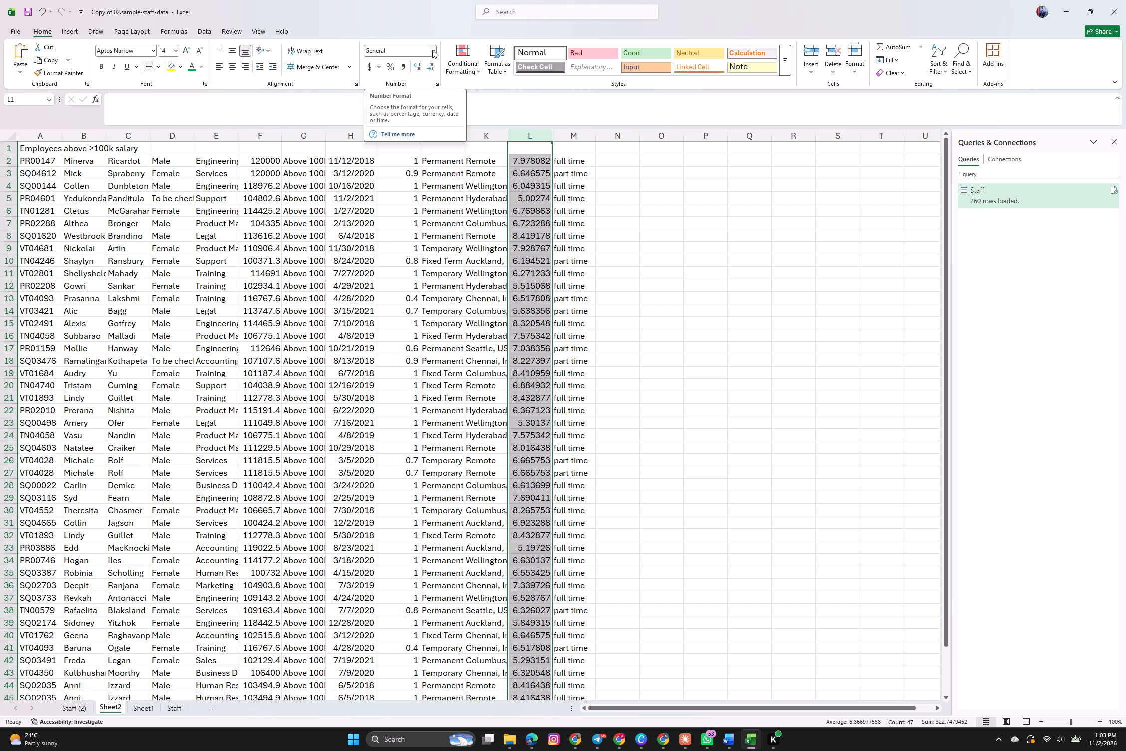
pyautogui.click(433, 48)
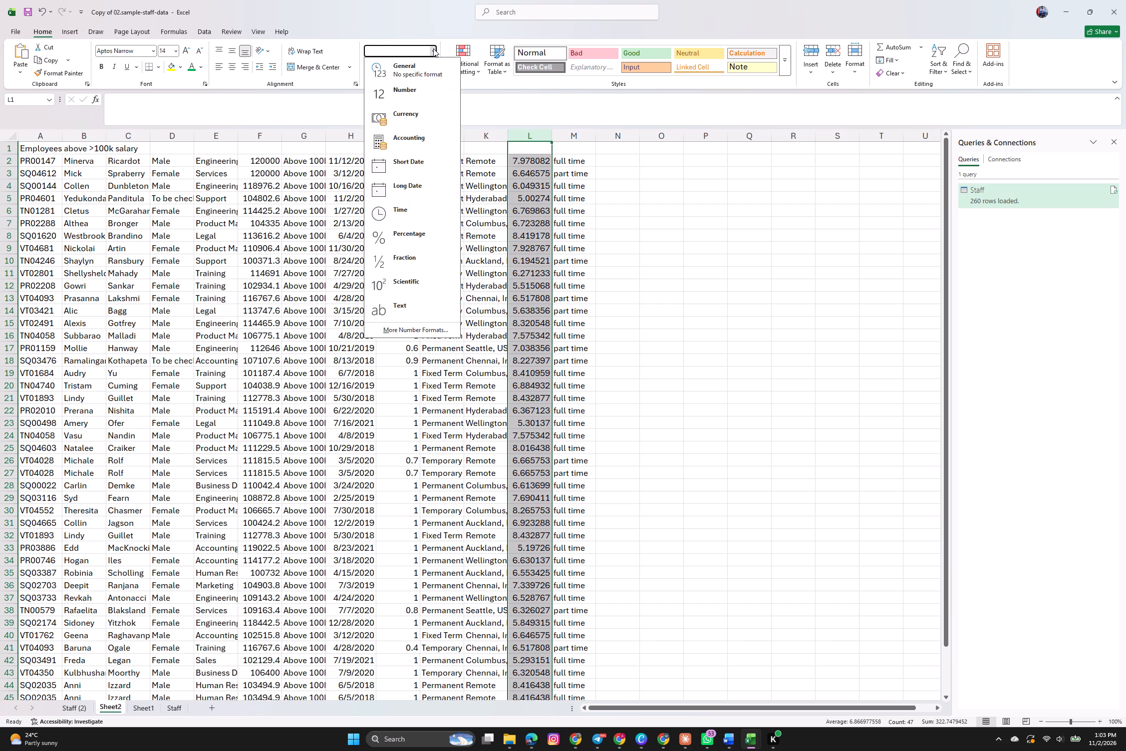
pyautogui.click(433, 48)
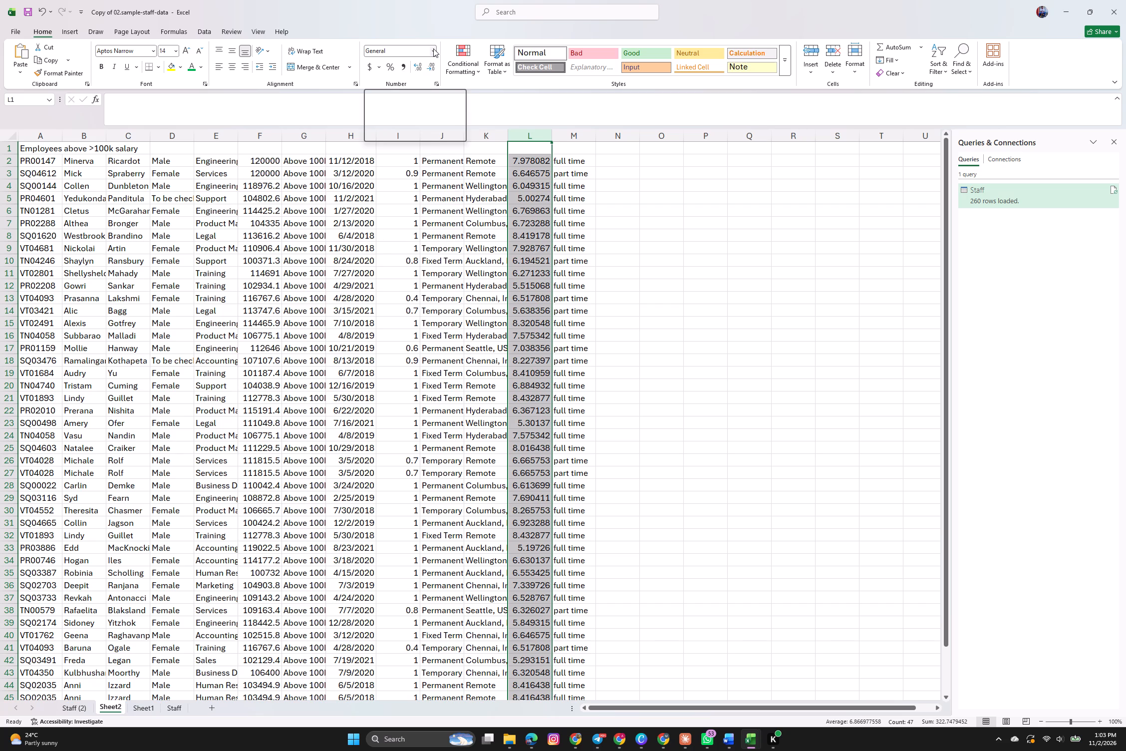
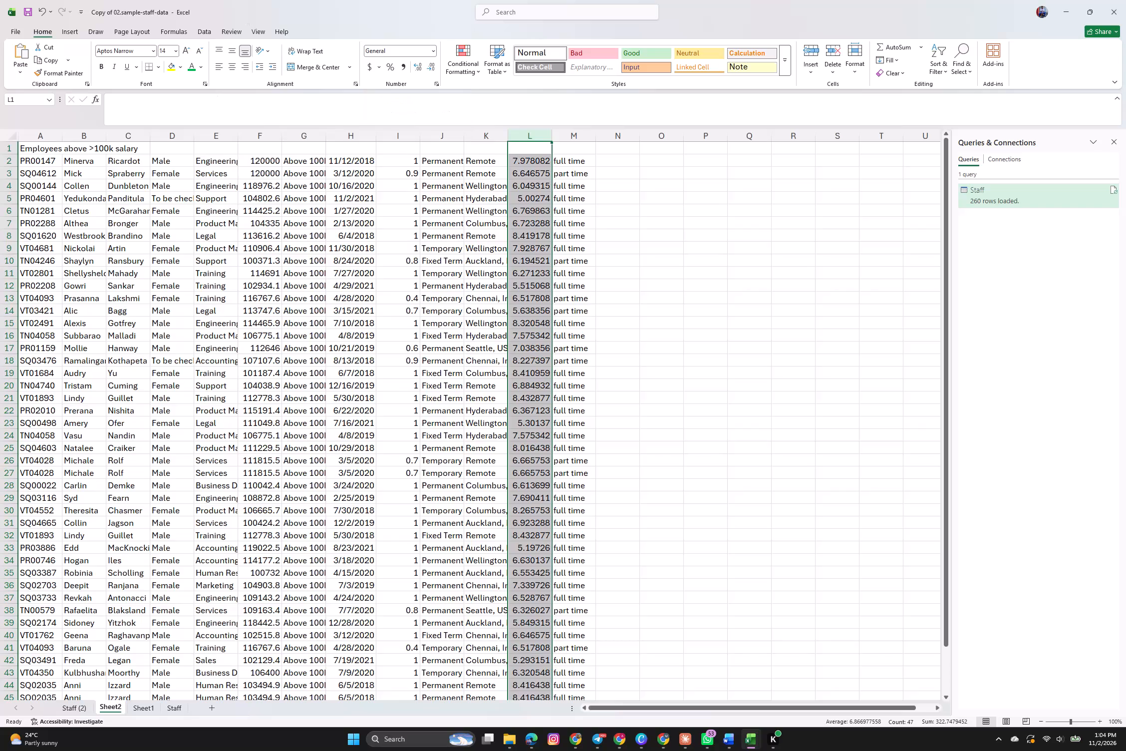
# Apply the dollar Accounting number format to the salary values in column F on Sheet2.
pyautogui.click(260, 134)
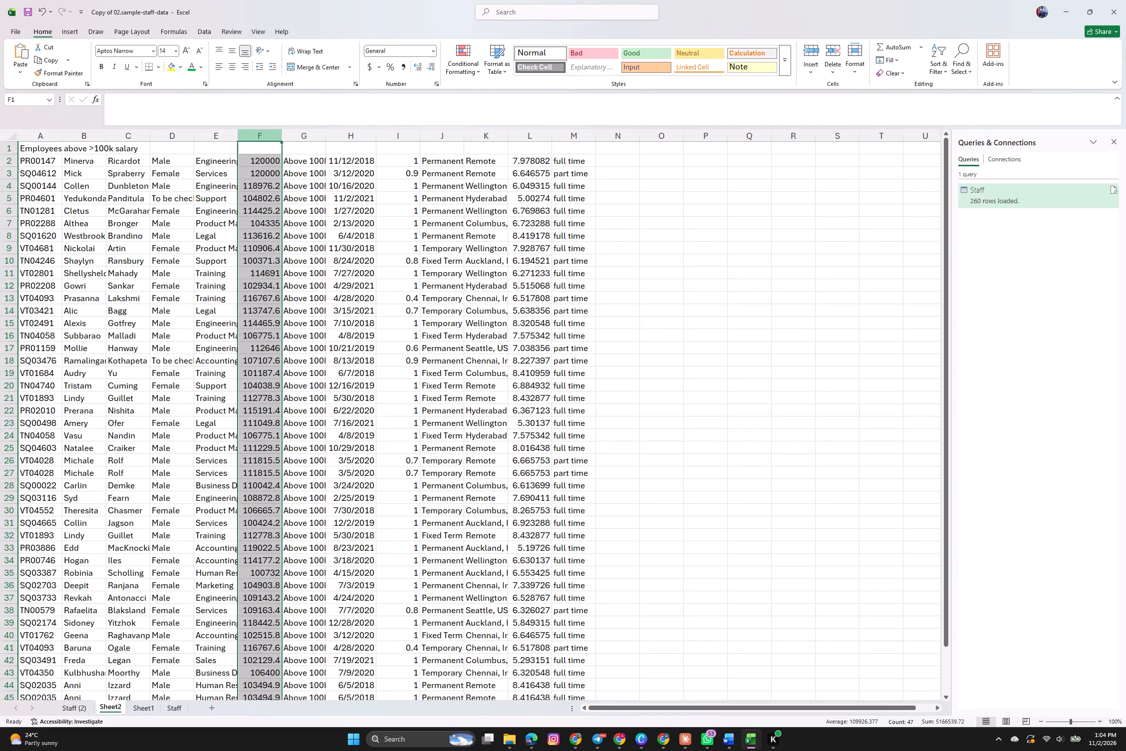
pyautogui.click(367, 69)
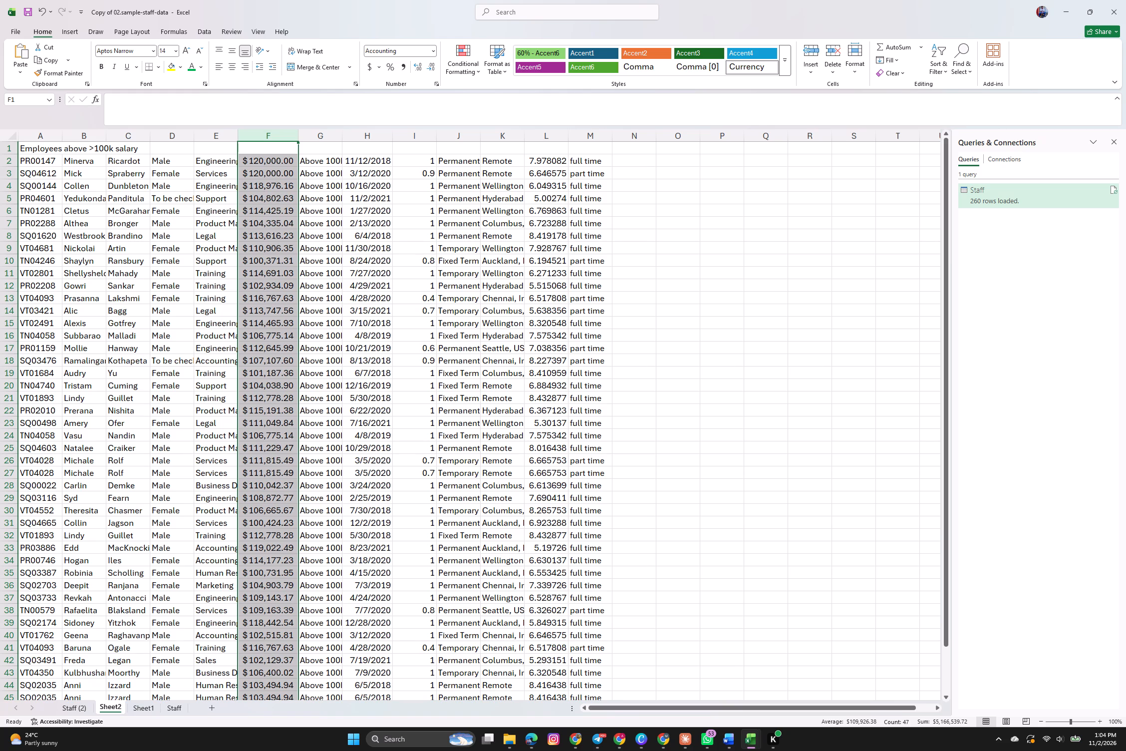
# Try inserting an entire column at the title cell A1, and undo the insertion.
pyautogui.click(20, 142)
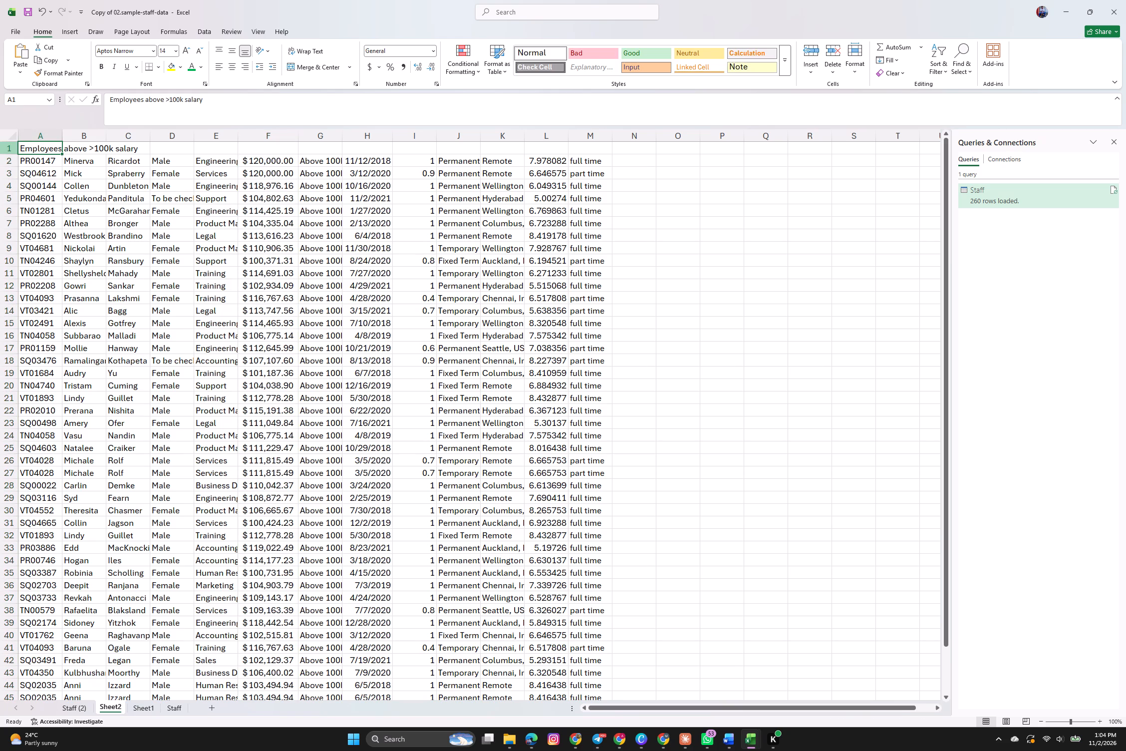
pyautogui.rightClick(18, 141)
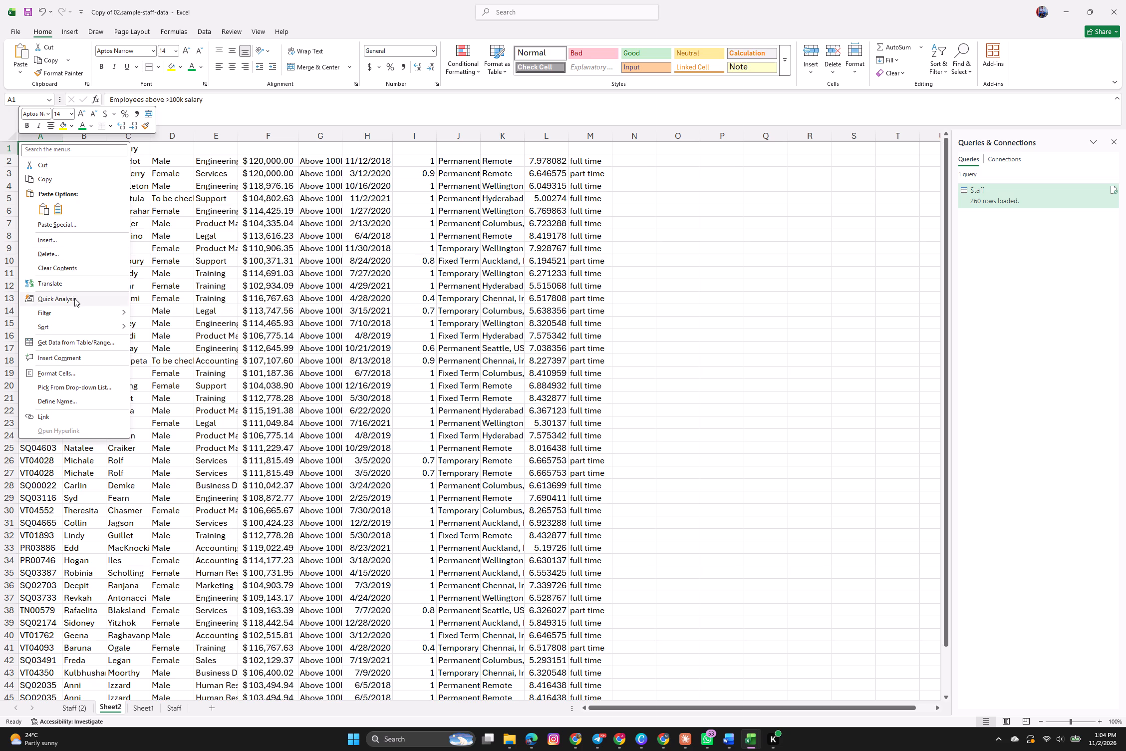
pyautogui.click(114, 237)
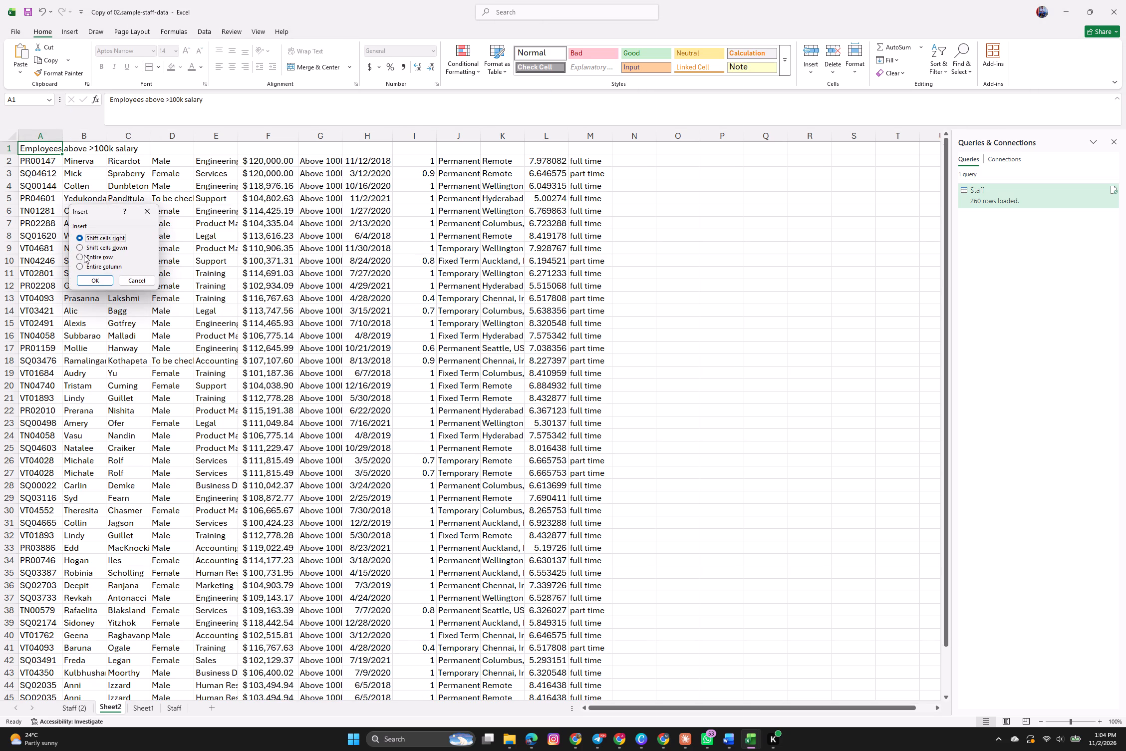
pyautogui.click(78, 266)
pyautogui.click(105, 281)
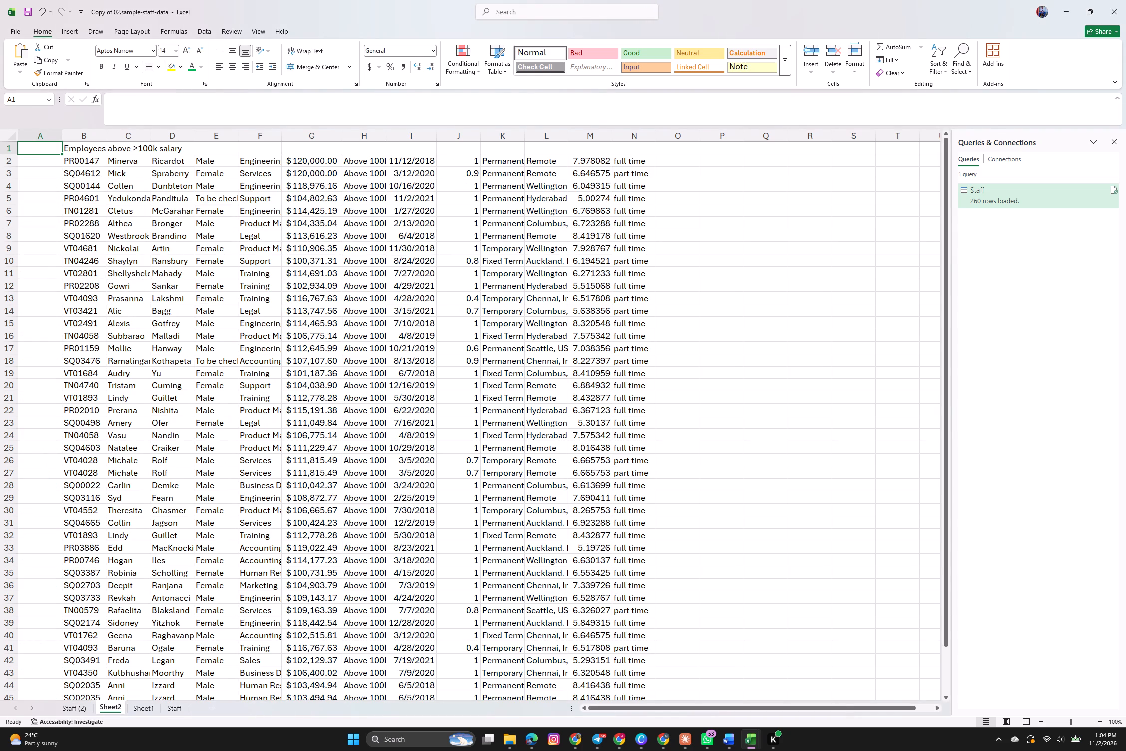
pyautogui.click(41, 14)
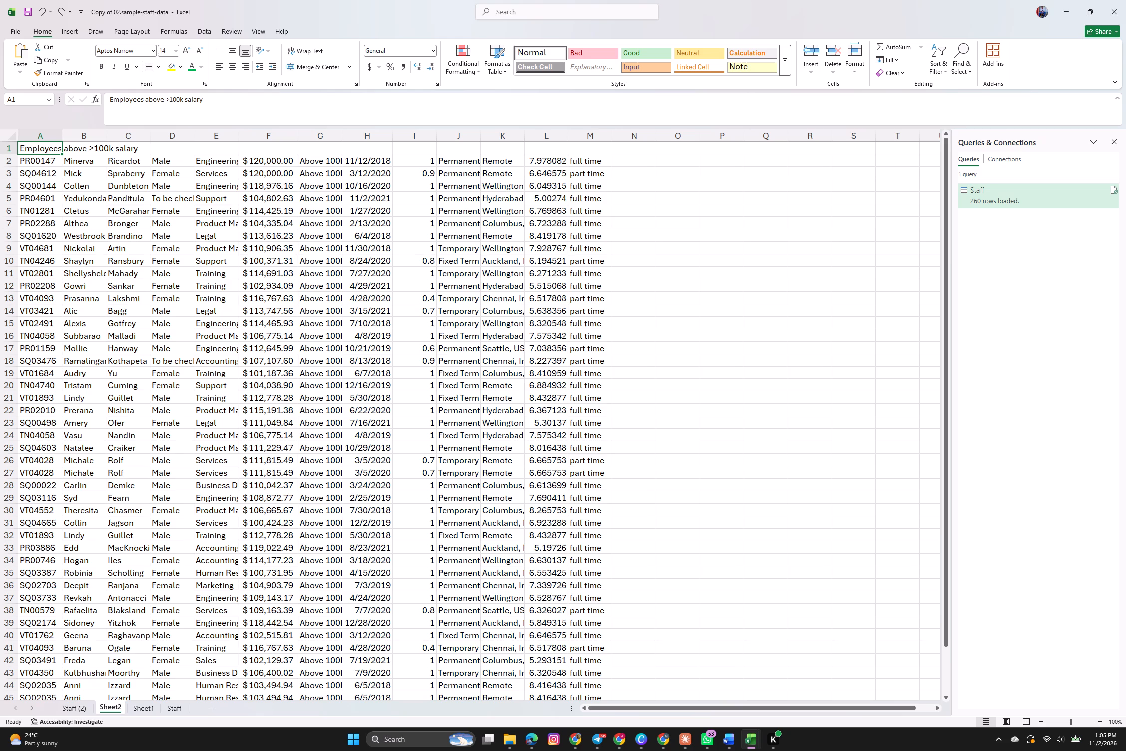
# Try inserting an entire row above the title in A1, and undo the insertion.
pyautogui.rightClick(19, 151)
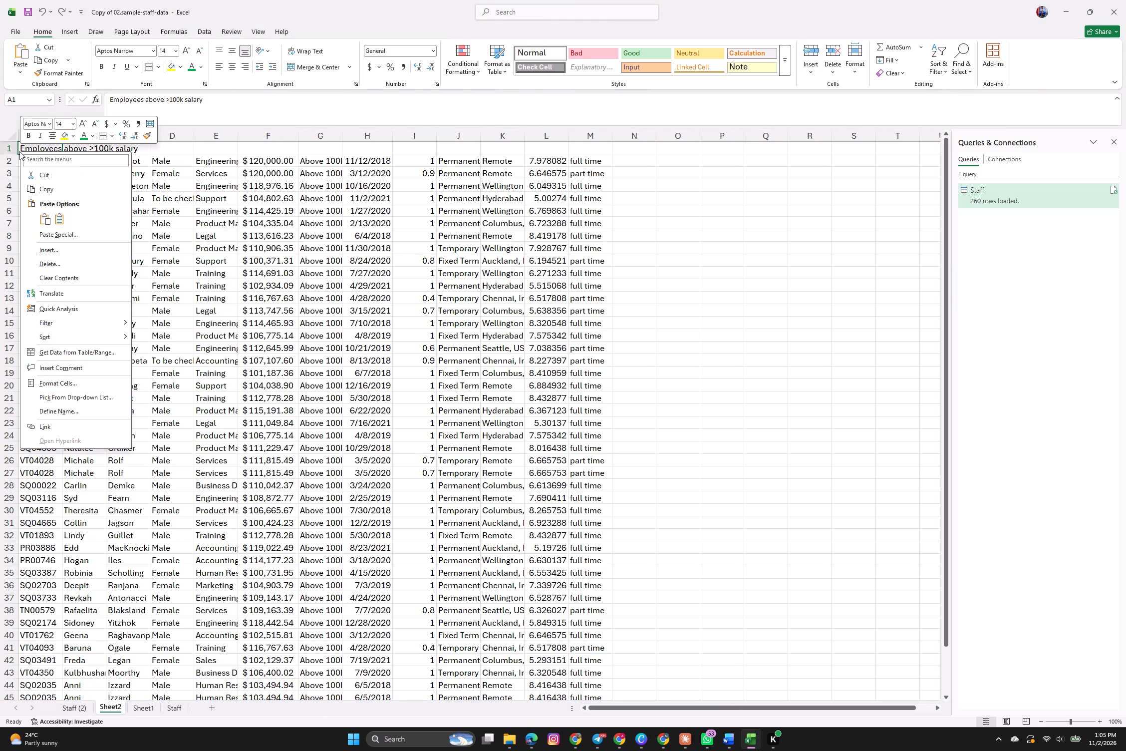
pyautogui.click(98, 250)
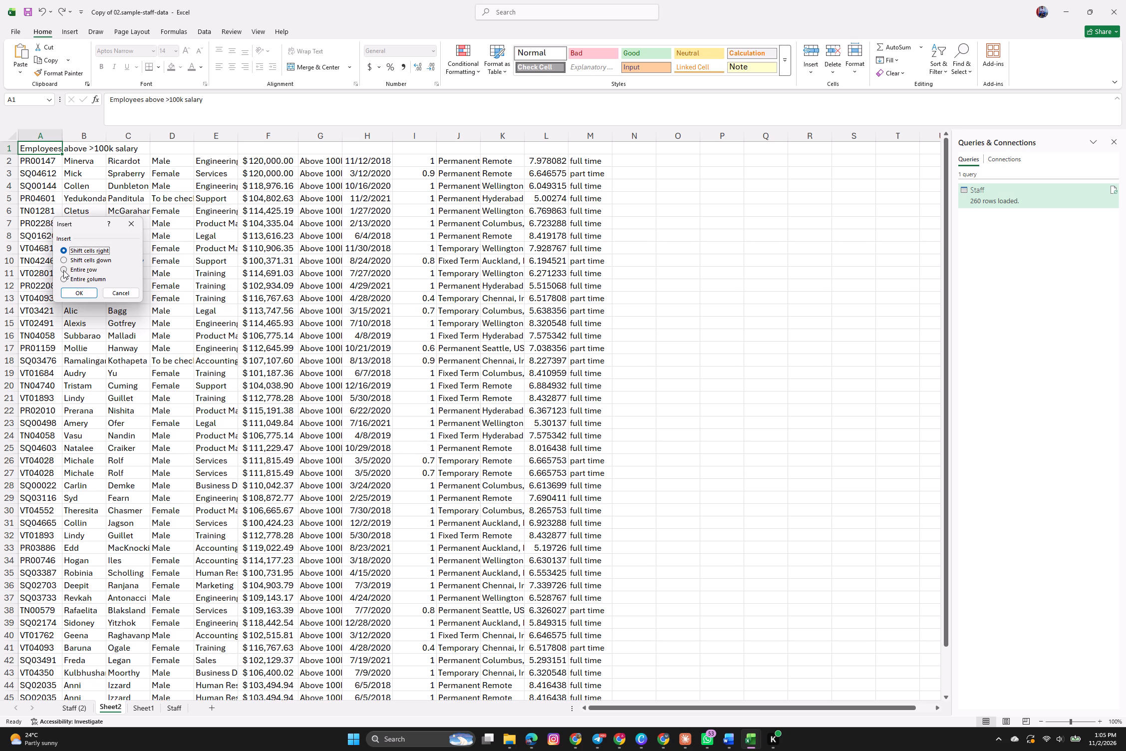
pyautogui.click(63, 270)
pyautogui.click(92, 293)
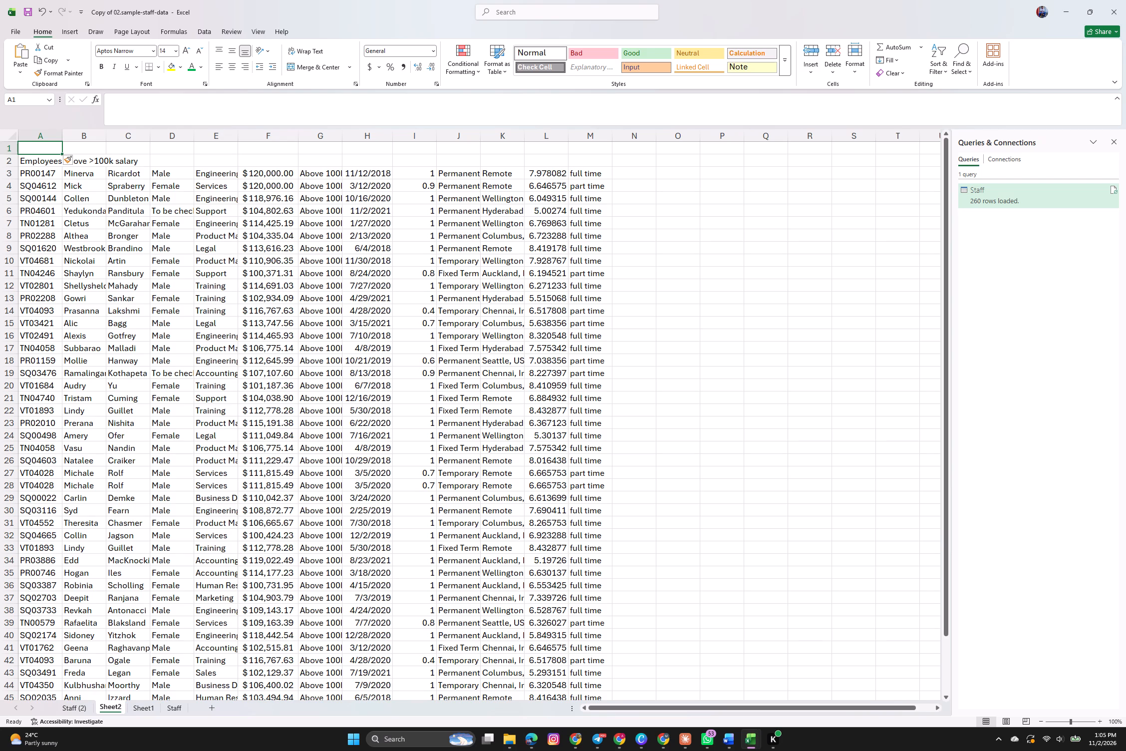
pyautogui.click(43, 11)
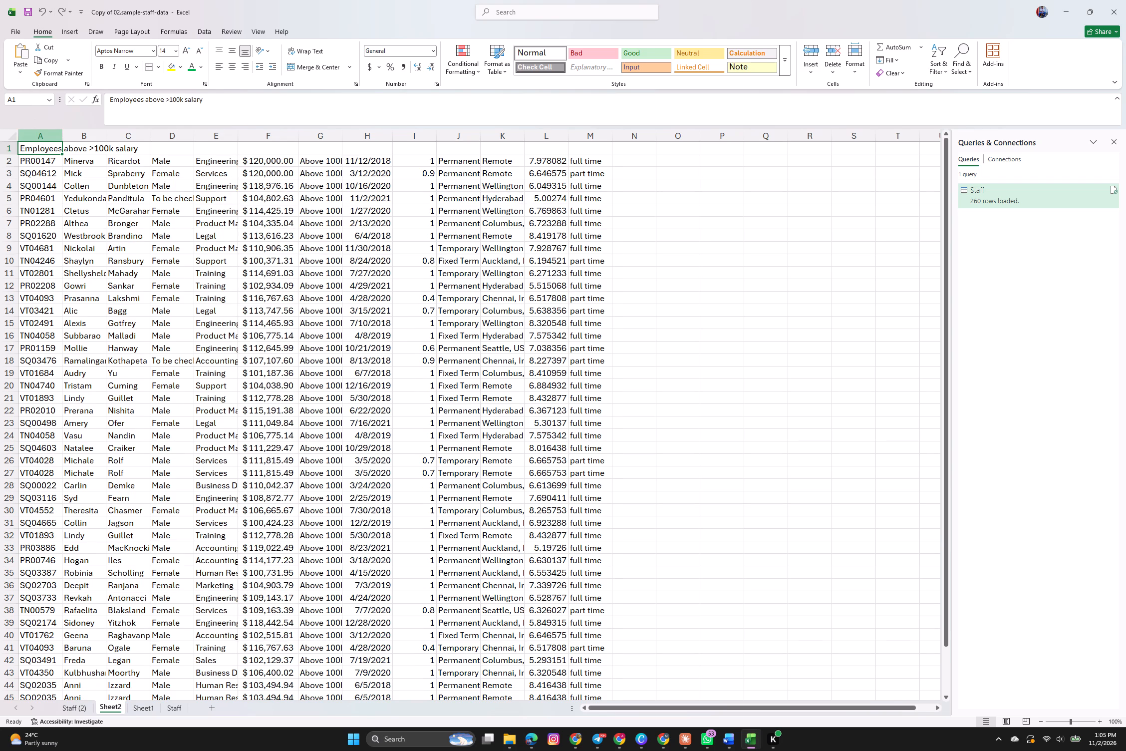
# Insert an entire blank row at A2, between the title and the FILTER results.
pyautogui.click(20, 159)
pyautogui.rightClick(20, 159)
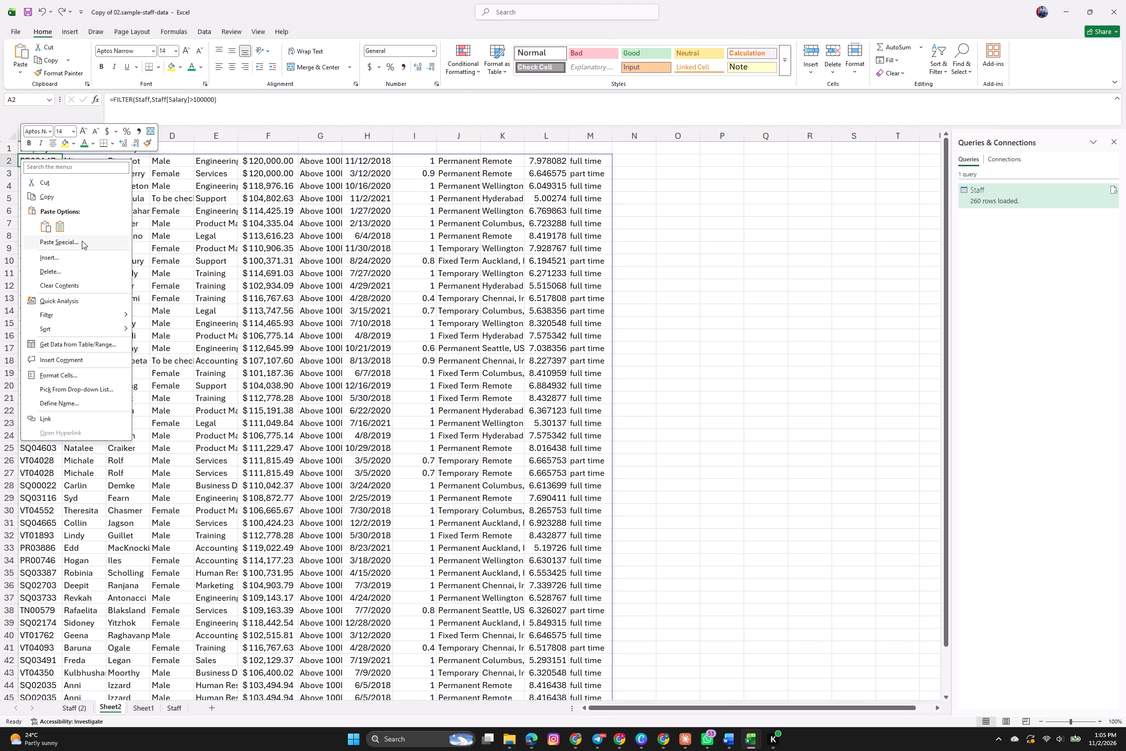
pyautogui.click(93, 257)
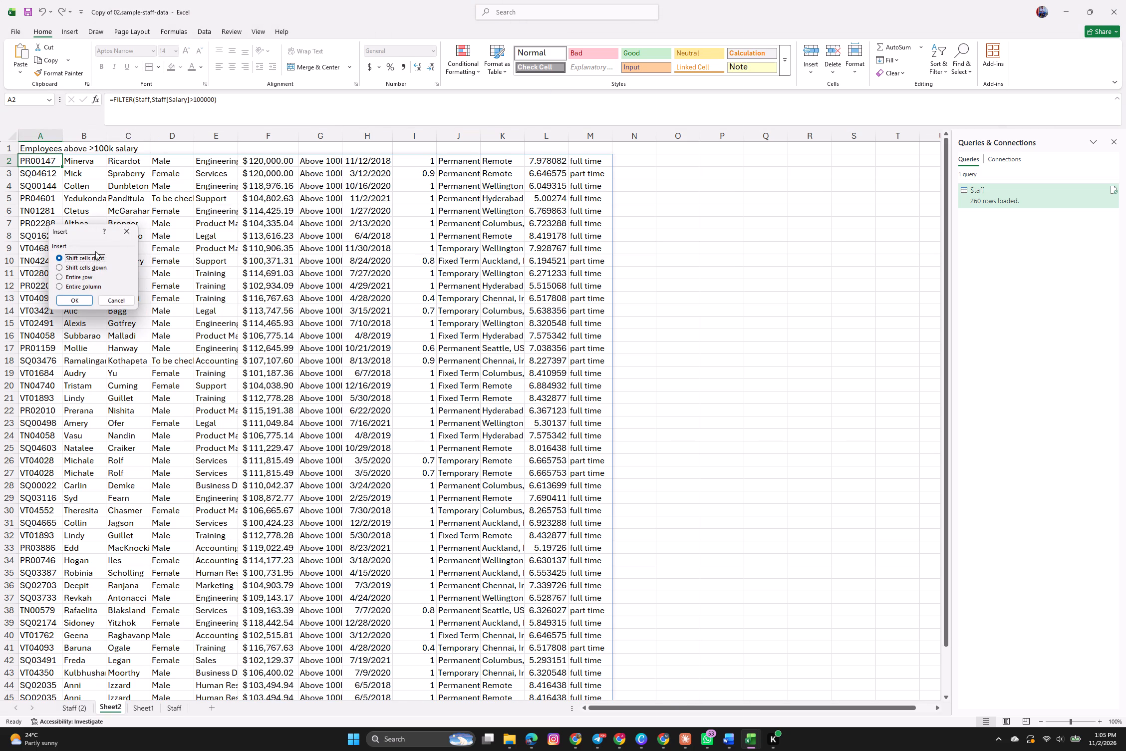
pyautogui.click(63, 276)
pyautogui.click(76, 300)
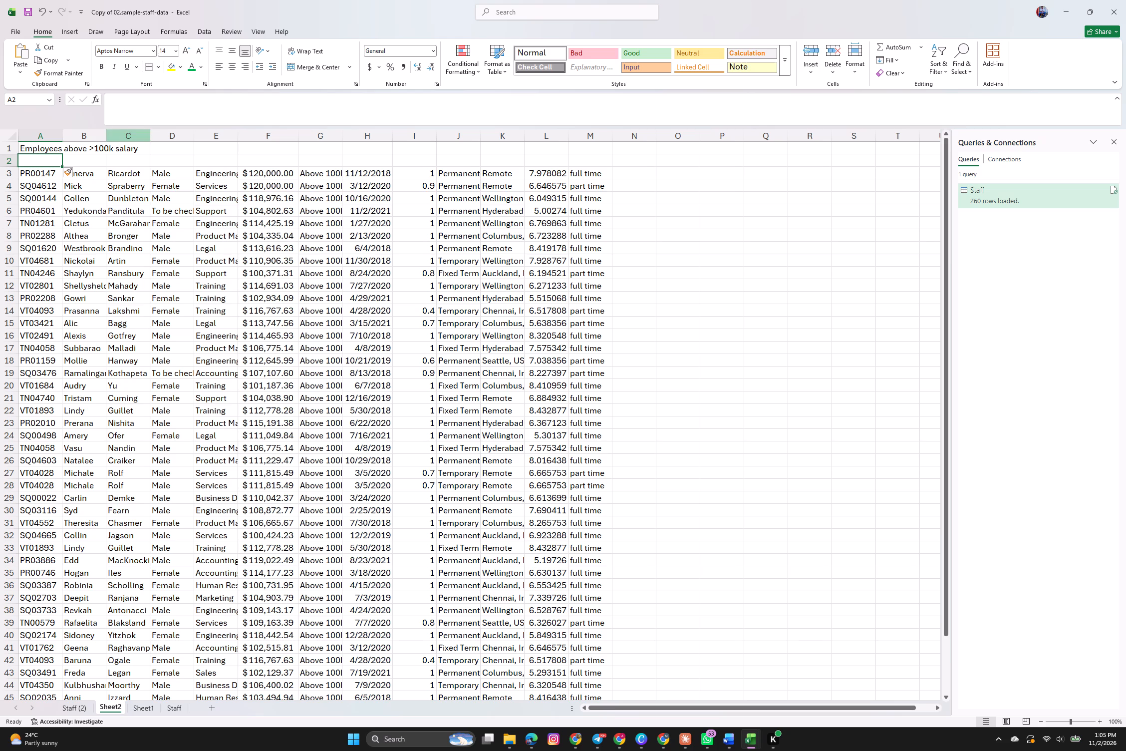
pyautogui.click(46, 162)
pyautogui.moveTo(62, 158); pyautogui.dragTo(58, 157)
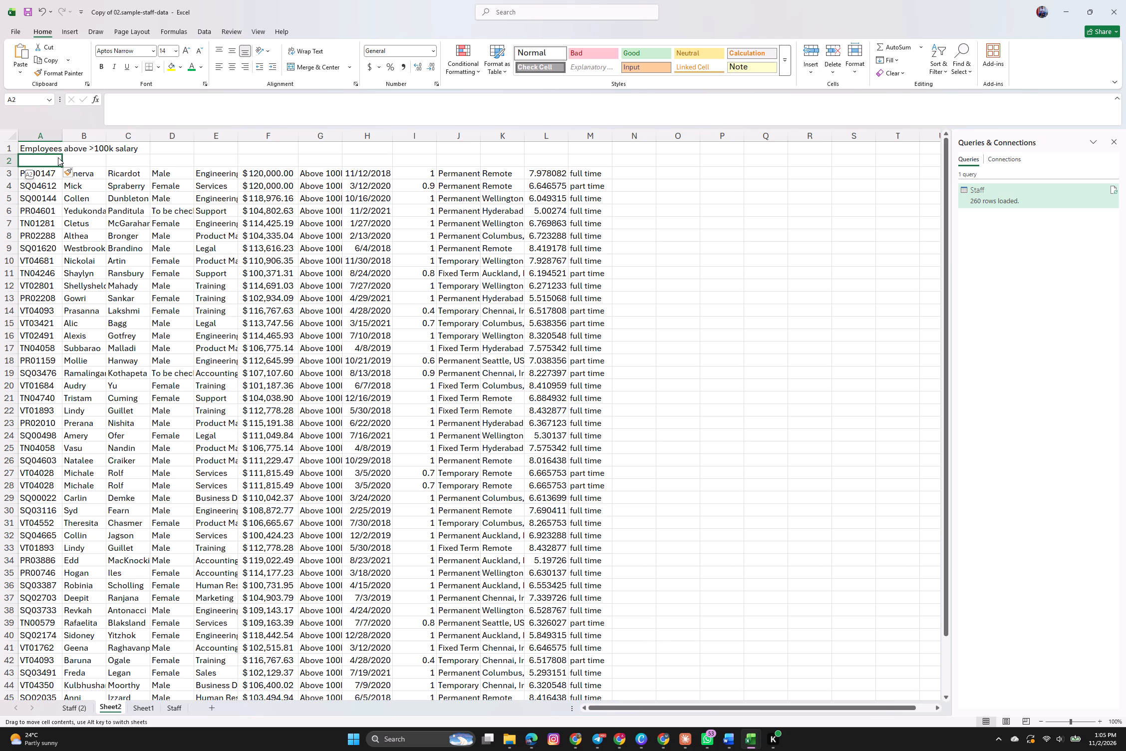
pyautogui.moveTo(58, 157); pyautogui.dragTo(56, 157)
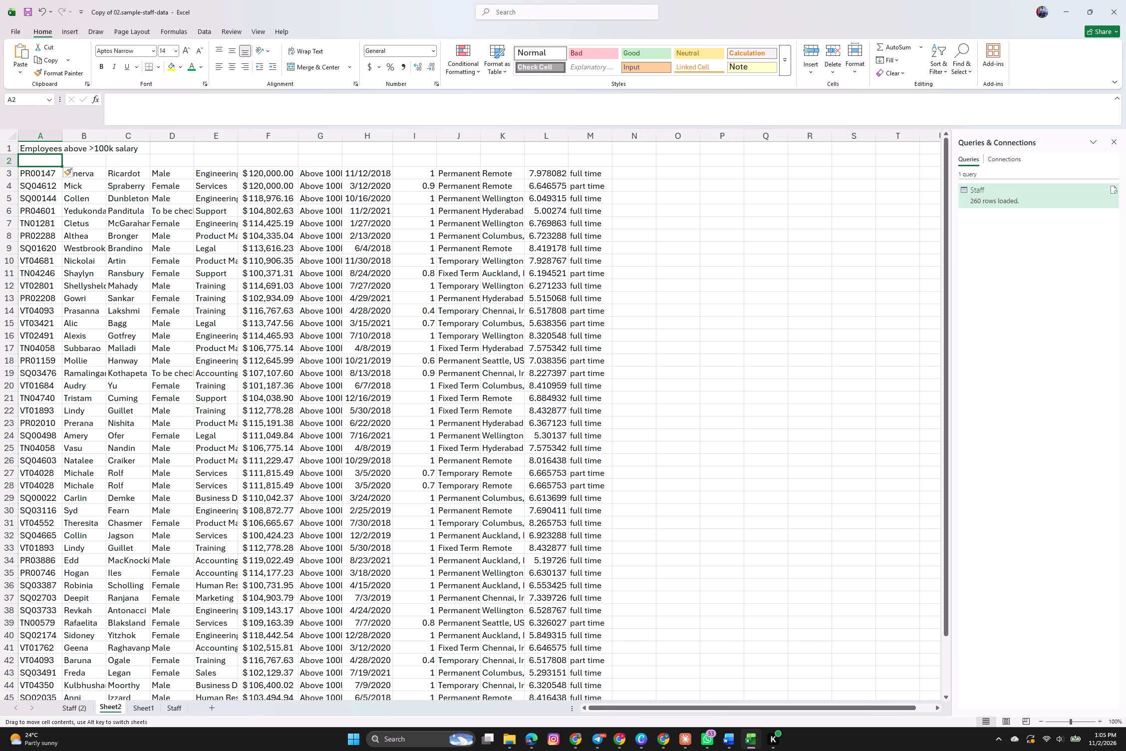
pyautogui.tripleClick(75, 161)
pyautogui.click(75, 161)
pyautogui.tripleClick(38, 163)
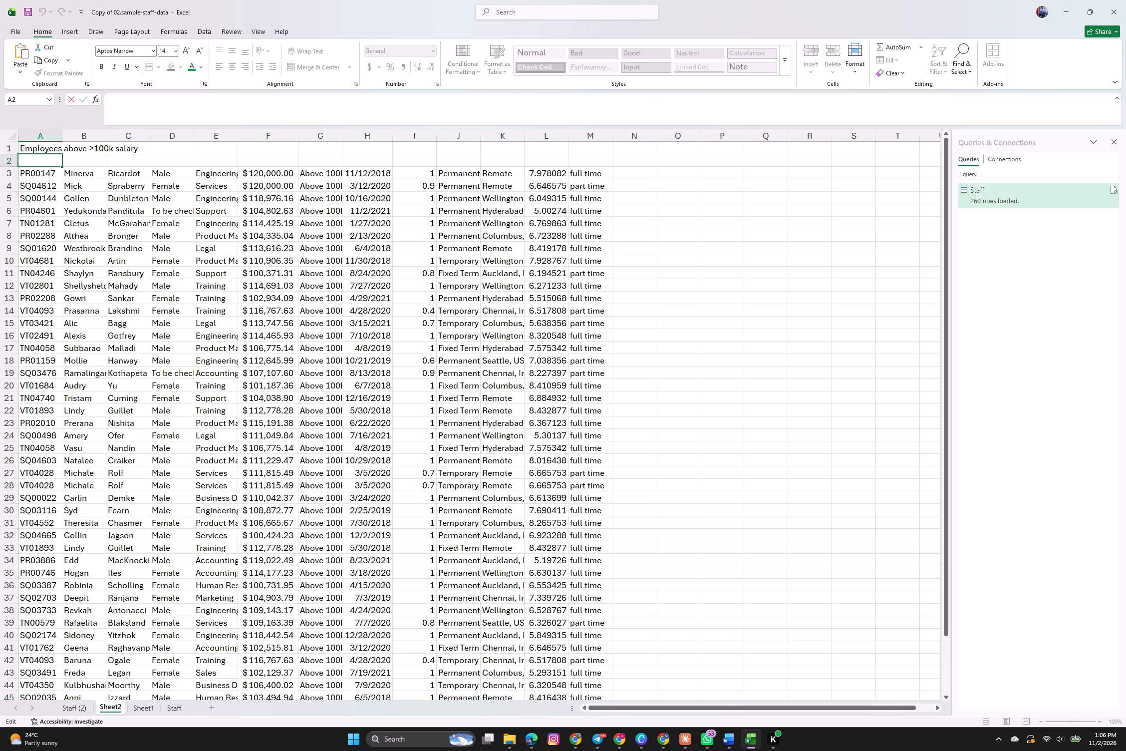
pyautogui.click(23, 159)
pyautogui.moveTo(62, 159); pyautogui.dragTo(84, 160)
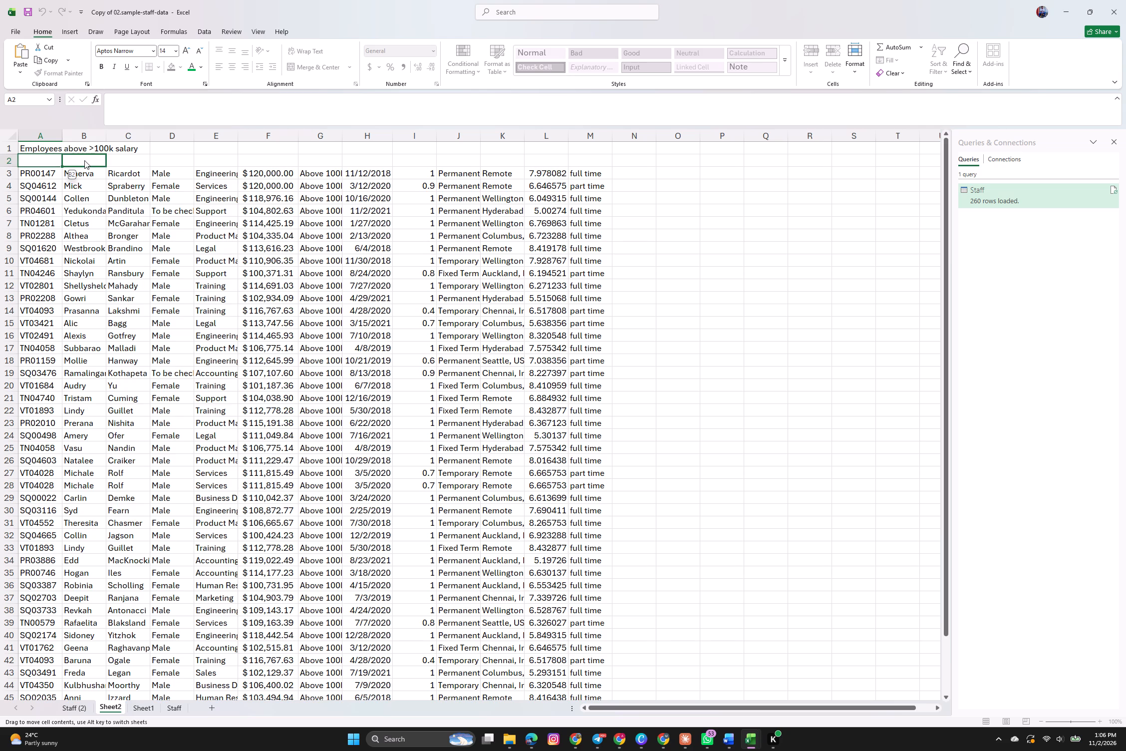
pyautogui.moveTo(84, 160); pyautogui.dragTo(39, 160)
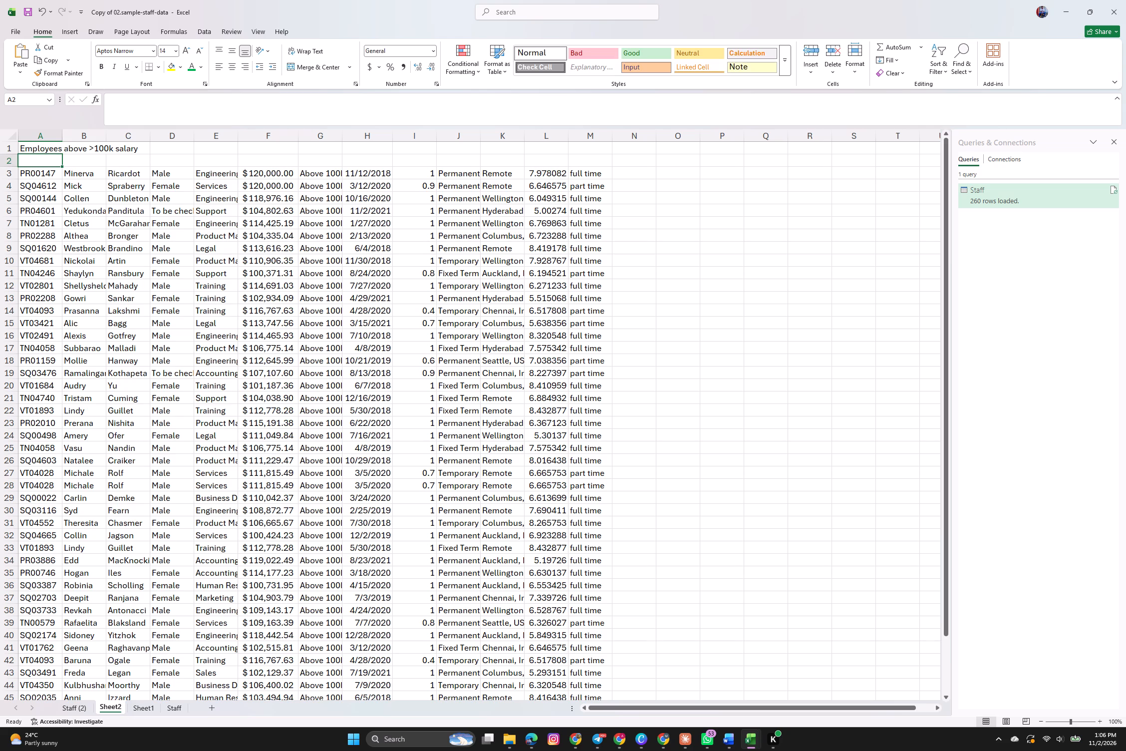
# Make row 1, which holds the "Employees above >100k salary" title, slightly taller.
pyautogui.moveTo(17, 152); pyautogui.dragTo(85, 154)
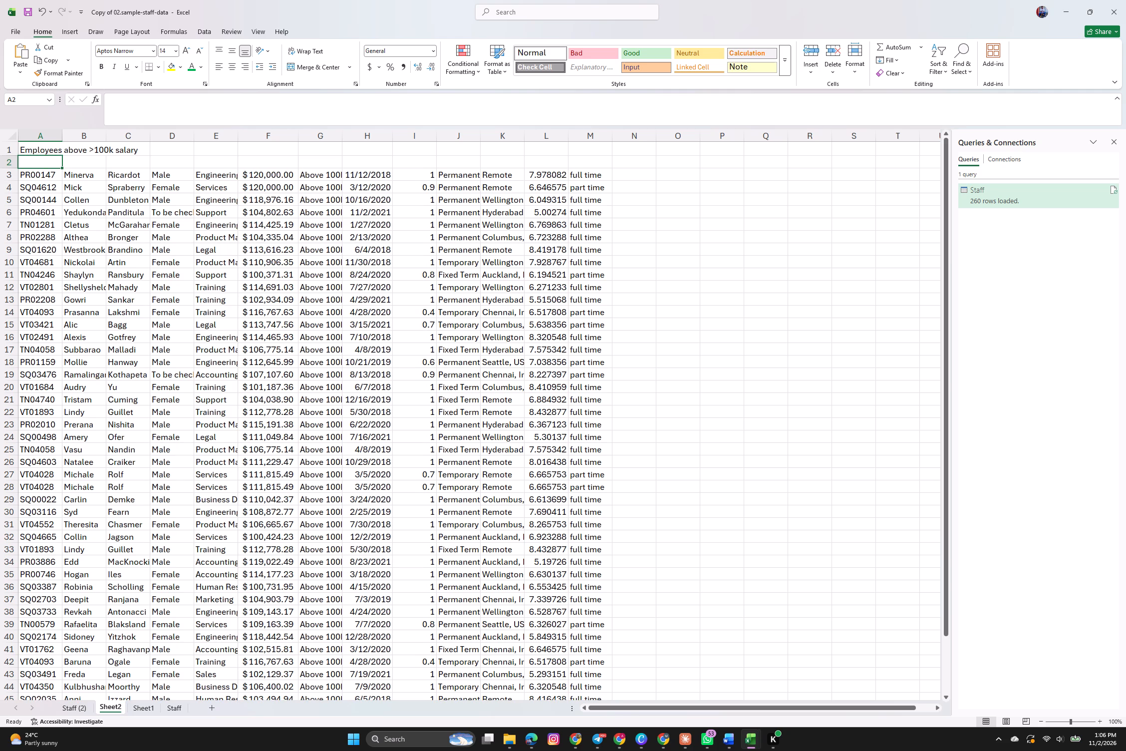
pyautogui.moveTo(18, 153); pyautogui.dragTo(90, 158)
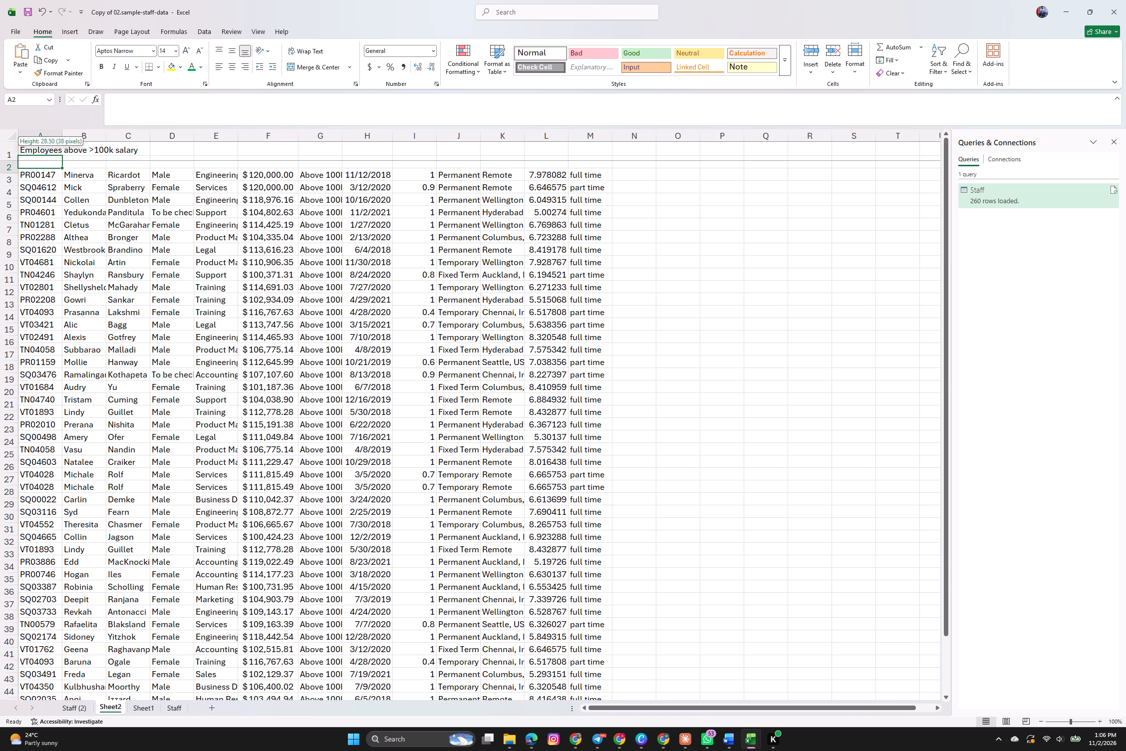
pyautogui.moveTo(90, 158); pyautogui.dragTo(82, 156)
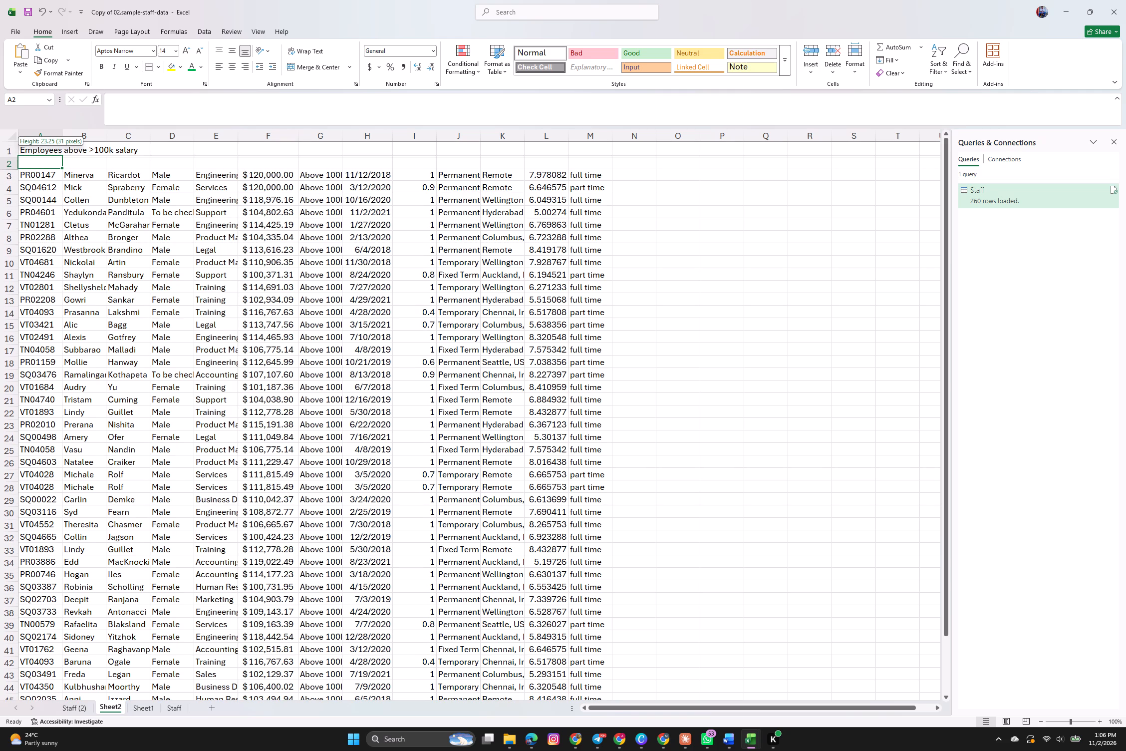
pyautogui.moveTo(82, 156); pyautogui.dragTo(82, 154)
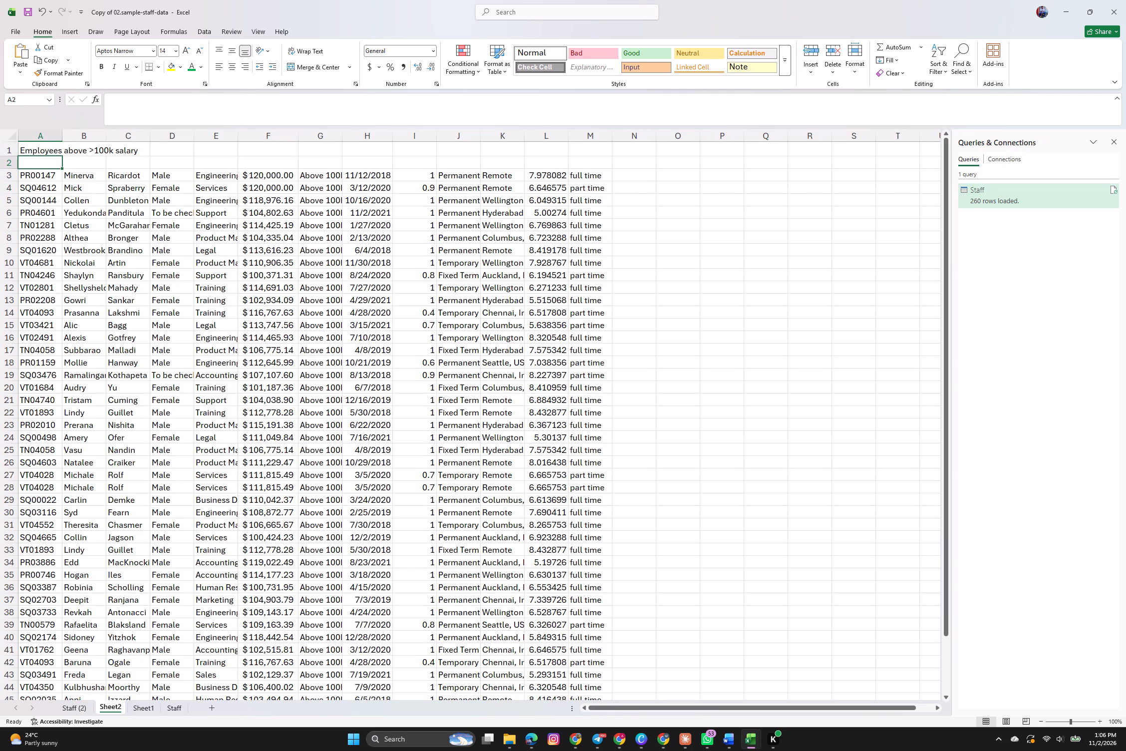
# Apply bold formatting to the blank header row 2 across B2:U2.
pyautogui.moveTo(65, 154); pyautogui.dragTo(112, 165)
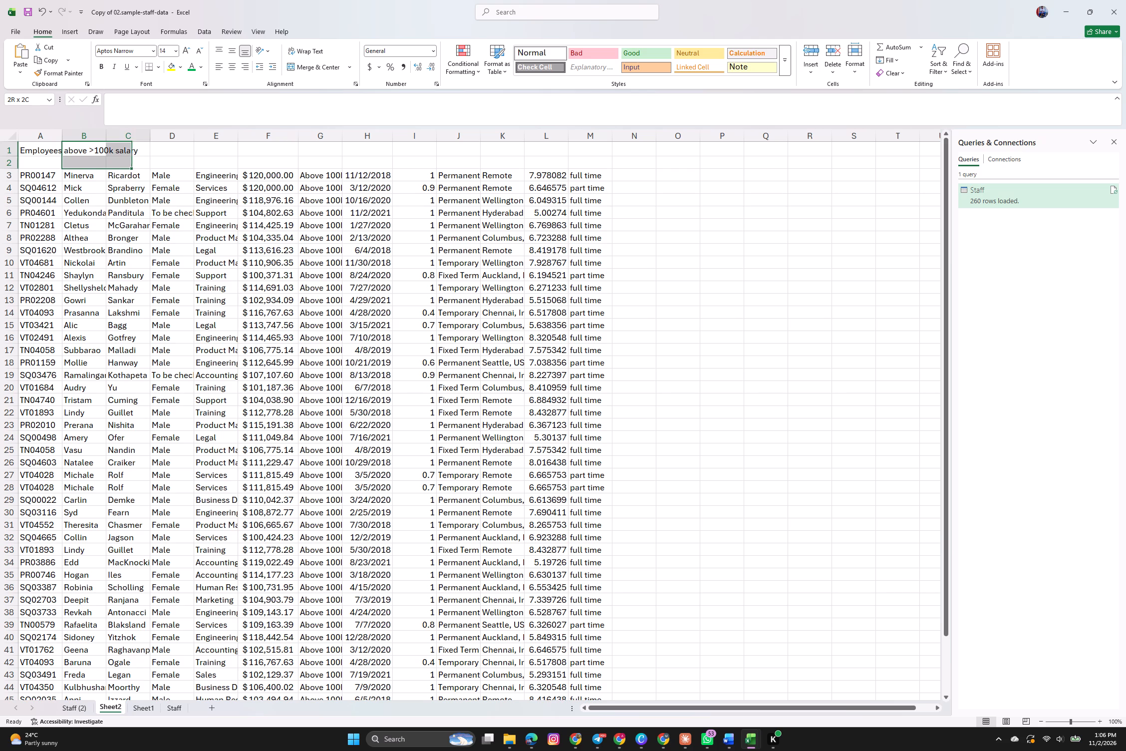
pyautogui.moveTo(112, 165); pyautogui.dragTo(143, 165)
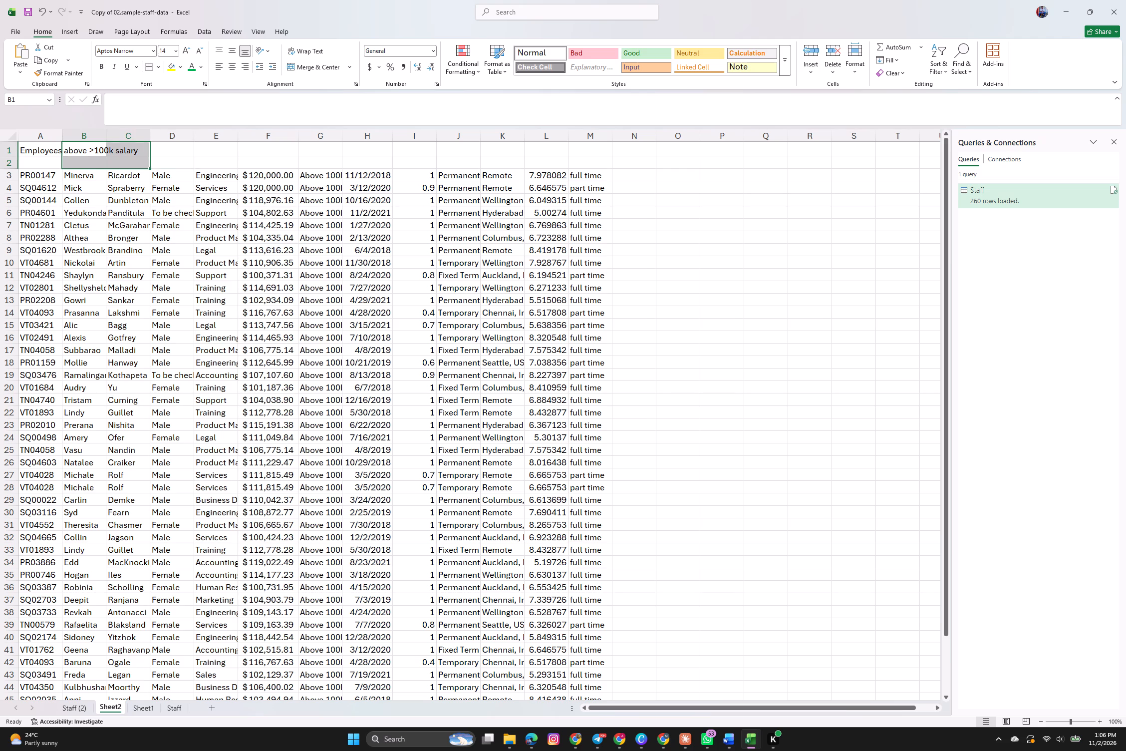
pyautogui.click(50, 162)
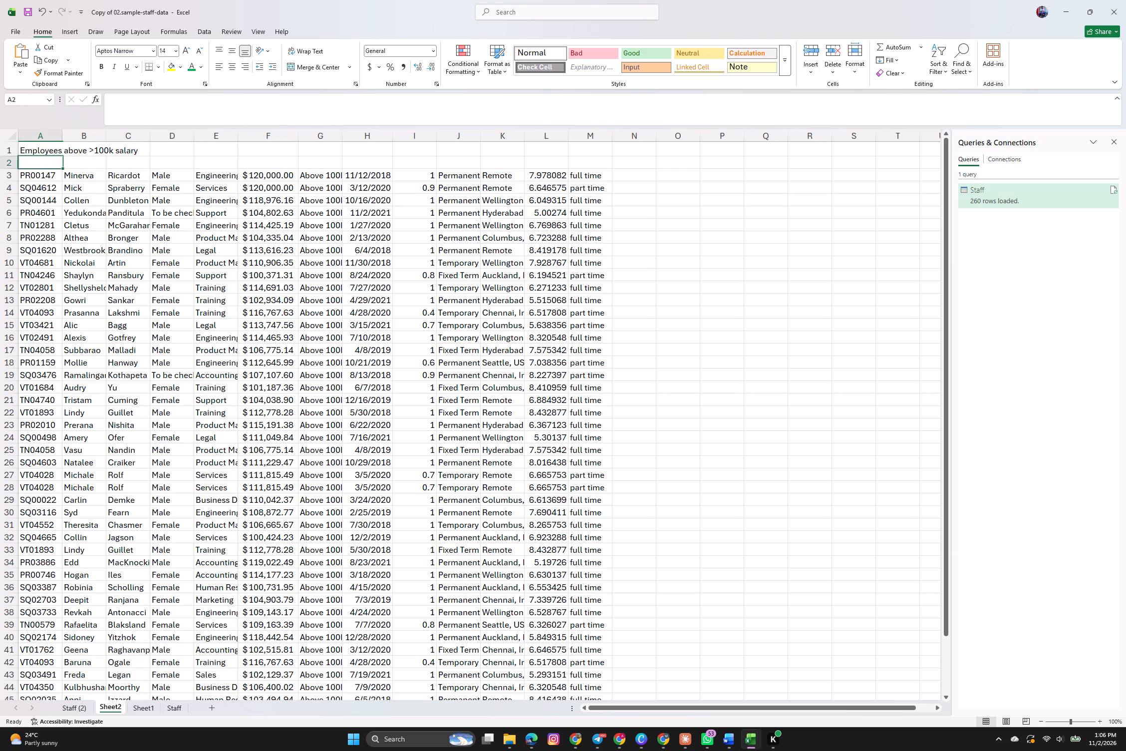
pyautogui.moveTo(65, 156); pyautogui.dragTo(494, 168)
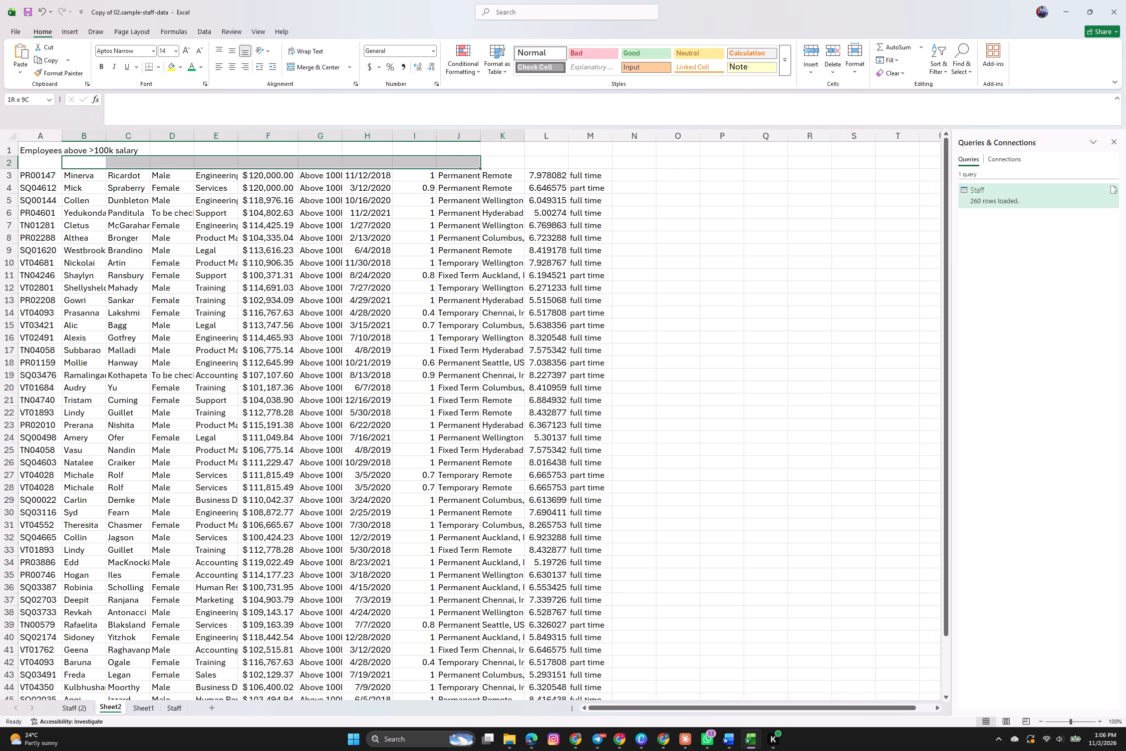
pyautogui.moveTo(494, 168); pyautogui.dragTo(926, 164)
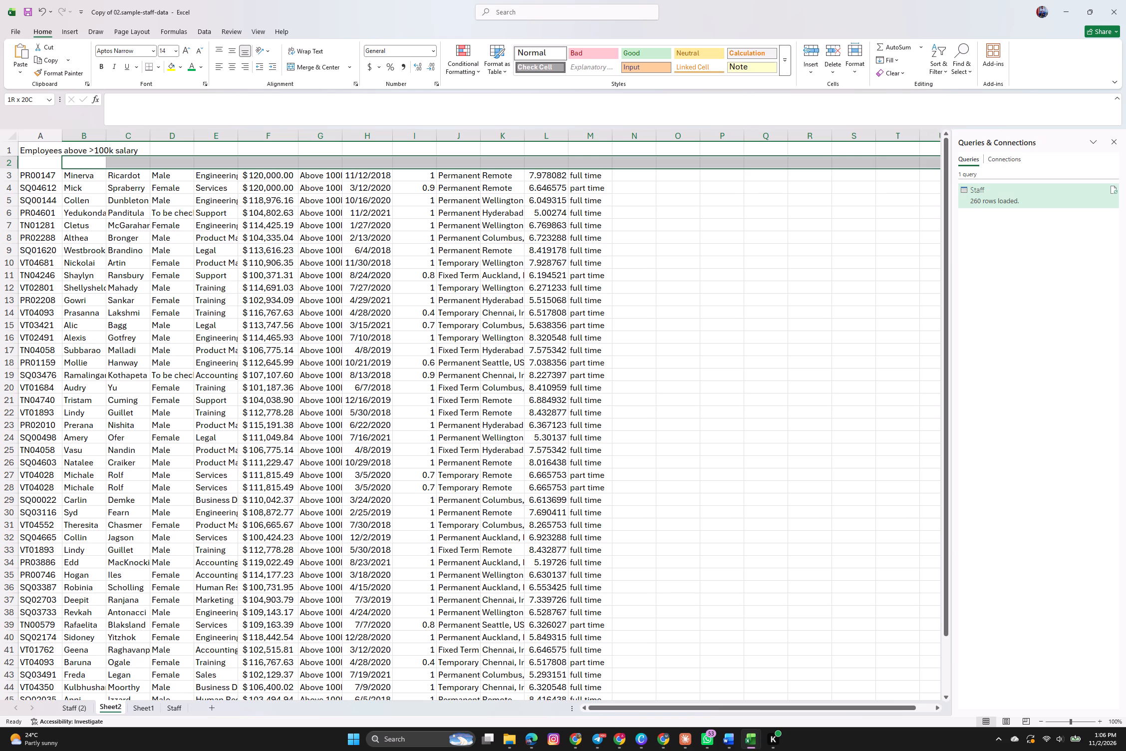
pyautogui.moveTo(926, 164); pyautogui.dragTo(934, 165)
pyautogui.click(190, 68)
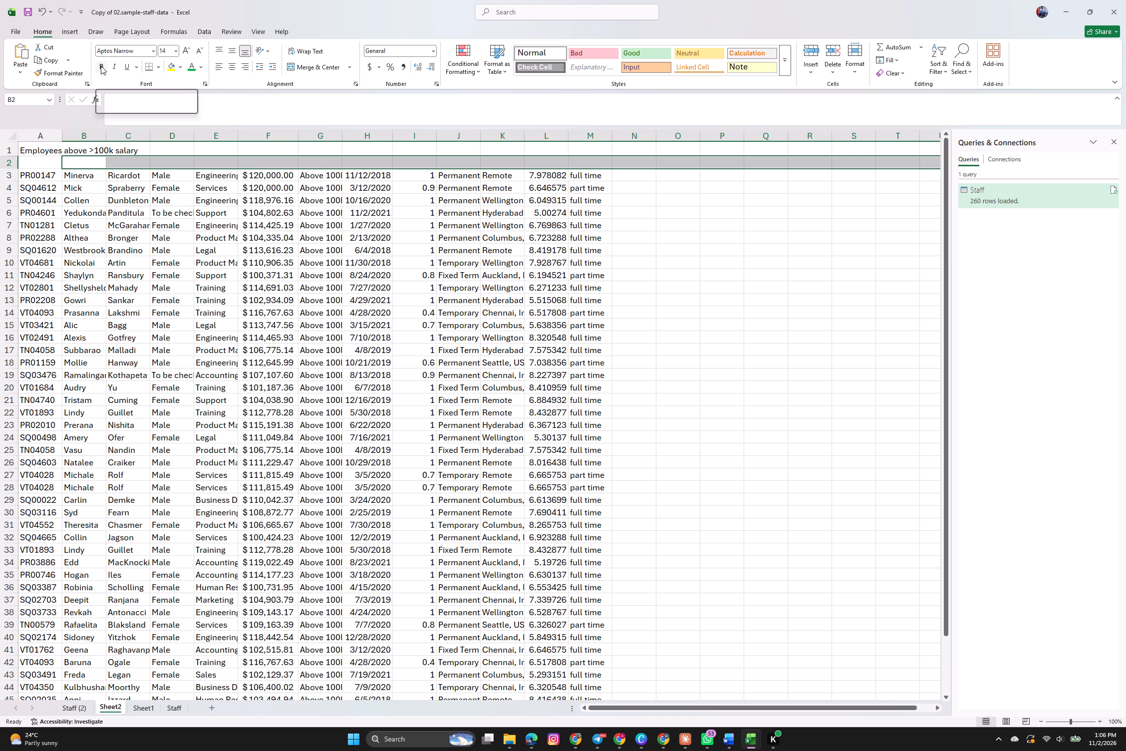
pyautogui.click(191, 65)
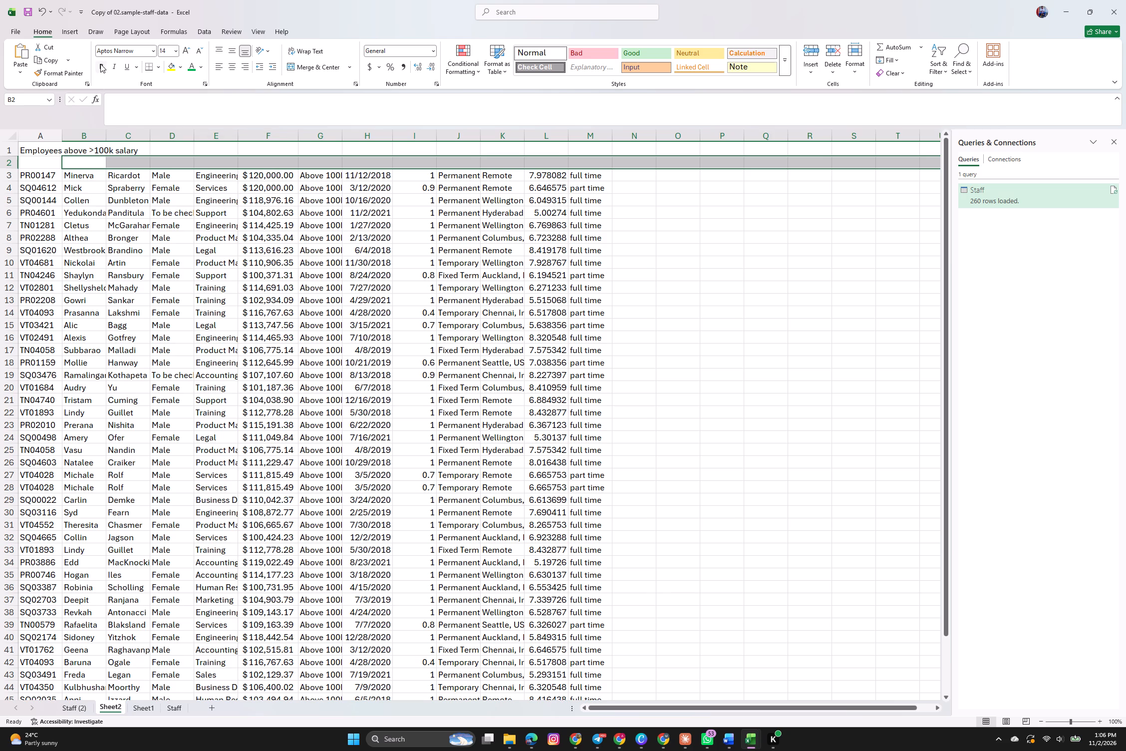
pyautogui.click(101, 64)
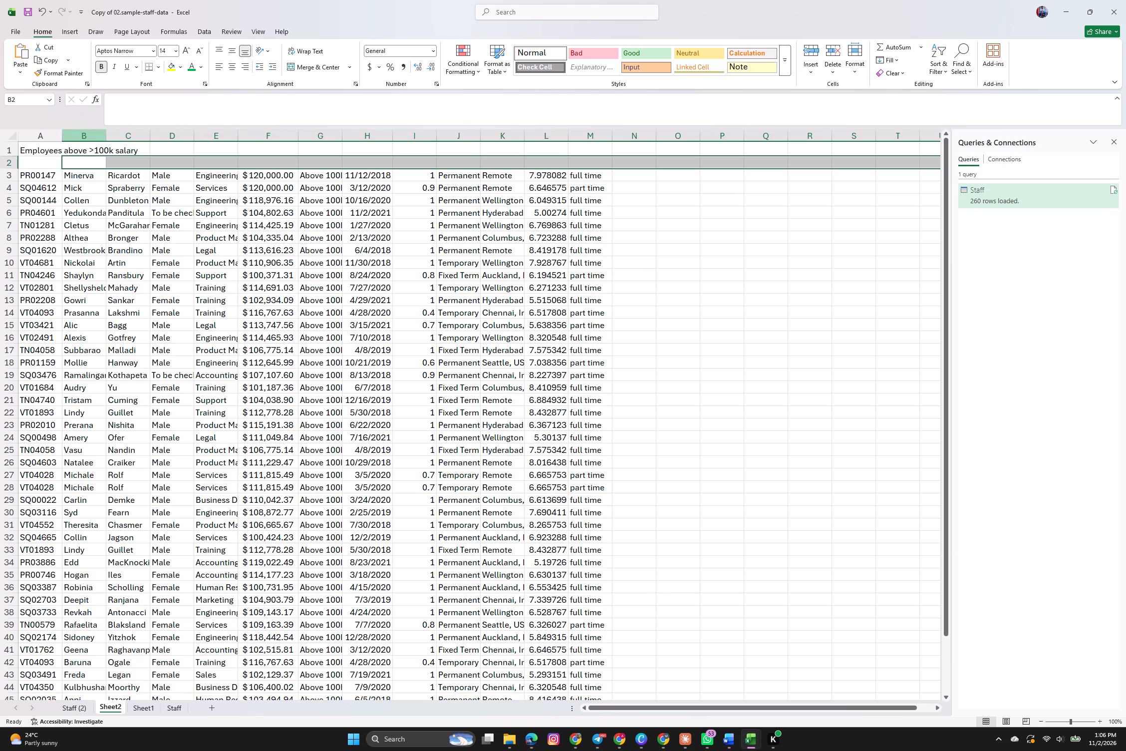
# Set the font colour of the blank header row across A2:AB2 to the bright green theme colour.
pyautogui.click(47, 164)
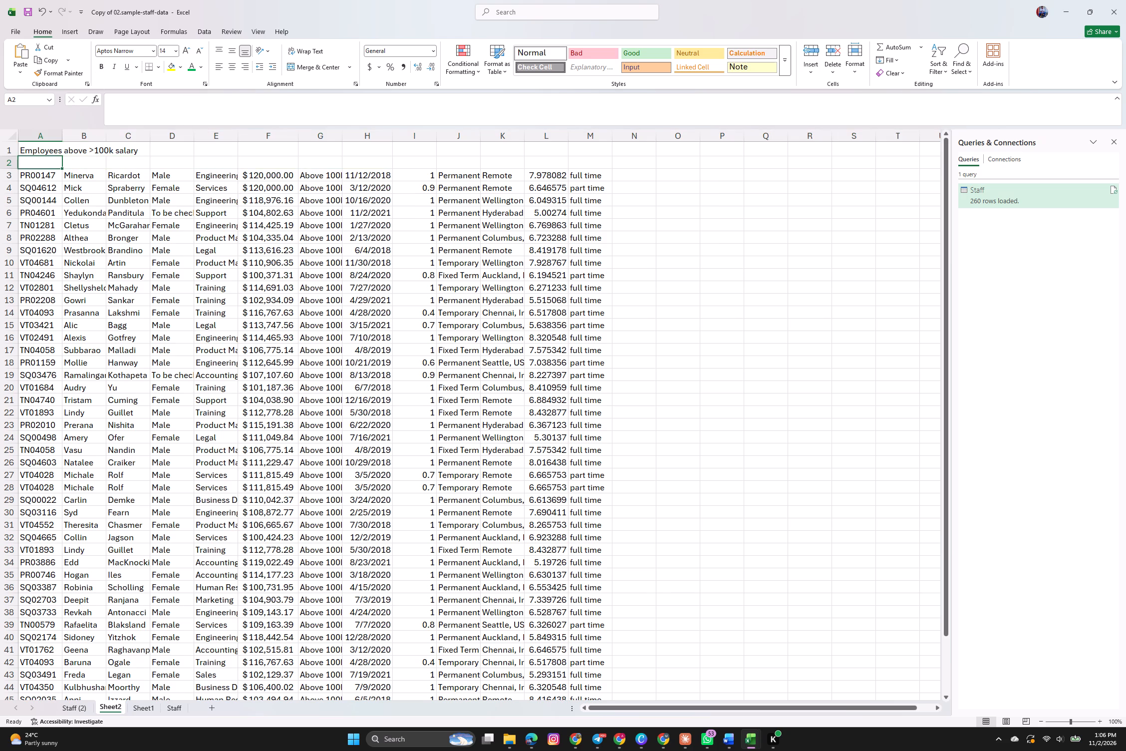
pyautogui.moveTo(55, 158); pyautogui.dragTo(228, 166)
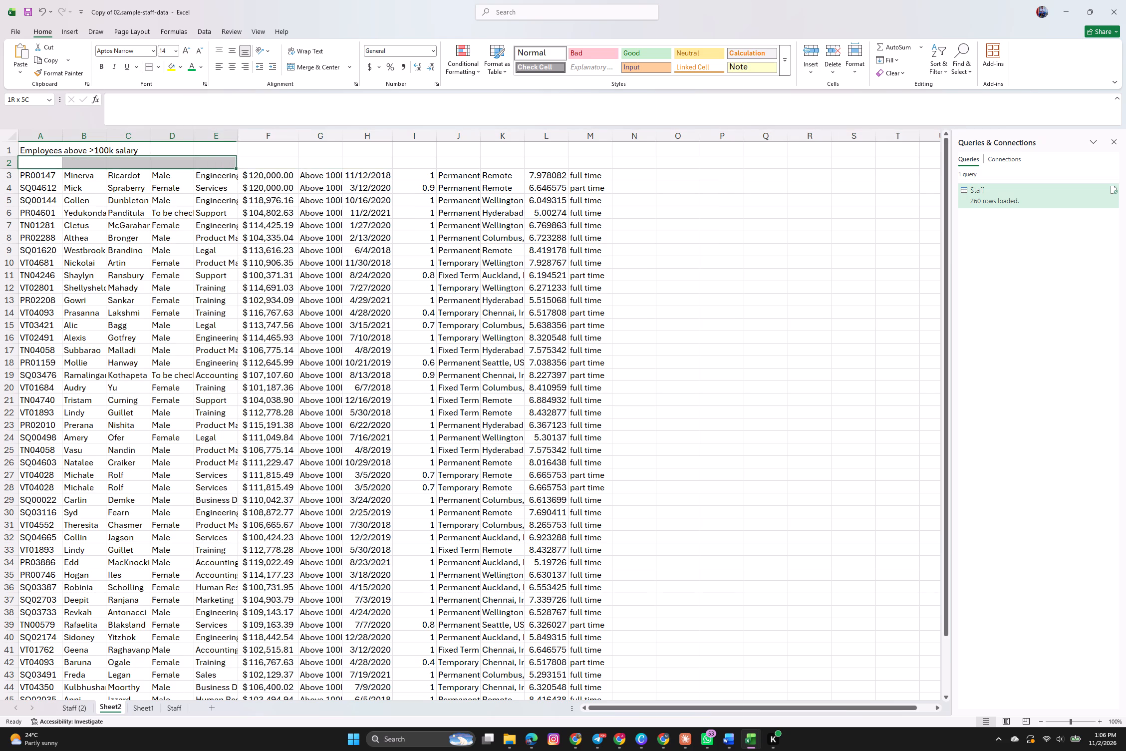
pyautogui.moveTo(228, 166); pyautogui.dragTo(772, 164)
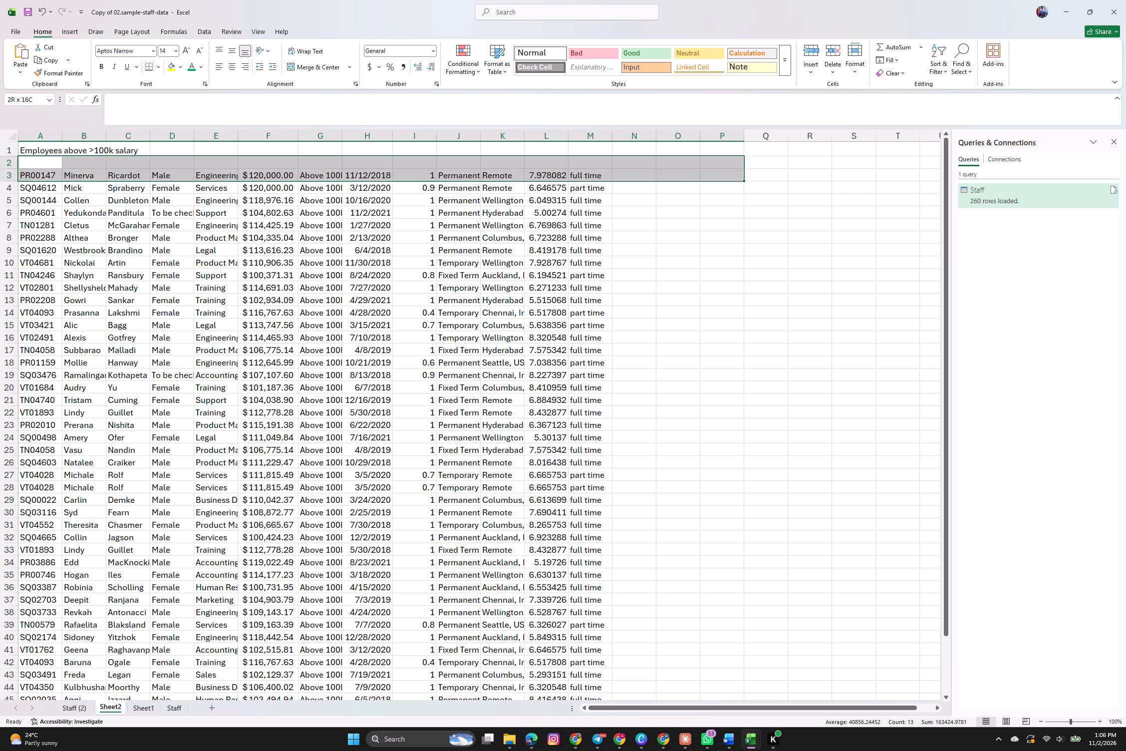
pyautogui.moveTo(772, 164); pyautogui.dragTo(995, 166)
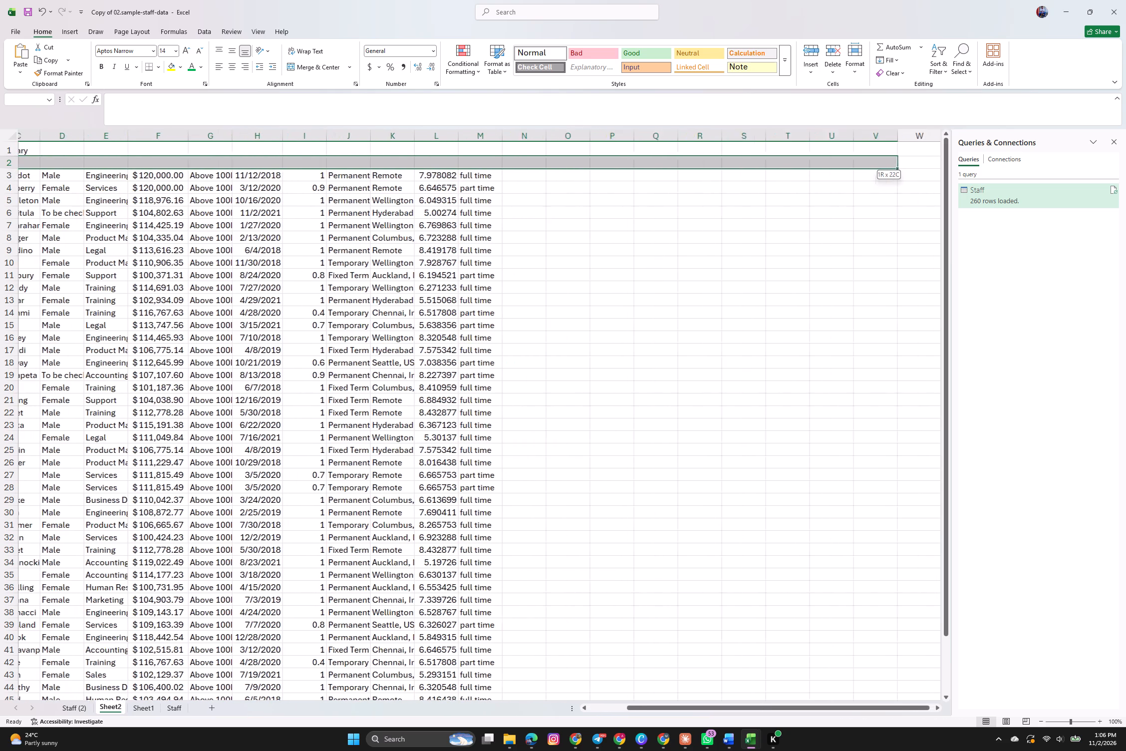
pyautogui.moveTo(995, 166); pyautogui.dragTo(939, 163)
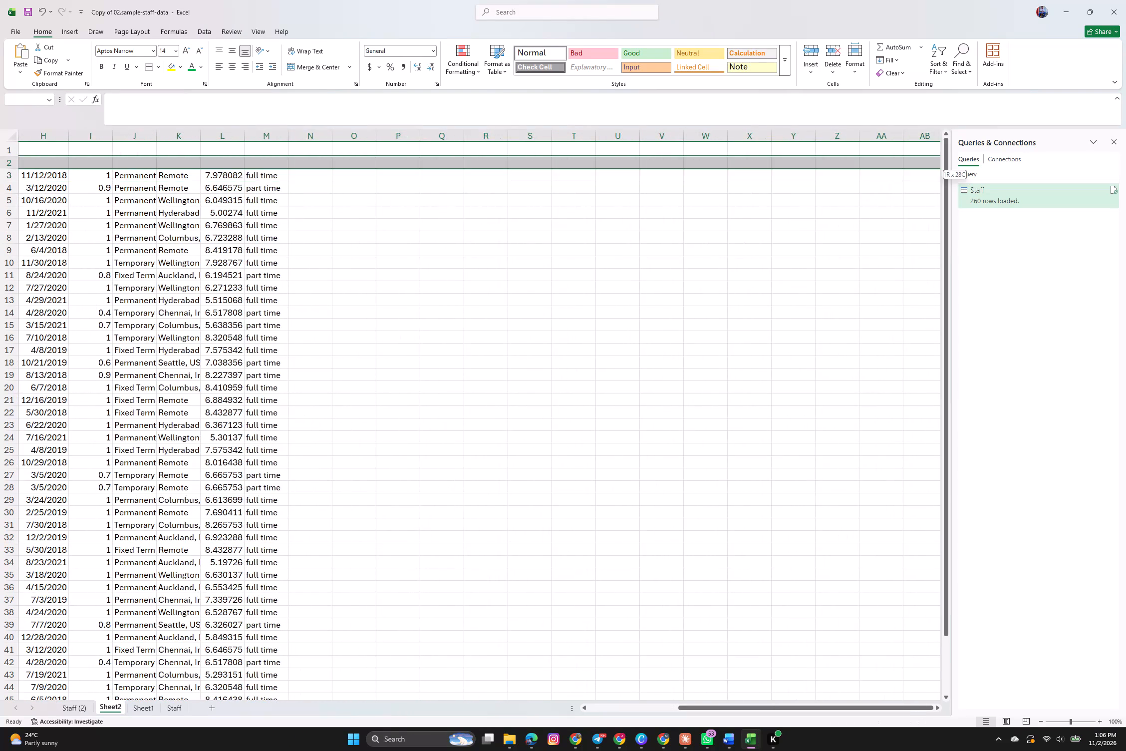
pyautogui.moveTo(939, 163); pyautogui.dragTo(934, 165)
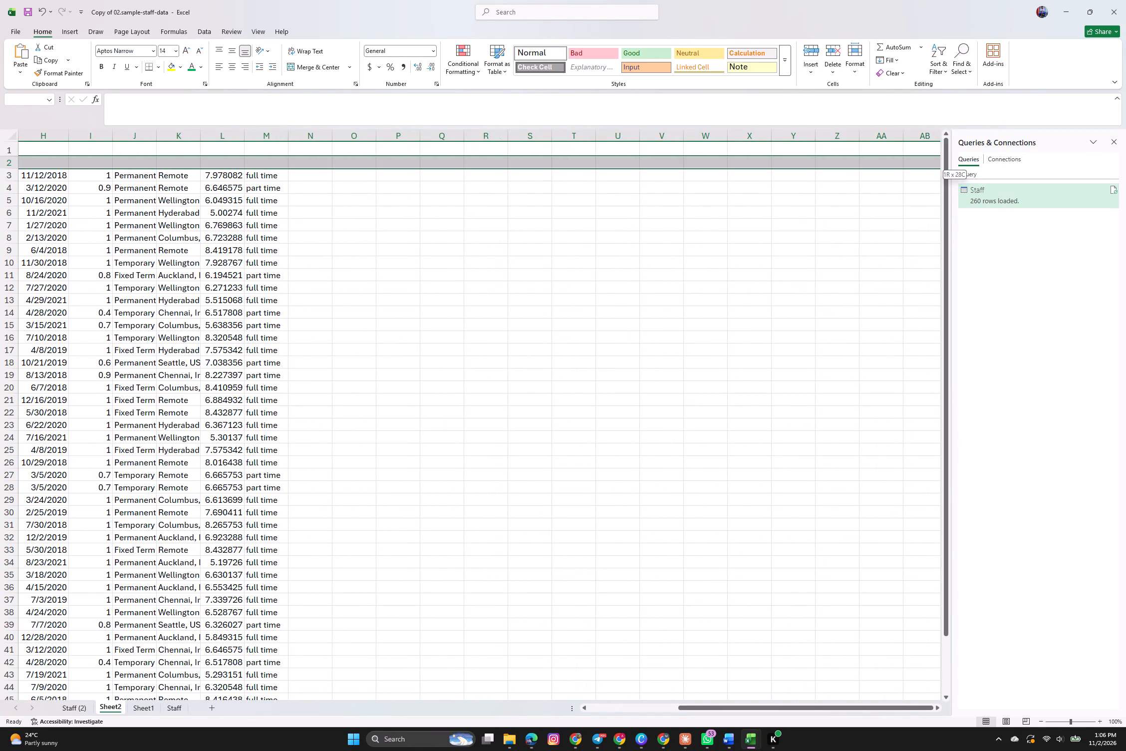
pyautogui.moveTo(934, 165); pyautogui.dragTo(933, 161)
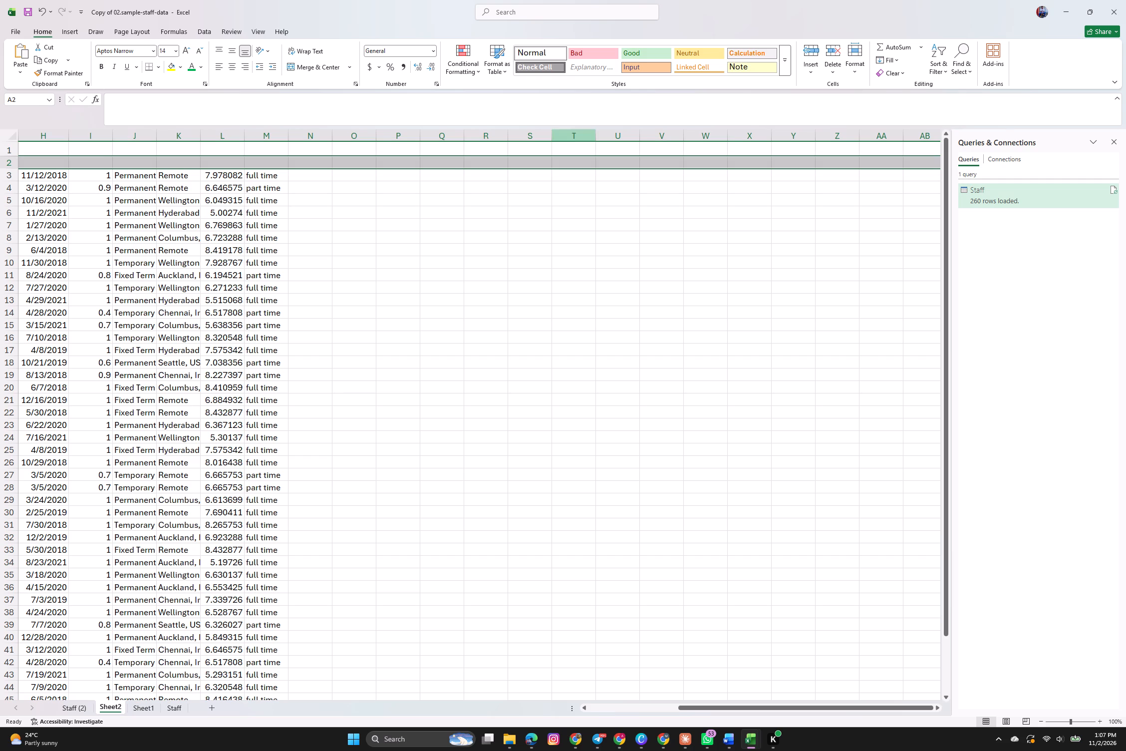
pyautogui.click(199, 65)
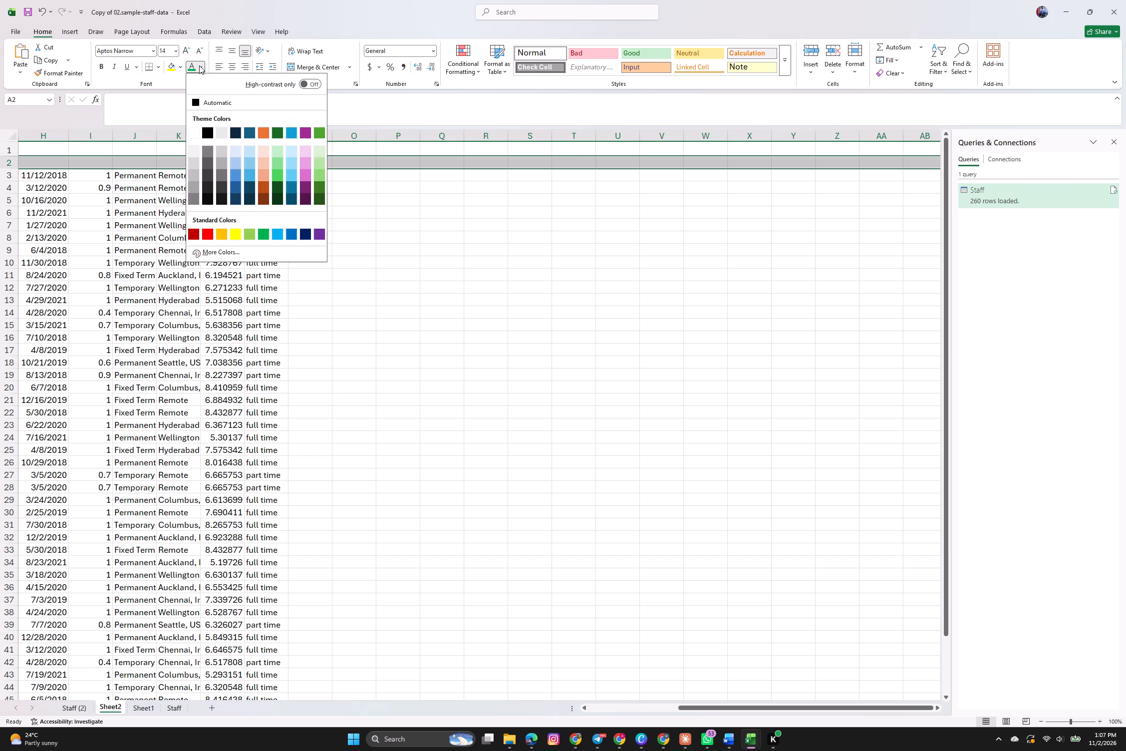
pyautogui.click(322, 132)
# Enter the formula =Staff[#Headers] in A2 to fill the header row above the FILTER results.
pyautogui.scroll(2, 127, 194)
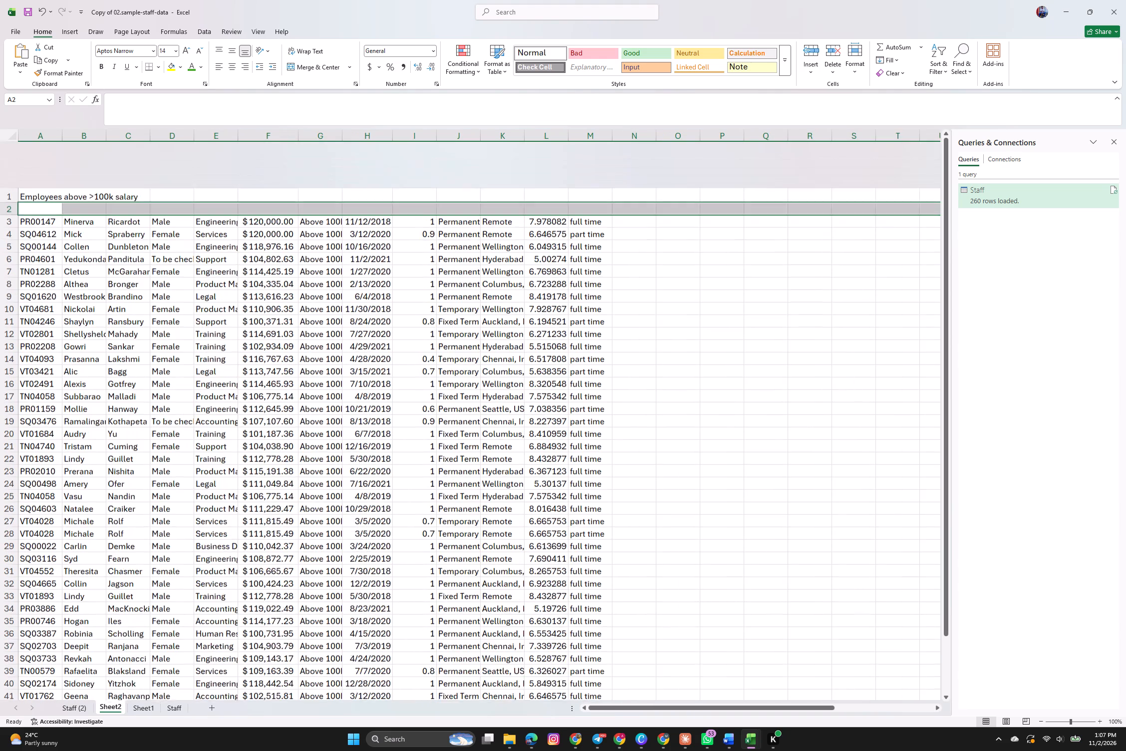
pyautogui.click(42, 163)
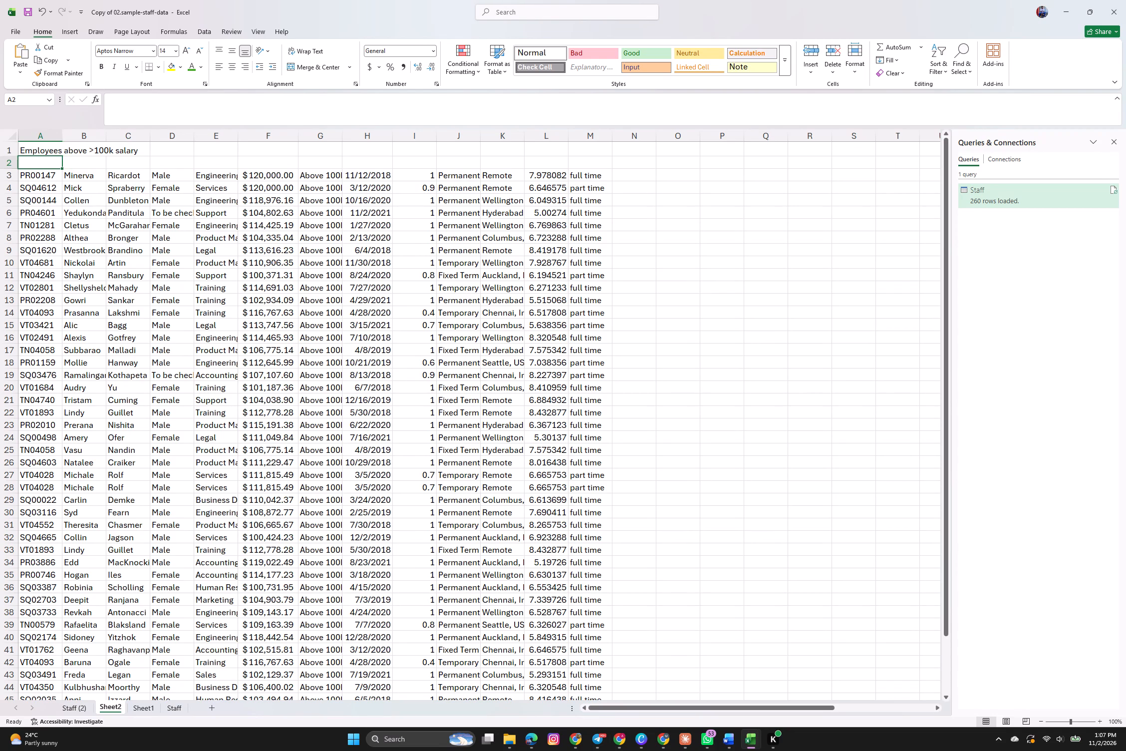
pyautogui.click(39, 164)
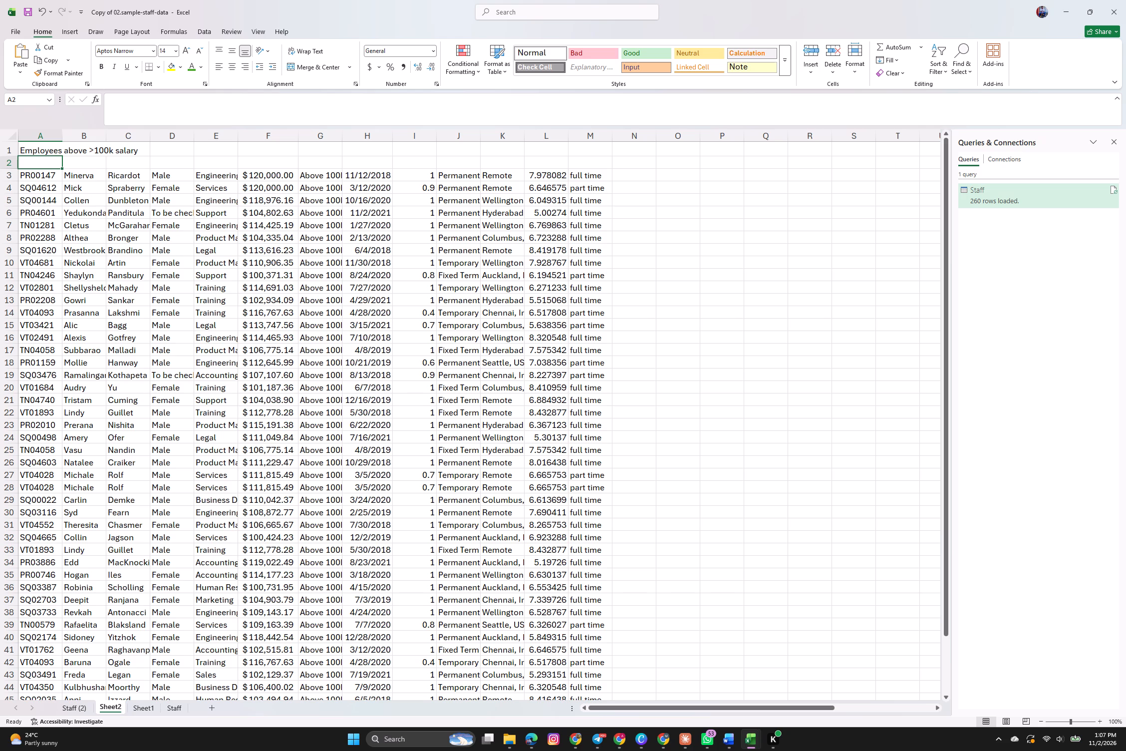
pyautogui.click(42, 162)
pyautogui.press('=')
pyautogui.write('st')
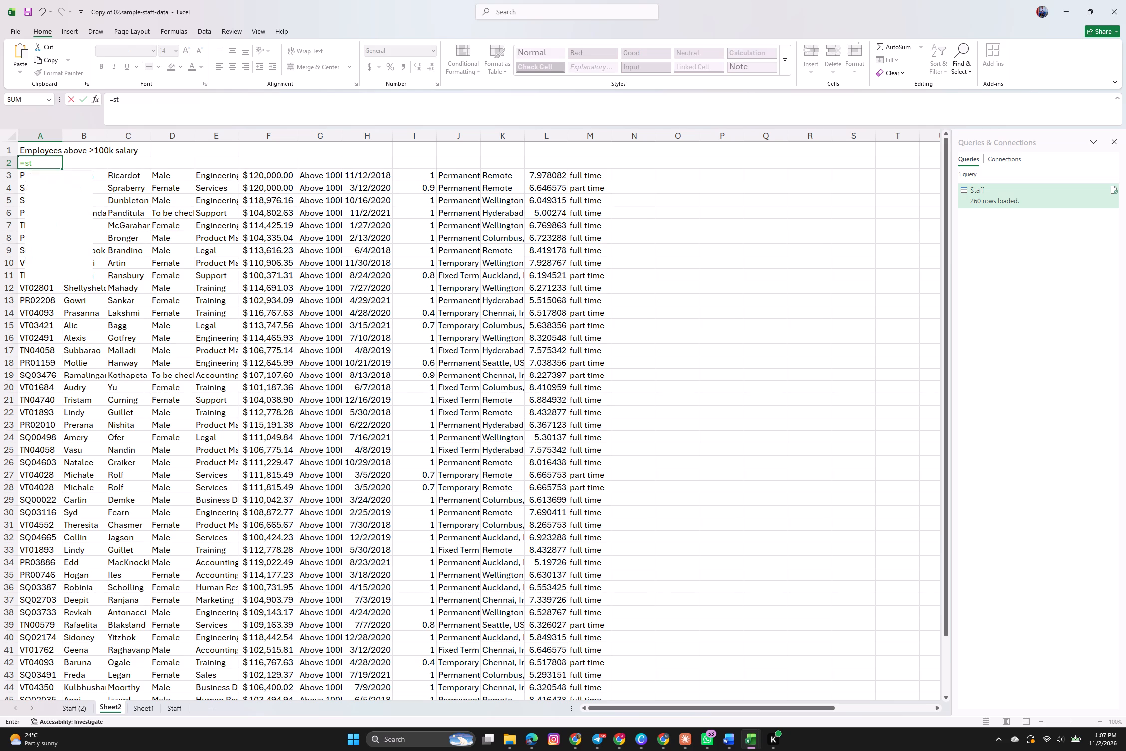
pyautogui.doubleClick(60, 174)
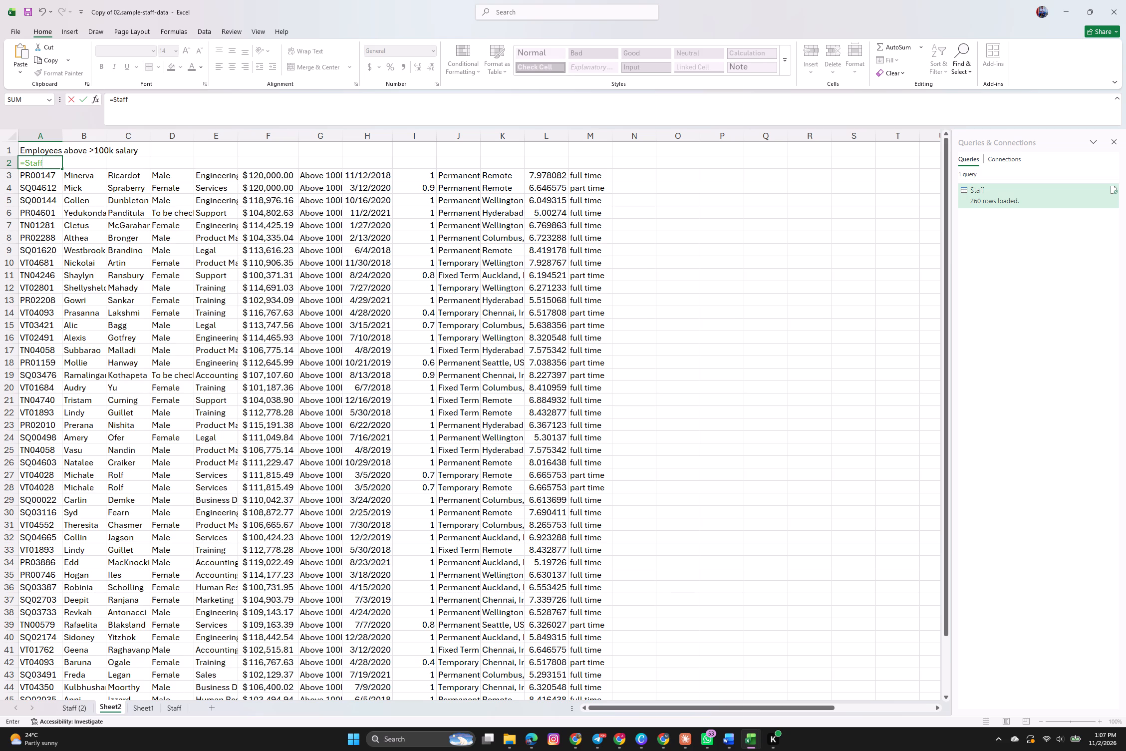
pyautogui.press('[')
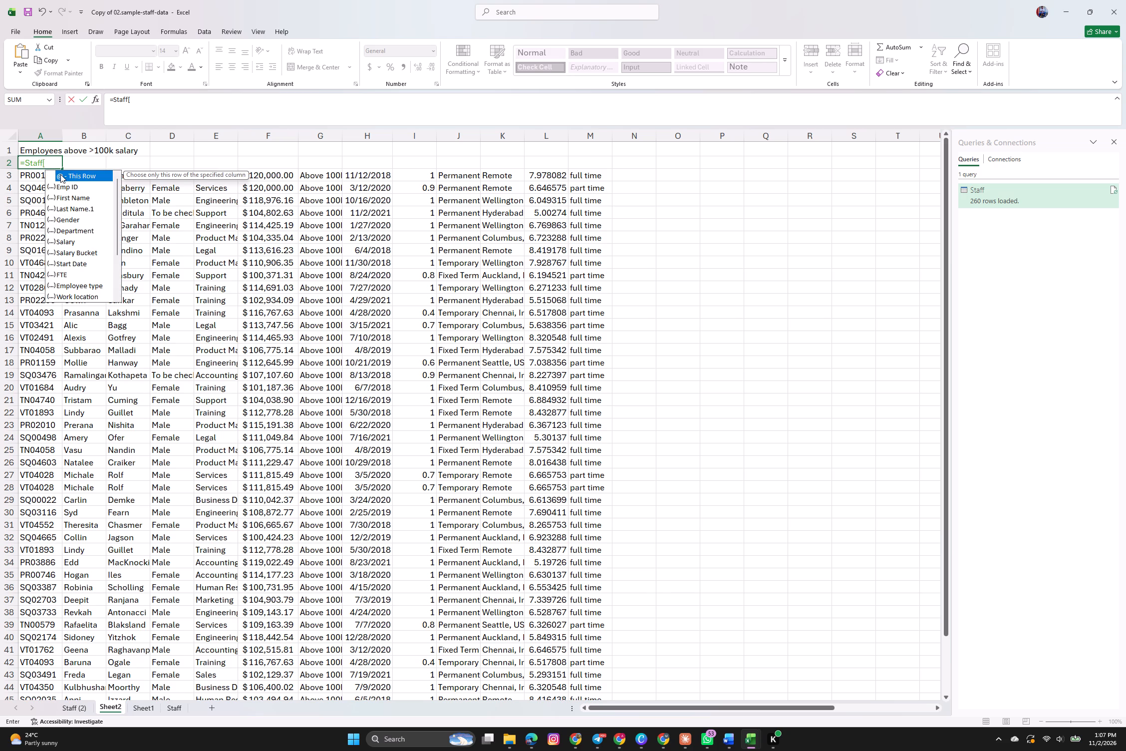
pyautogui.scroll(-1, 76, 244)
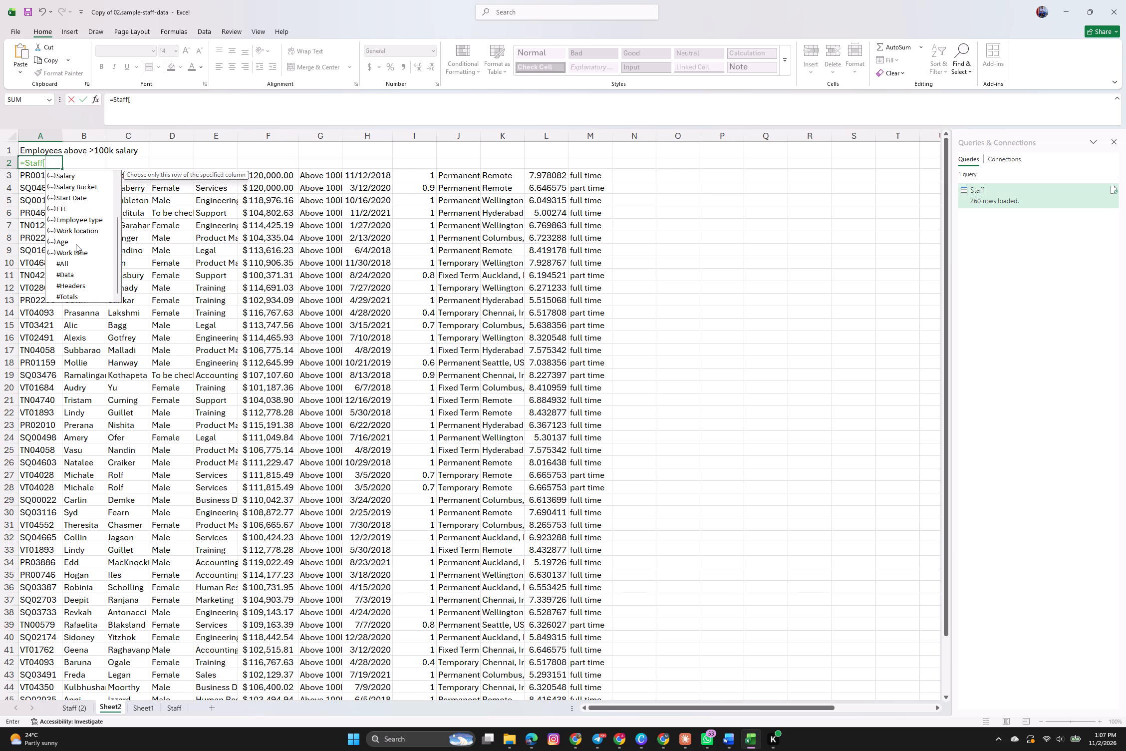
pyautogui.scroll(-4, 76, 244)
pyautogui.click(69, 284)
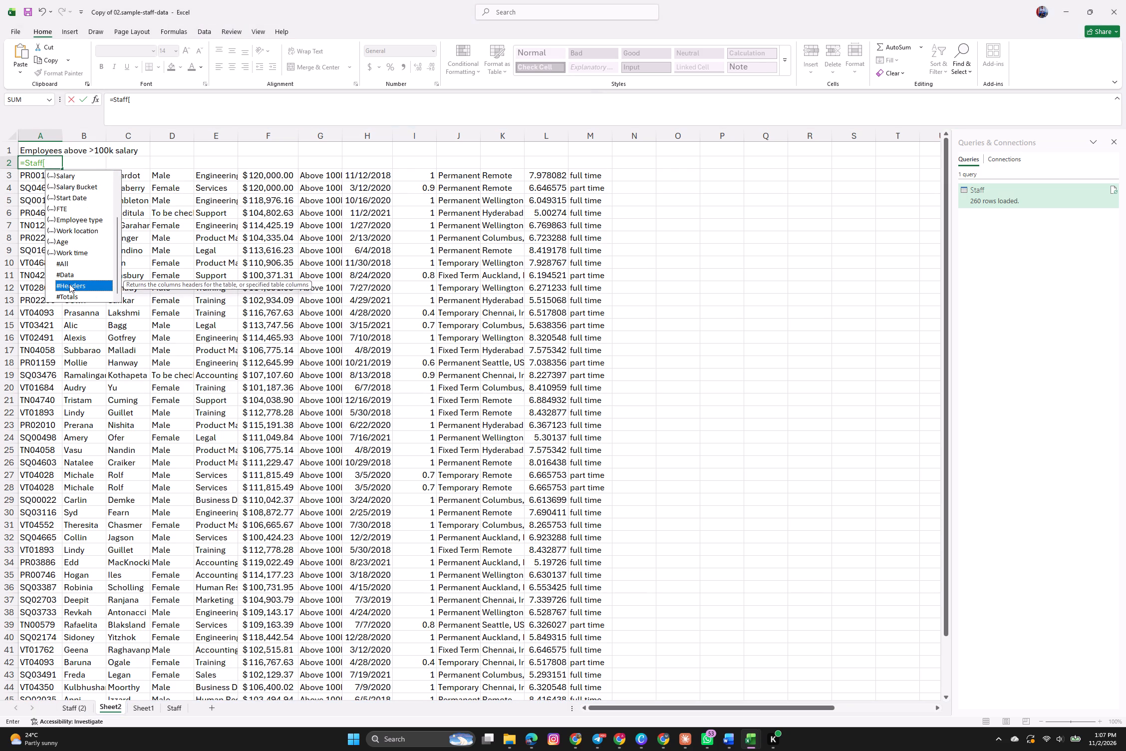
pyautogui.doubleClick(69, 284)
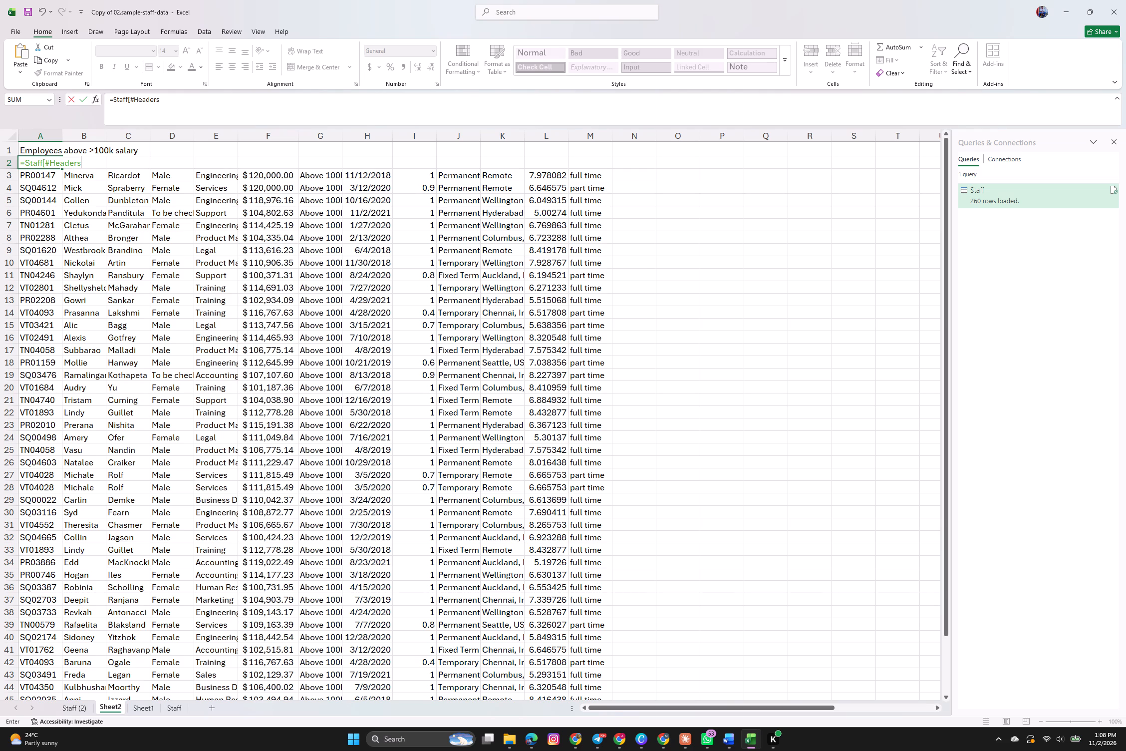
pyautogui.press(']')
pyautogui.press('Return')
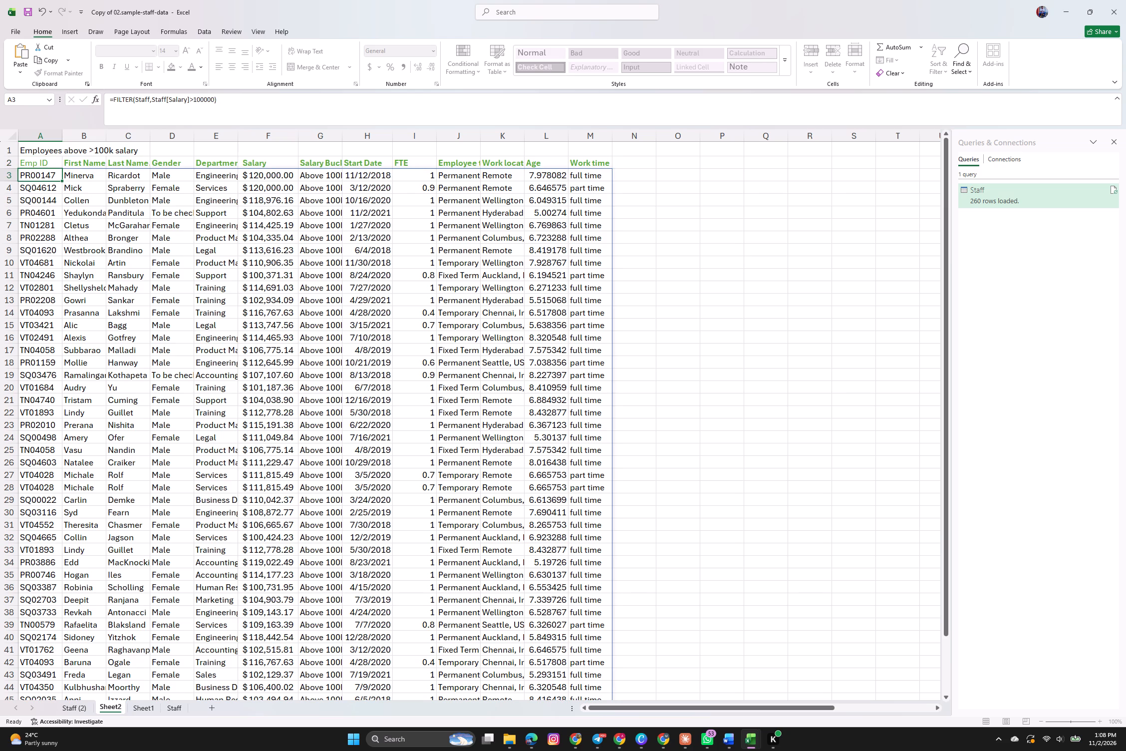
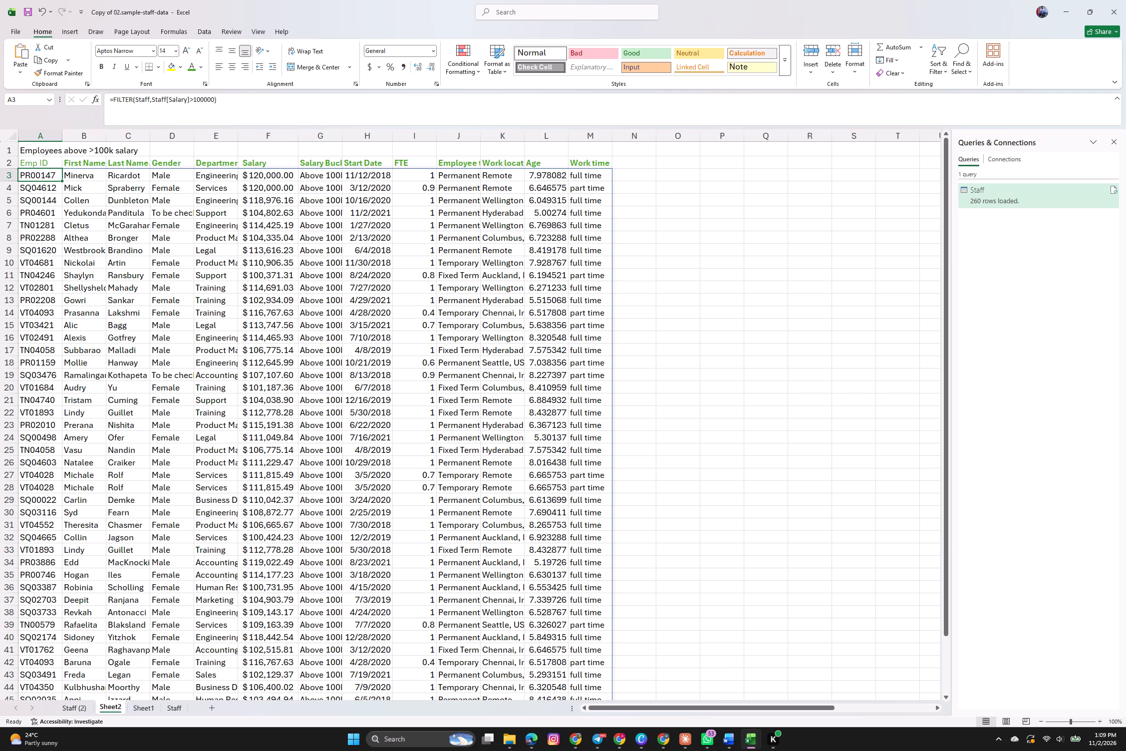
# Enter the notes "above 100k" in A68 and "column1,2,3,5,6" in A69, below the existing FILTER results.
pyautogui.scroll(-7, 269, 496)
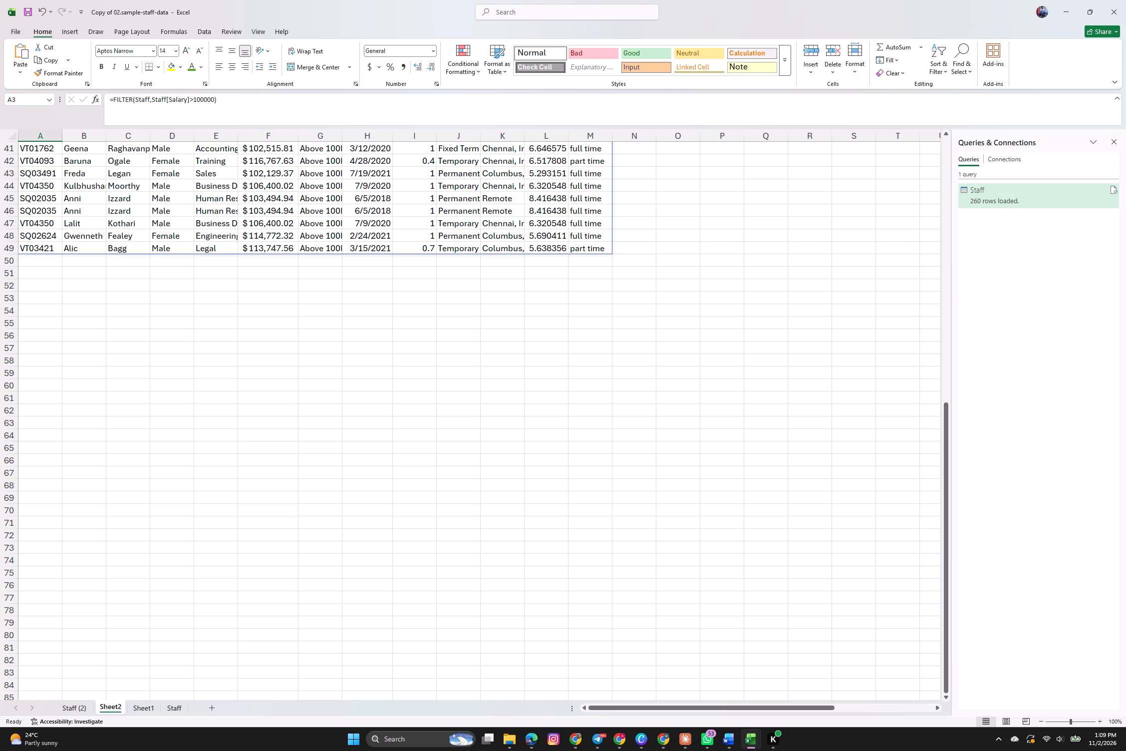
pyautogui.click(37, 490)
pyautogui.write('abo')
pyautogui.write('ve 100k')
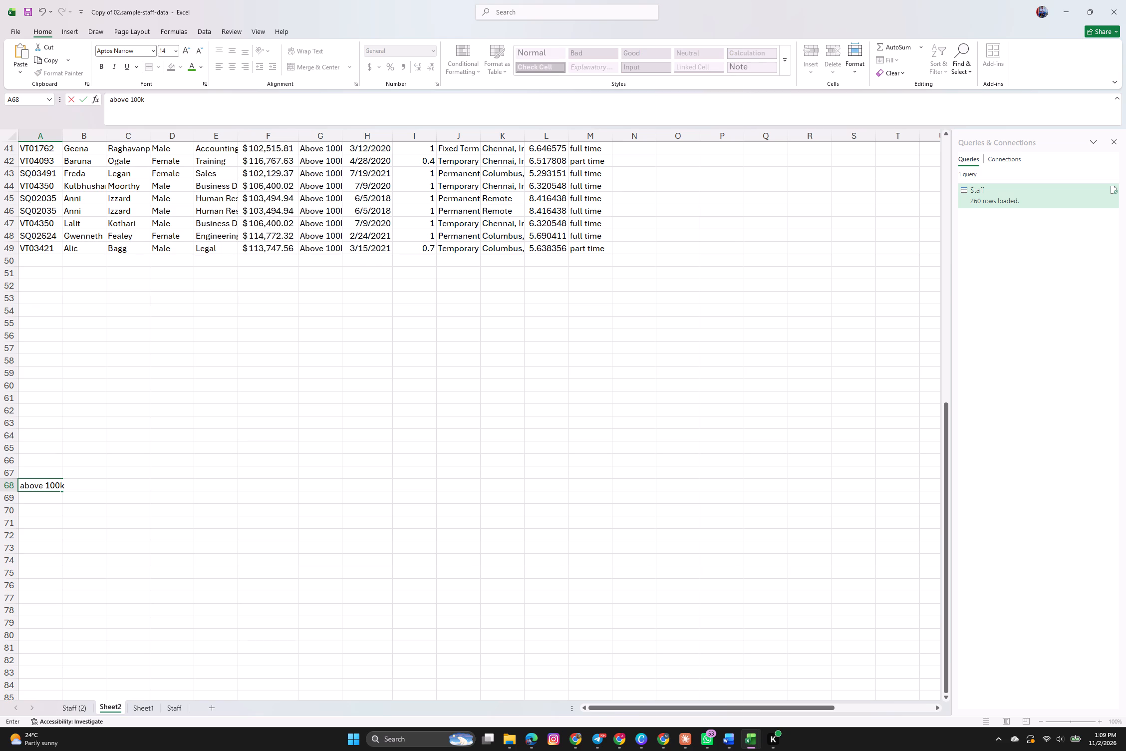
pyautogui.click(38, 500)
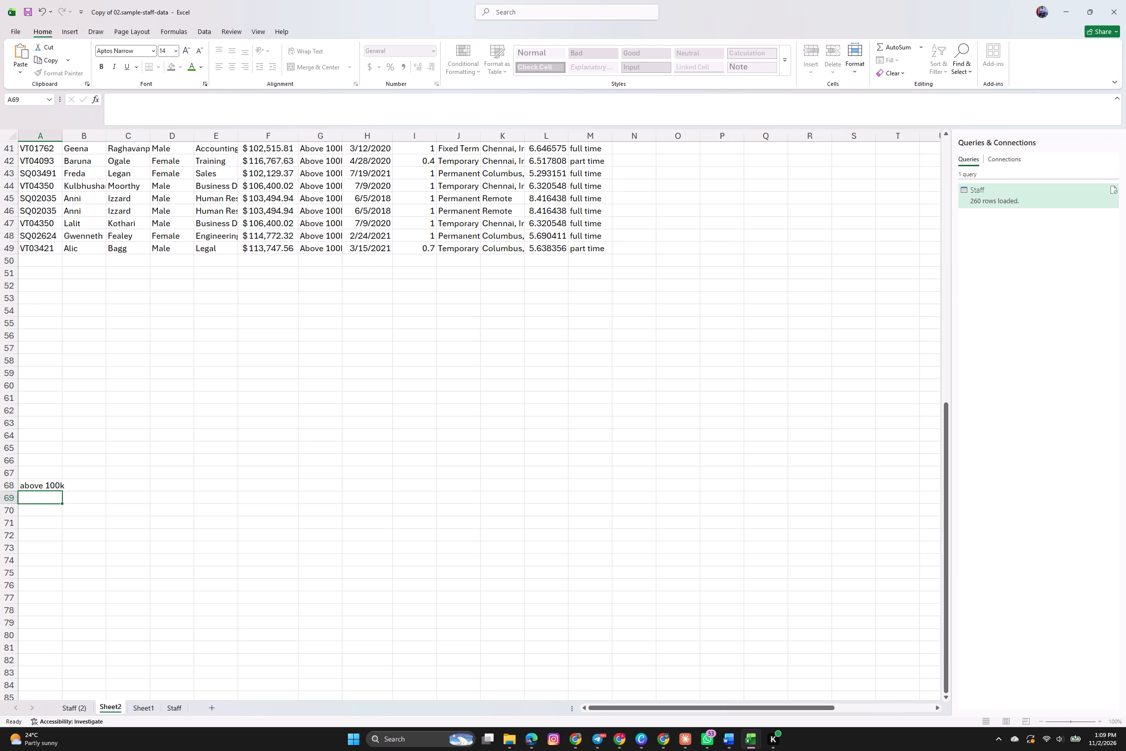
pyautogui.write('col')
pyautogui.write('umn')
pyautogui.write('1,2,3')
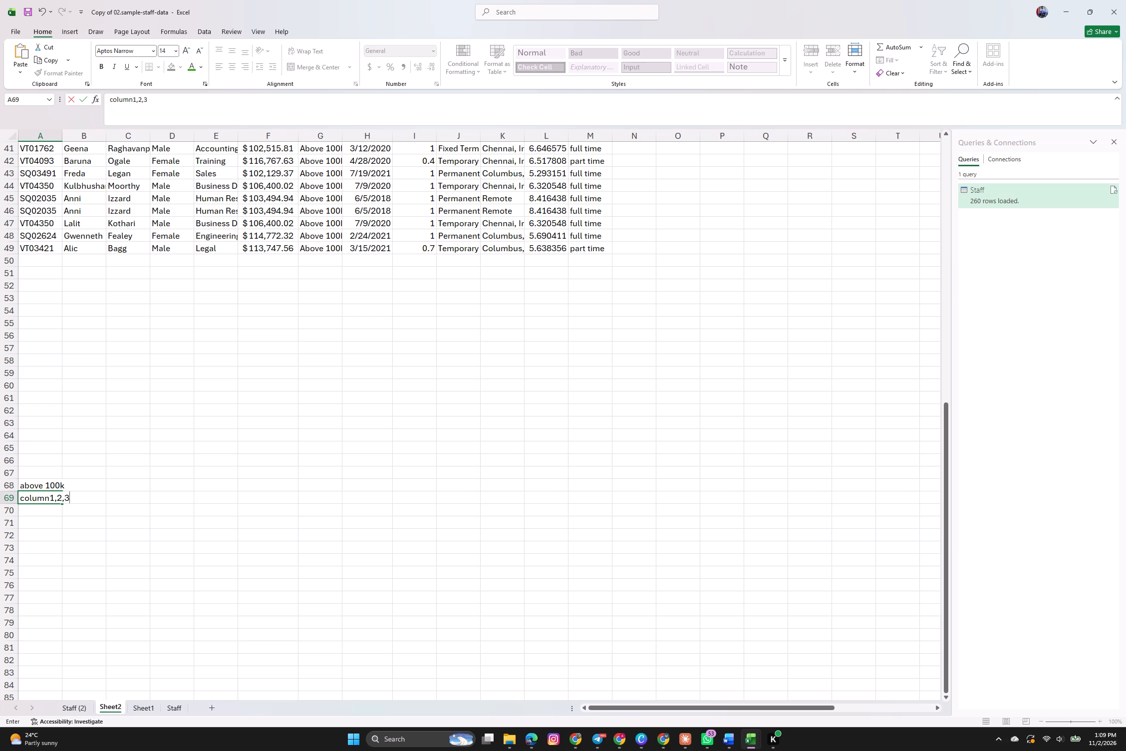
pyautogui.write(',5')
pyautogui.write(',6')
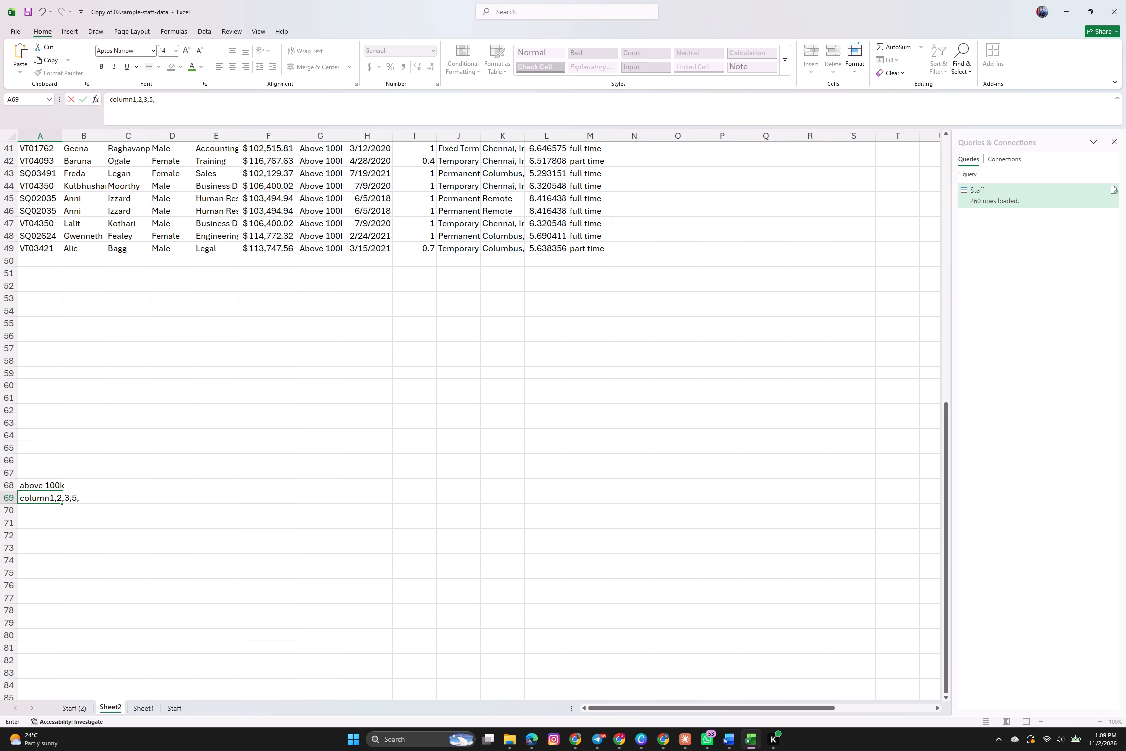
pyautogui.click(35, 512)
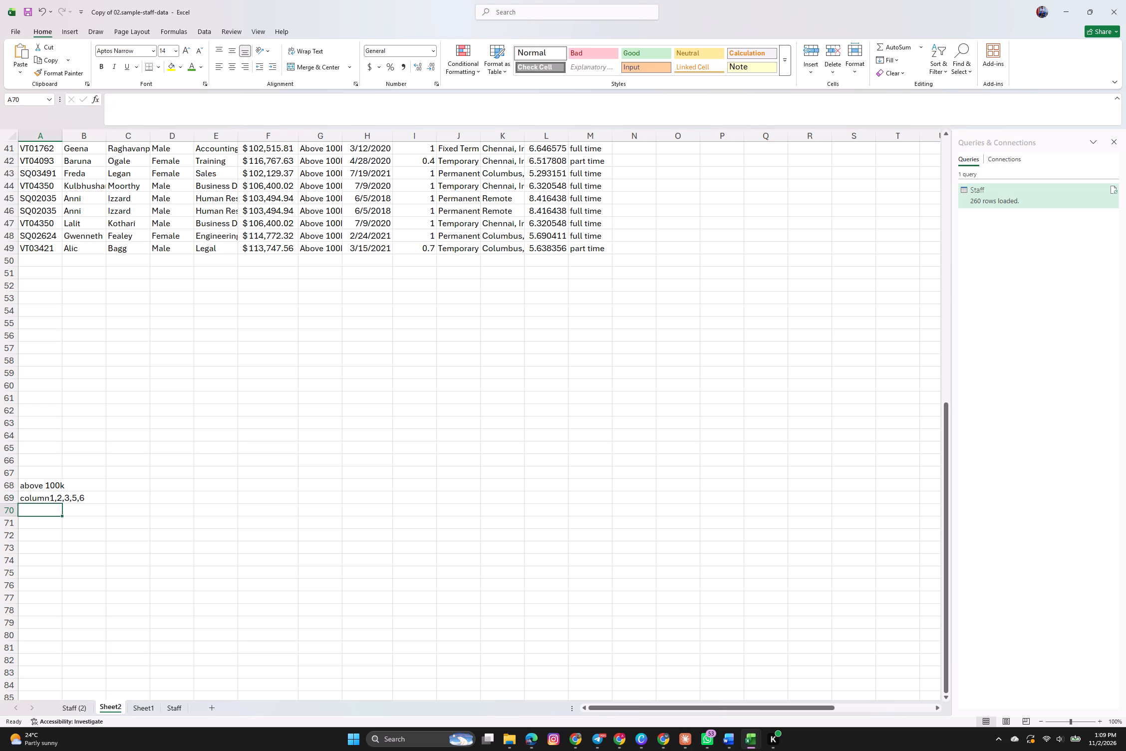
# Try to enter =FILTER(Staff,Staff[Salary]>1OOOOO, with letter O's in the threshold, in A70 below the two notes.
pyautogui.press('=')
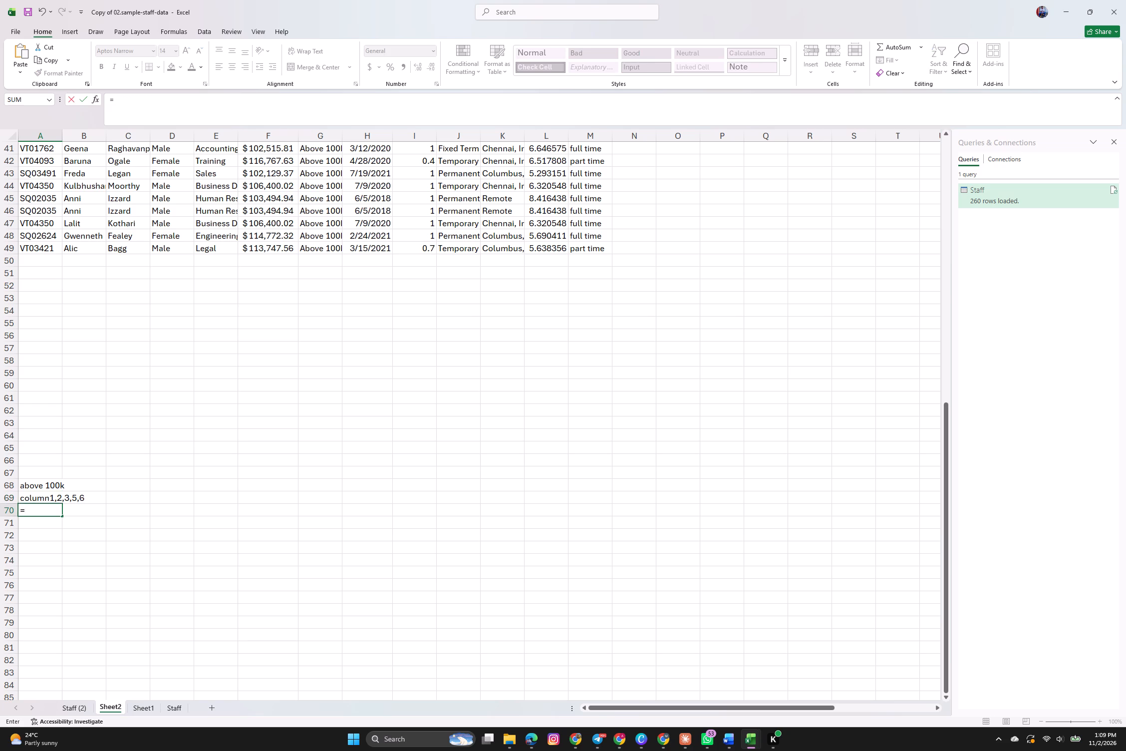
pyautogui.write('FILTER')
pyautogui.doubleClick(49, 521)
pyautogui.write('STAFF')
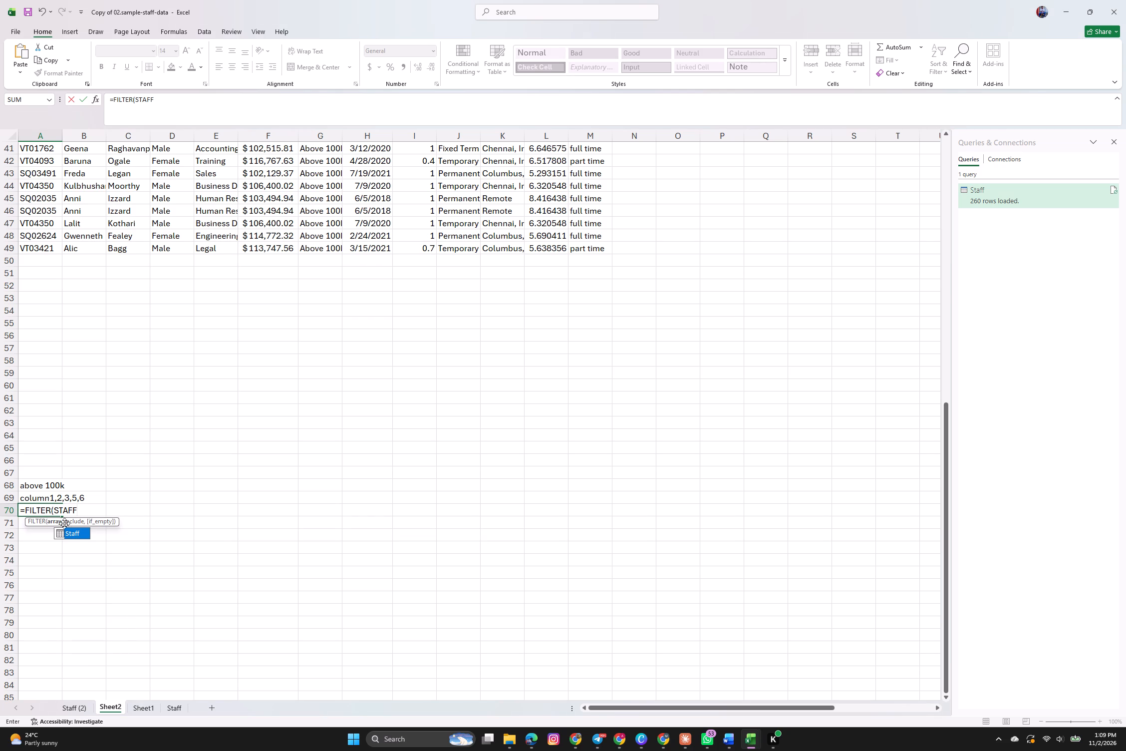
pyautogui.doubleClick(71, 533)
pyautogui.write(',STAFF')
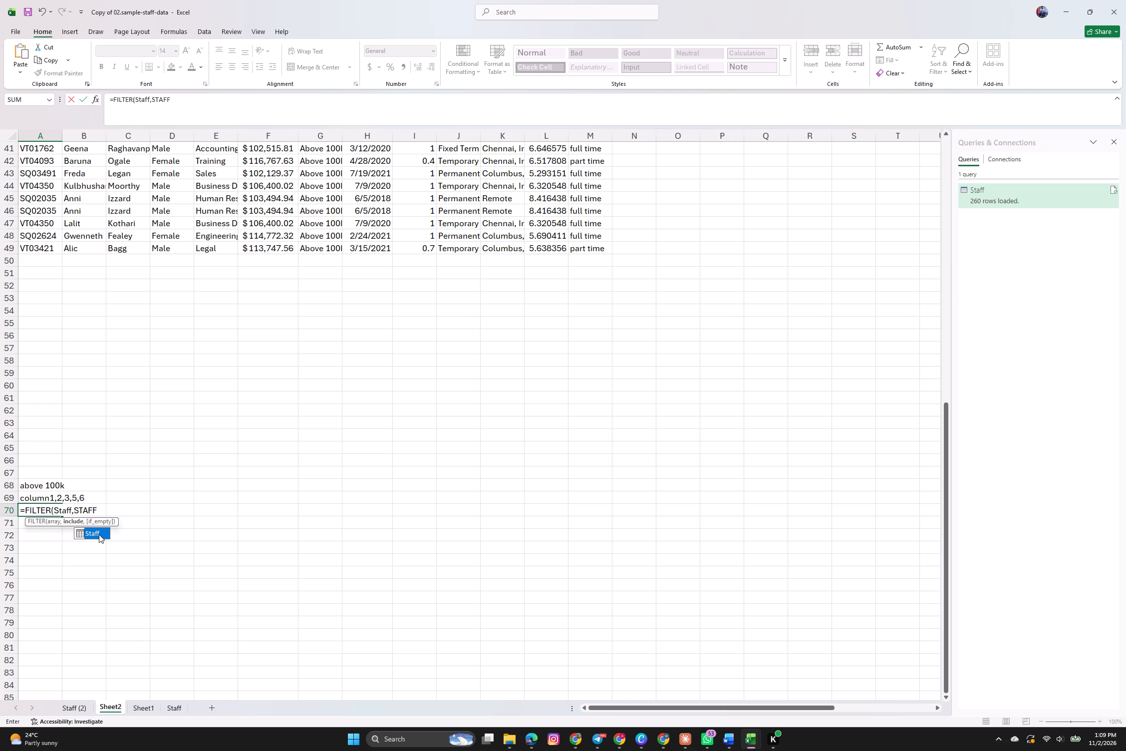
pyautogui.doubleClick(97, 531)
pyautogui.write('[SALA')
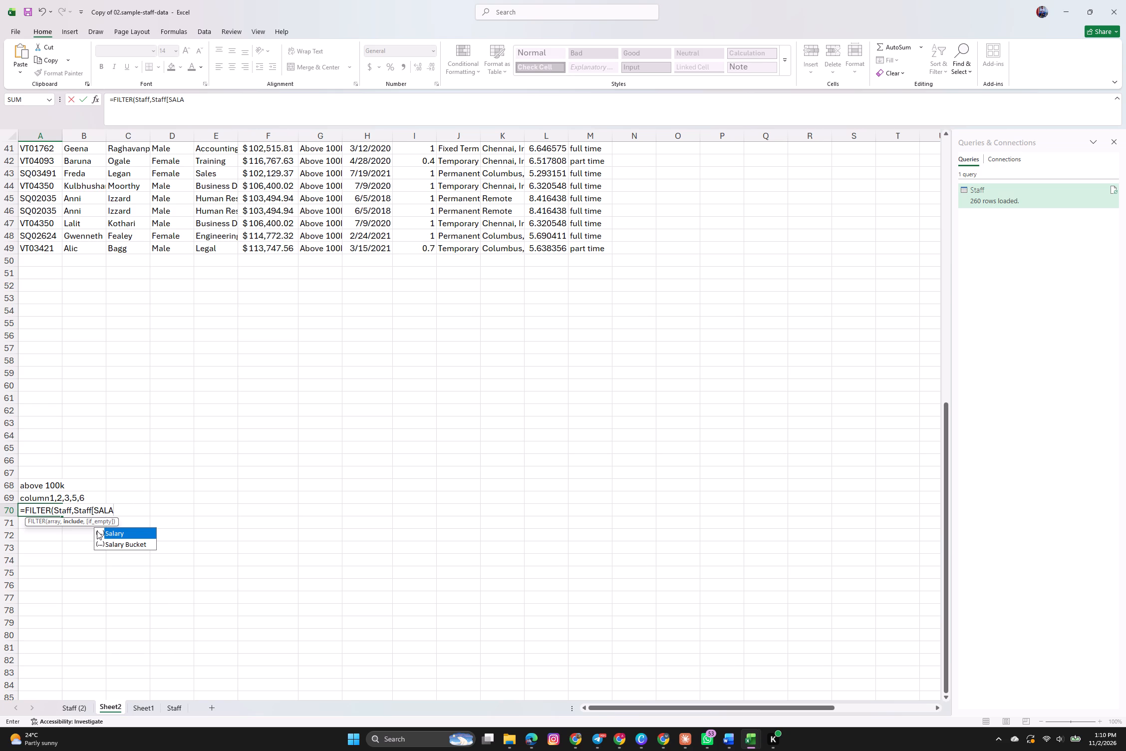
pyautogui.doubleClick(111, 531)
pyautogui.press(']')
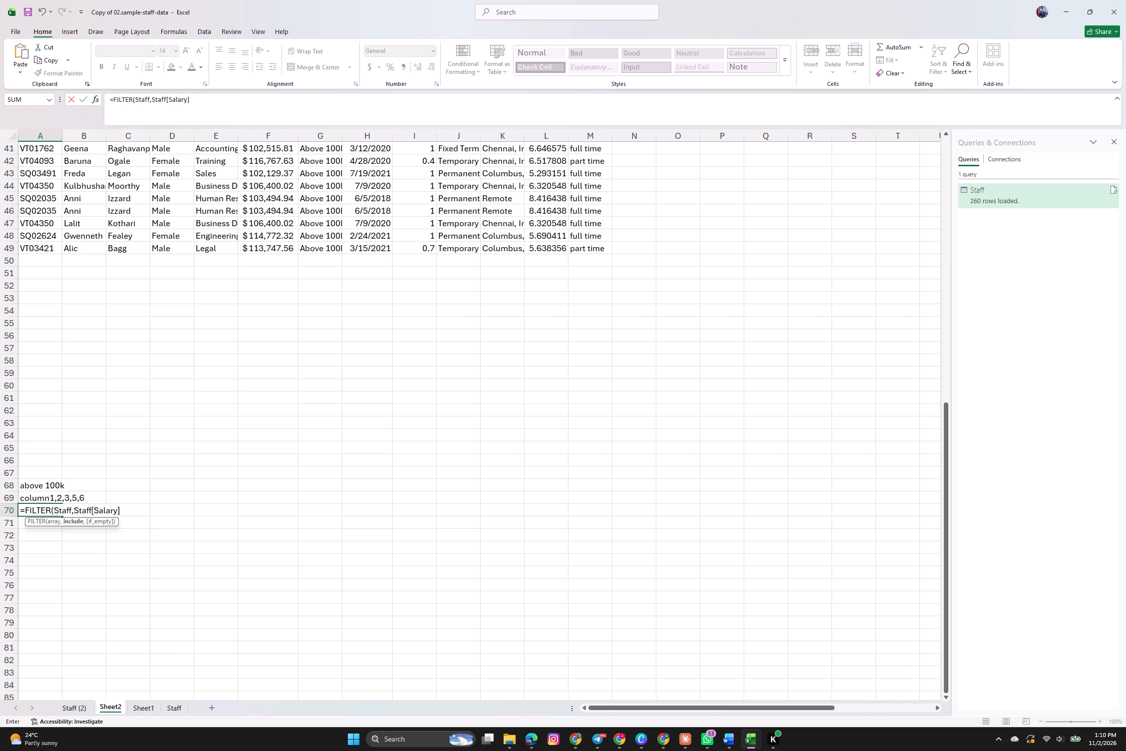
pyautogui.write('>1--')
pyautogui.press('BackSpace')
pyautogui.press('BackSpace')
pyautogui.write('OOOO')
pyautogui.press('o')
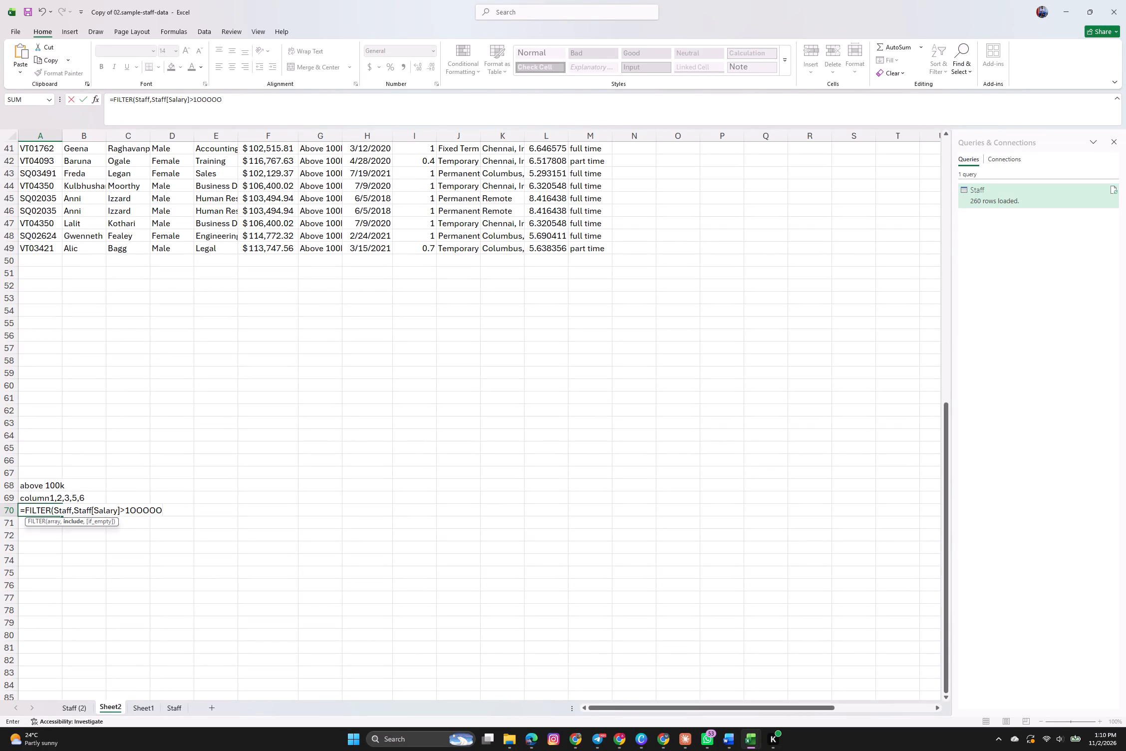
pyautogui.click(211, 473)
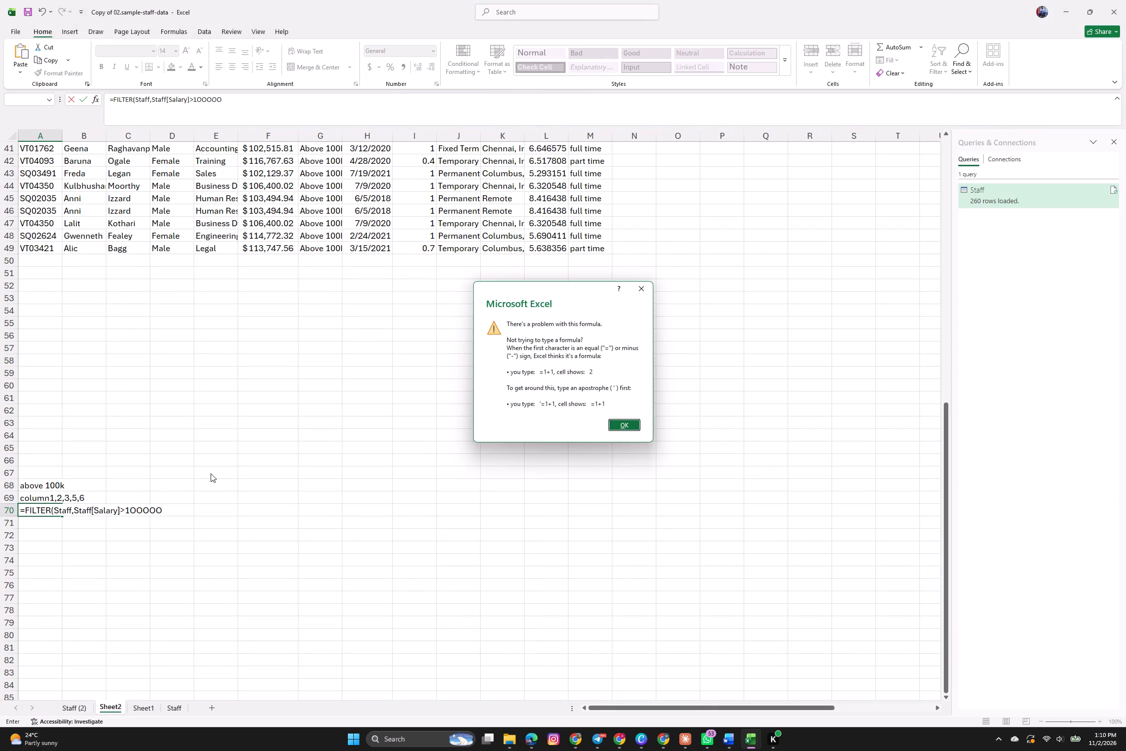
pyautogui.click(634, 424)
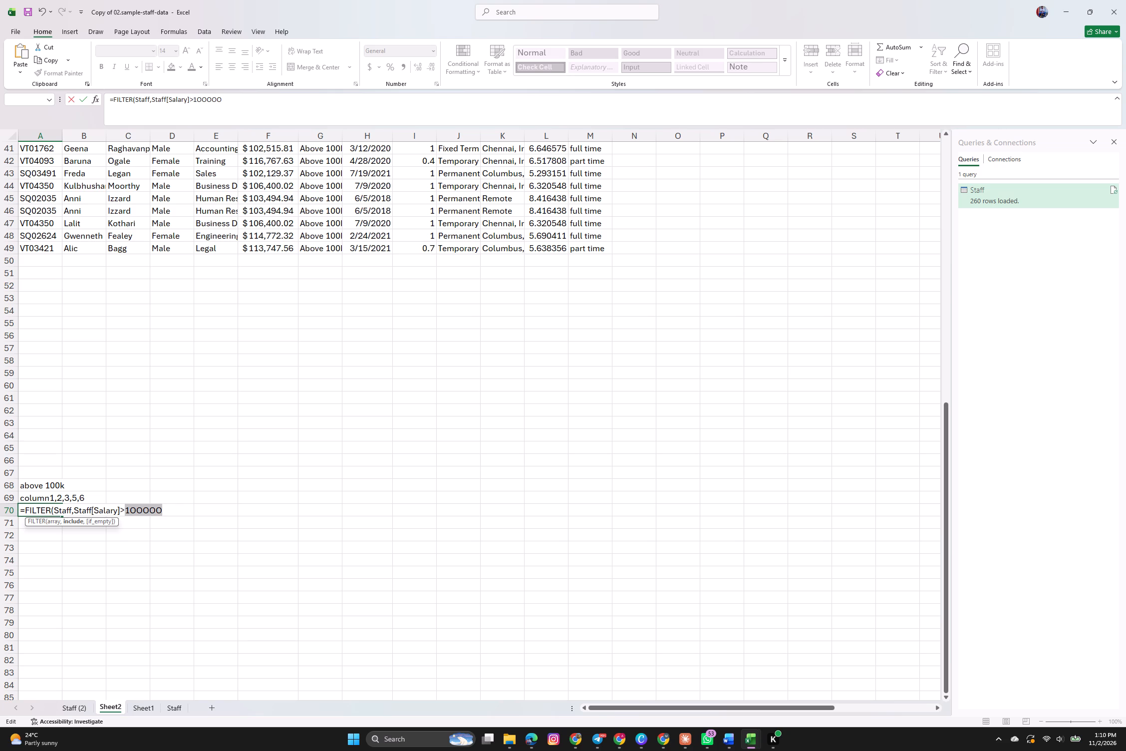
# Replace the salary threshold in the A70 formula with the cell reference F67 and enter the formula.
pyautogui.click(172, 511)
pyautogui.press('BackSpace')
pyautogui.press('BackSpace')
pyautogui.press('BackSpace')
pyautogui.press('BackSpace')
pyautogui.press('BackSpace')
pyautogui.press('BackSpace')
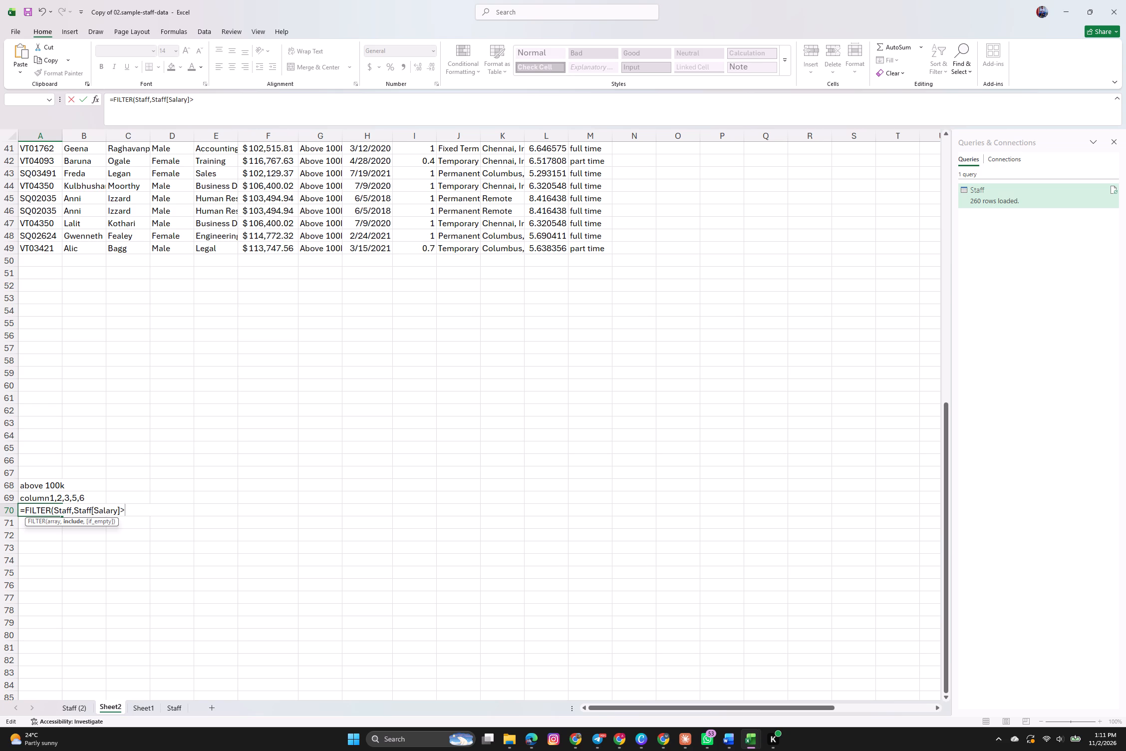
pyautogui.press('f')
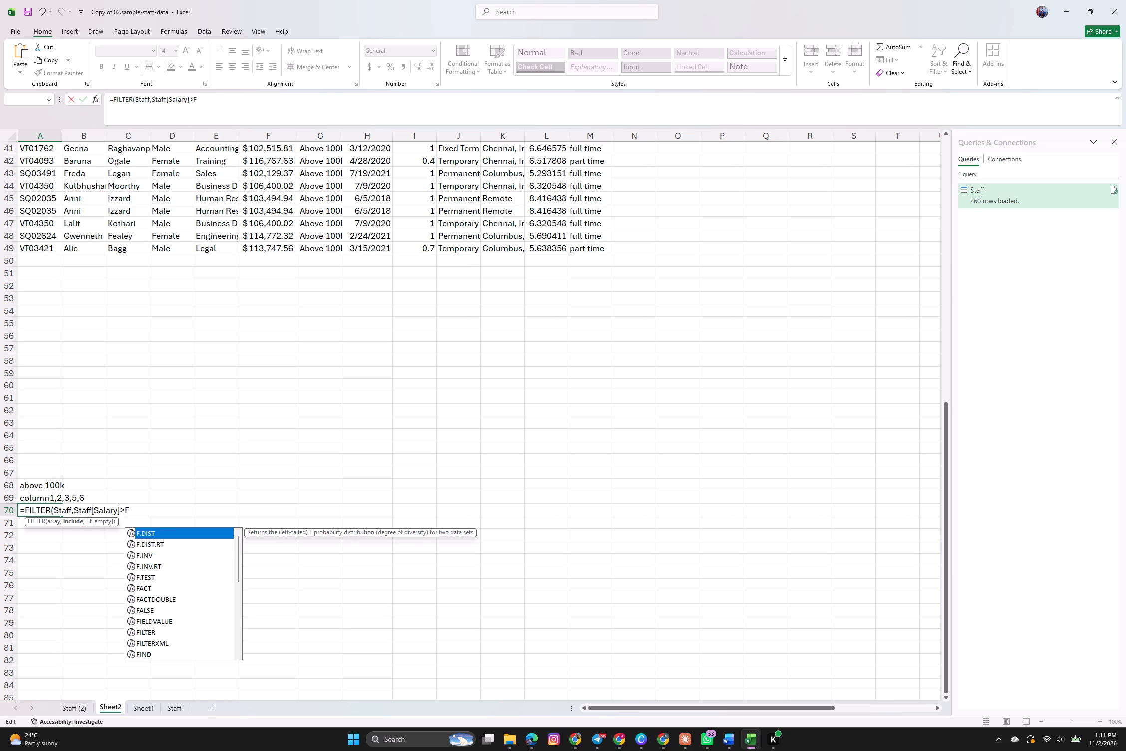
pyautogui.write('67')
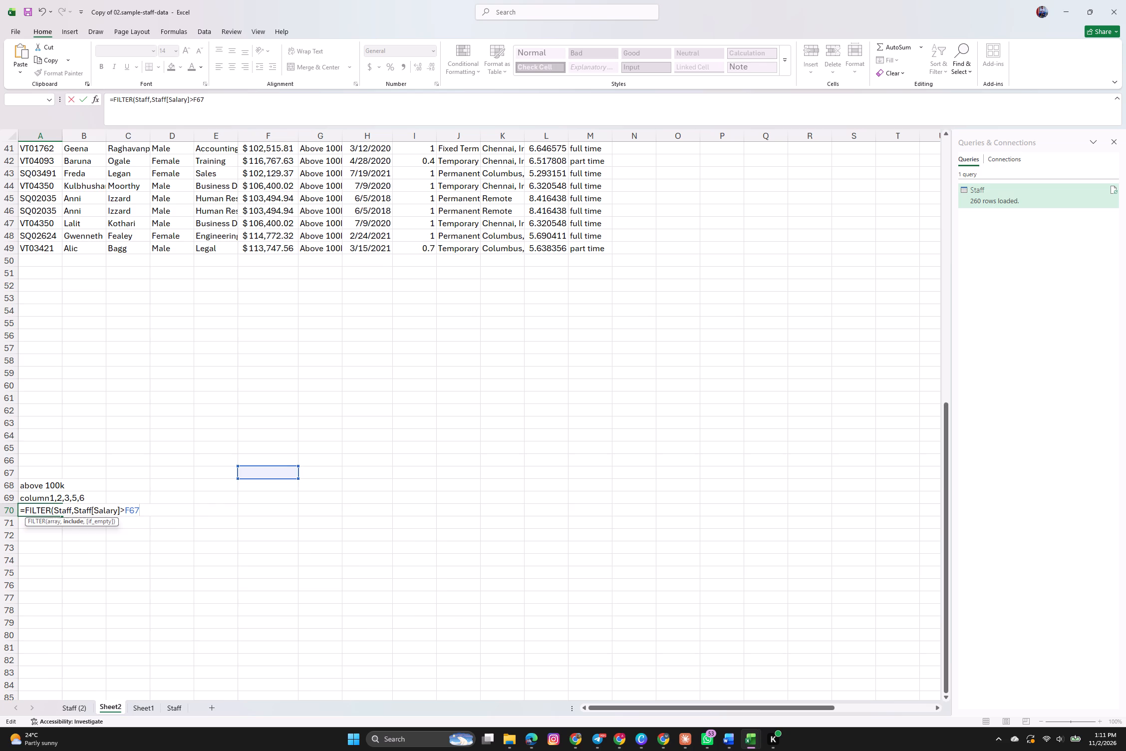
pyautogui.press('Return')
# Examine the new FILTER results starting at A70 and compare them with the above-100k list at the top of the sheet.
pyautogui.scroll(-3, 200, 506)
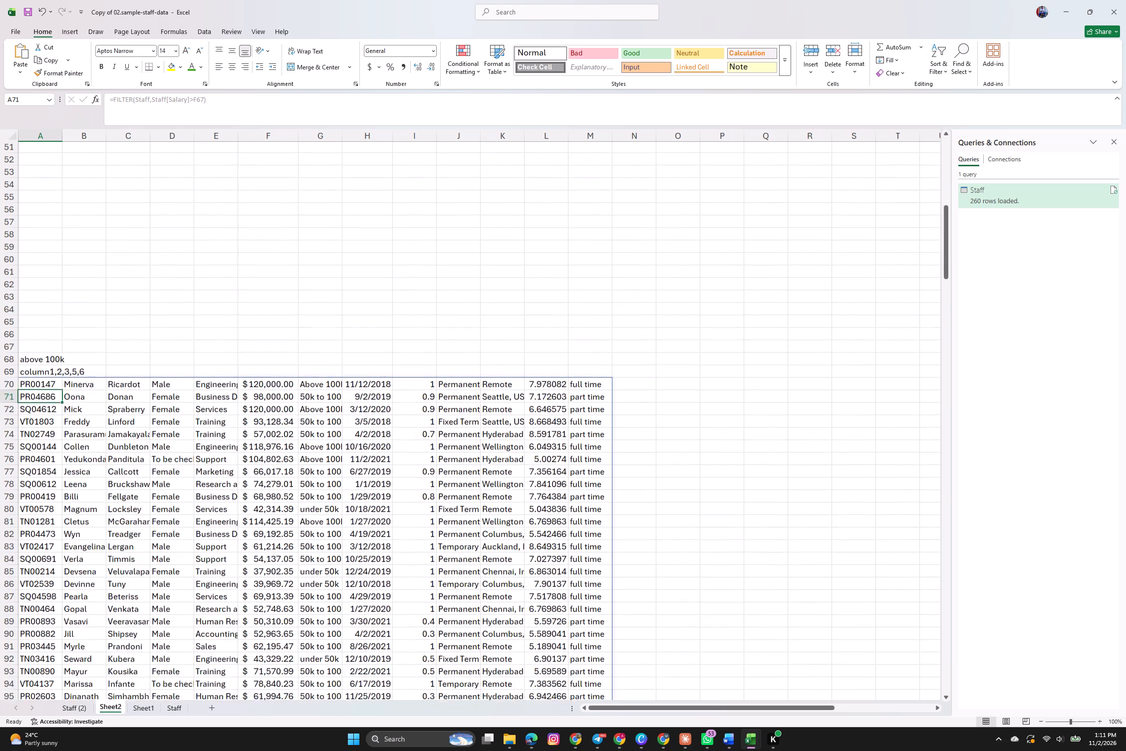
pyautogui.scroll(-2, 200, 506)
pyautogui.scroll(2, 200, 506)
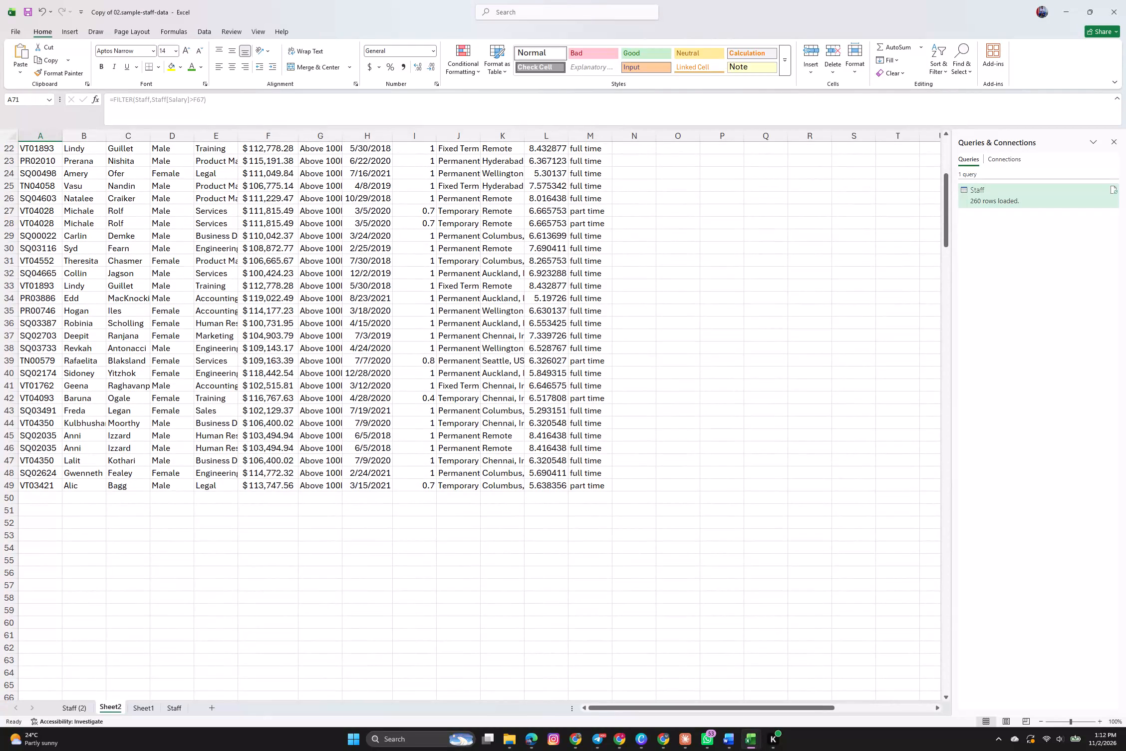
pyautogui.scroll(3, 200, 506)
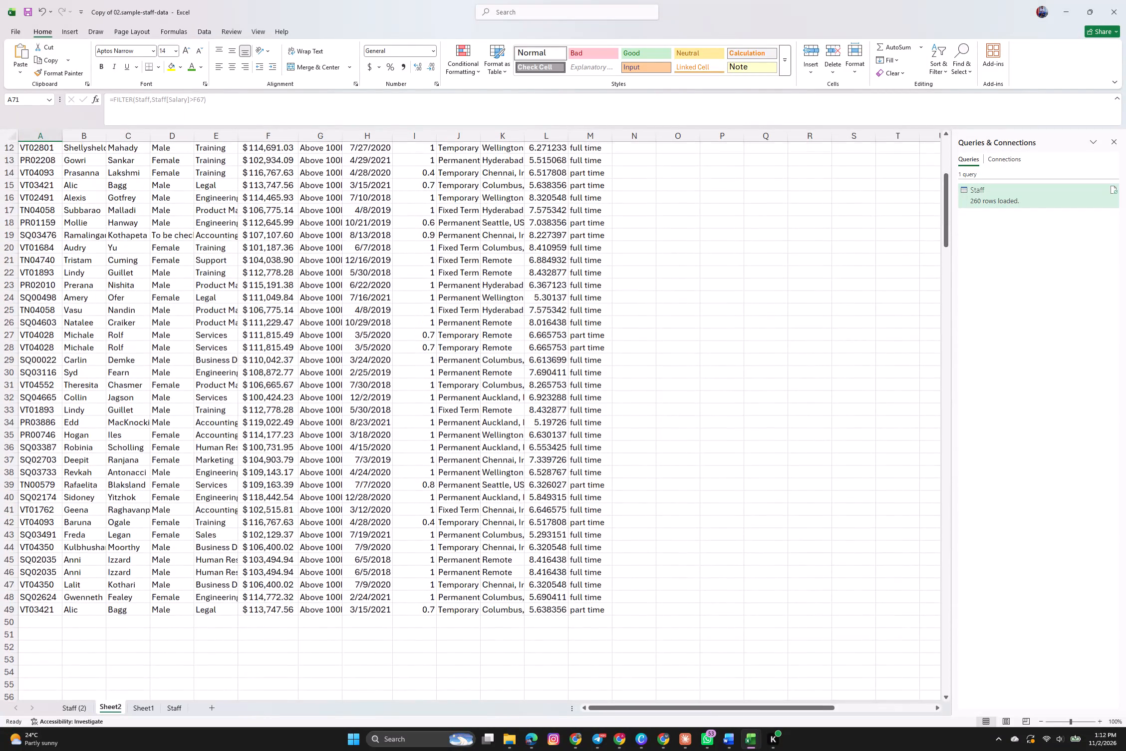
pyautogui.scroll(6, 200, 506)
pyautogui.scroll(-6, 200, 506)
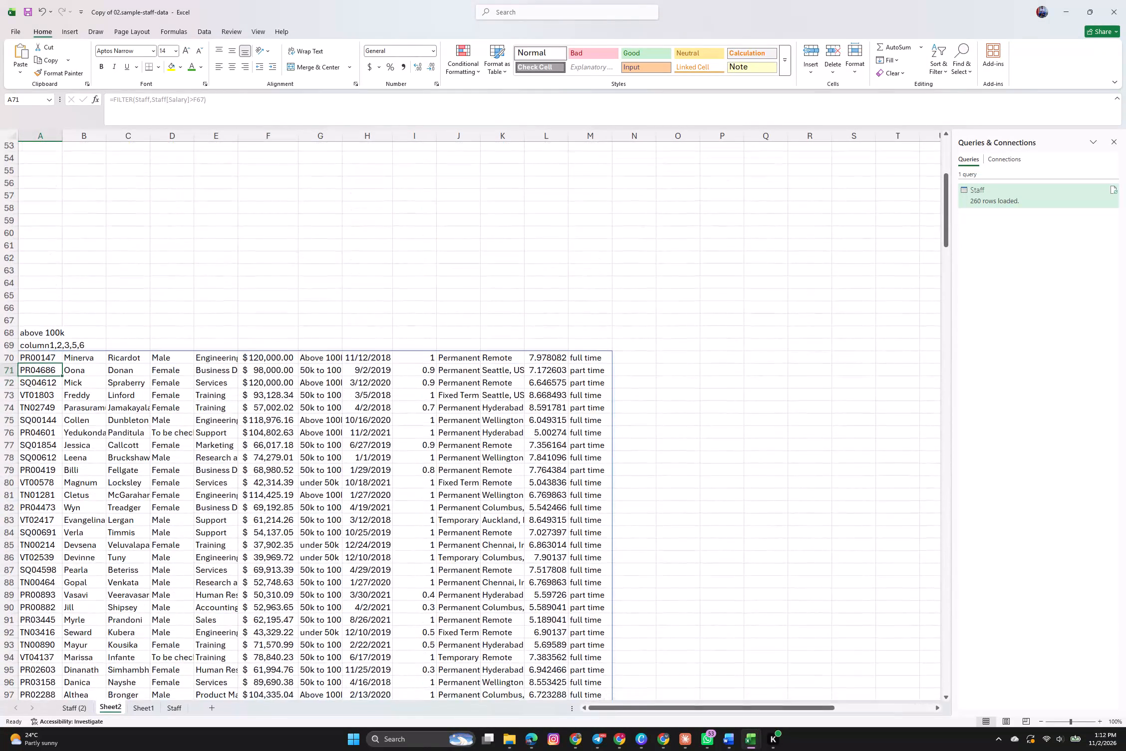
pyautogui.scroll(-2, 200, 506)
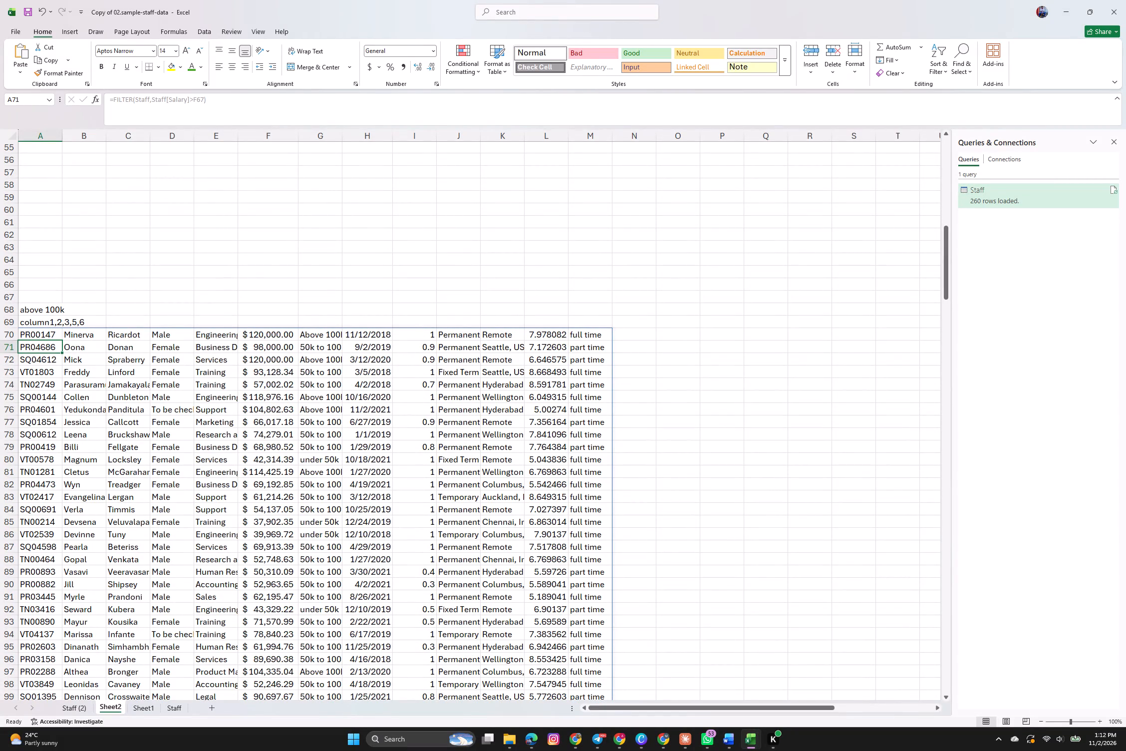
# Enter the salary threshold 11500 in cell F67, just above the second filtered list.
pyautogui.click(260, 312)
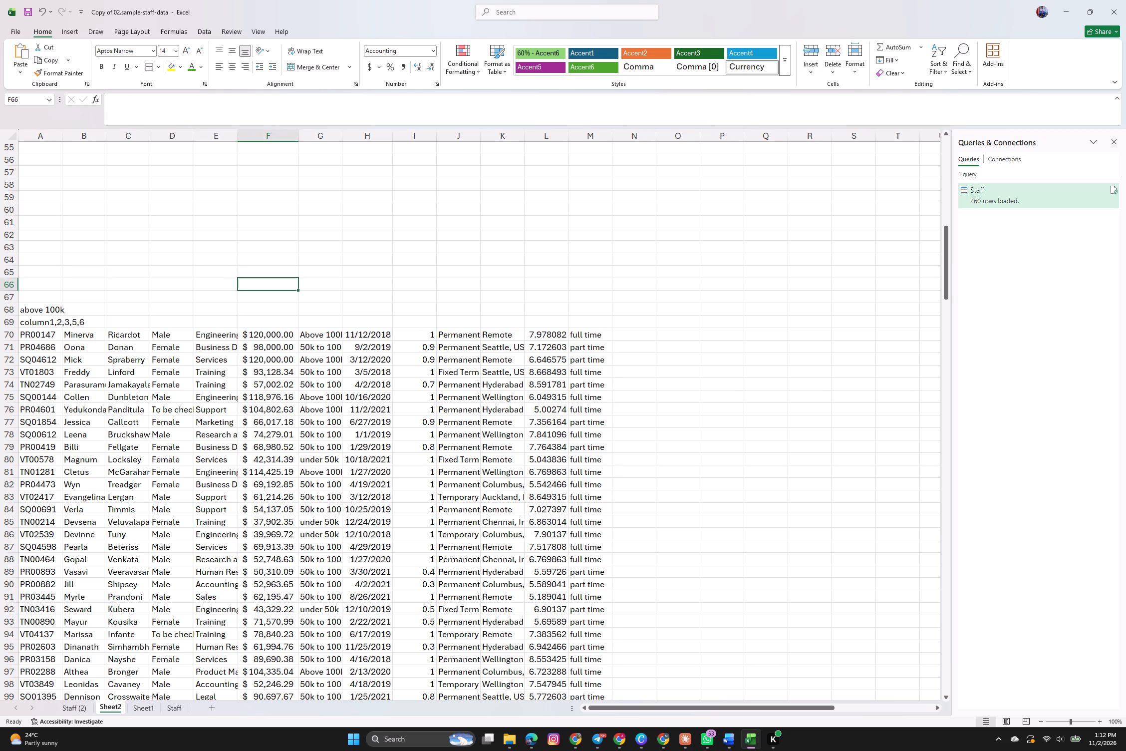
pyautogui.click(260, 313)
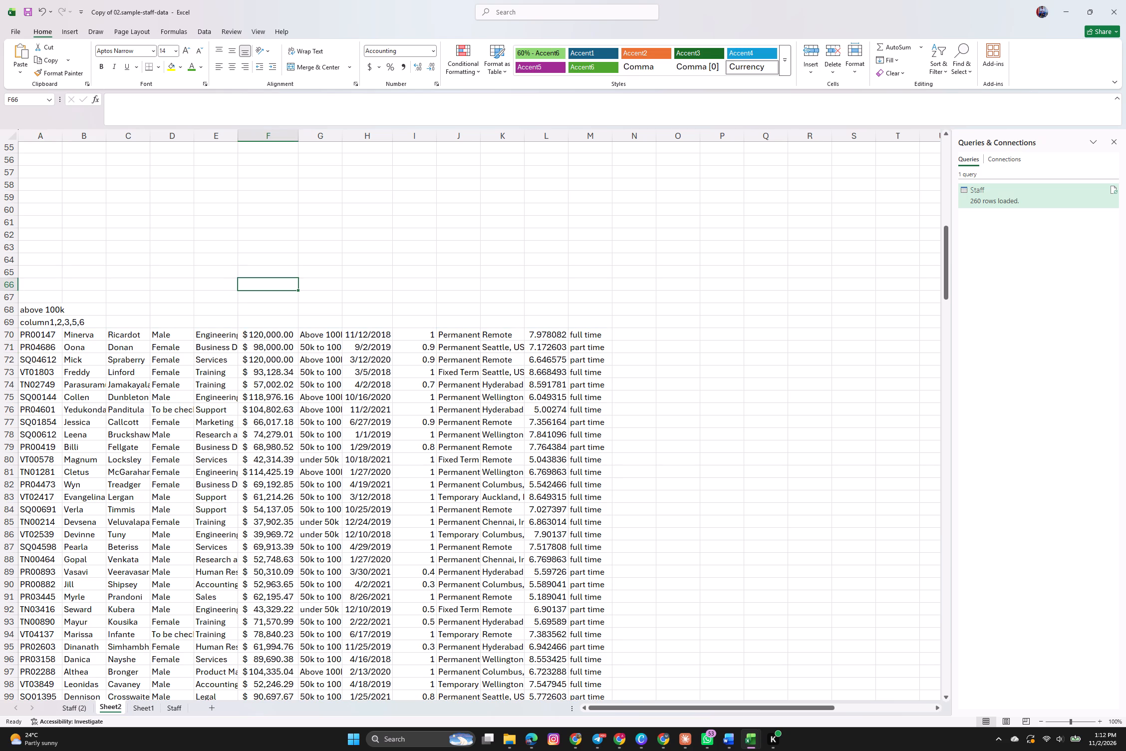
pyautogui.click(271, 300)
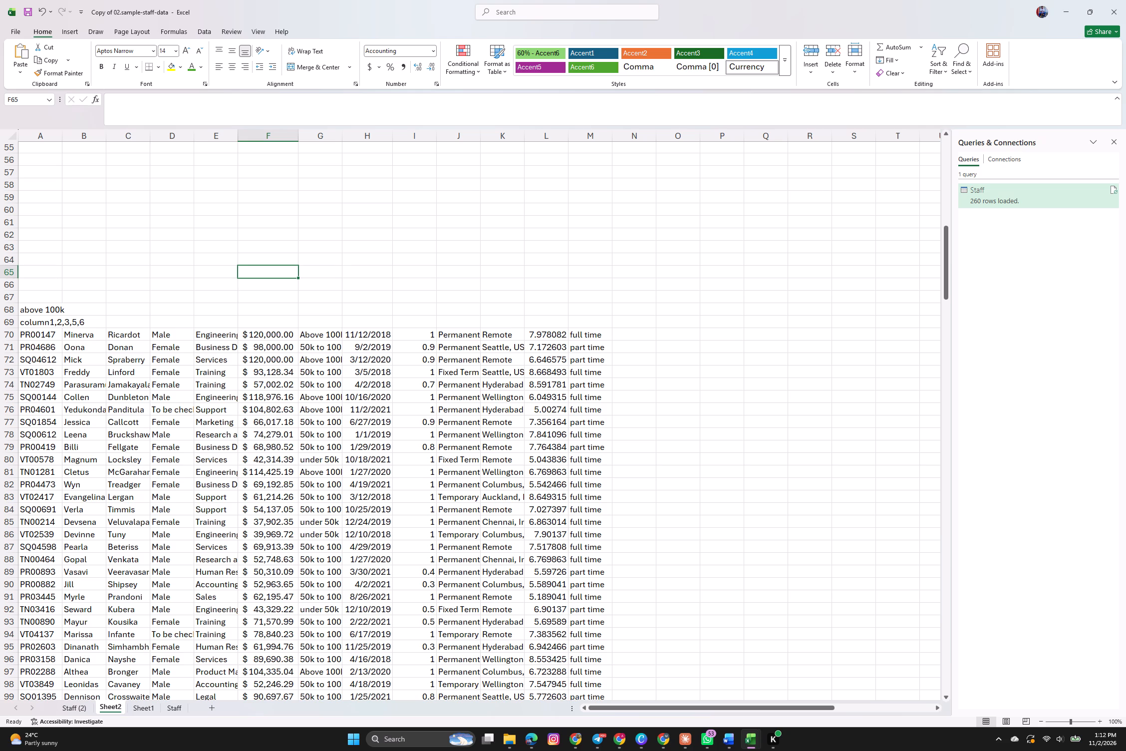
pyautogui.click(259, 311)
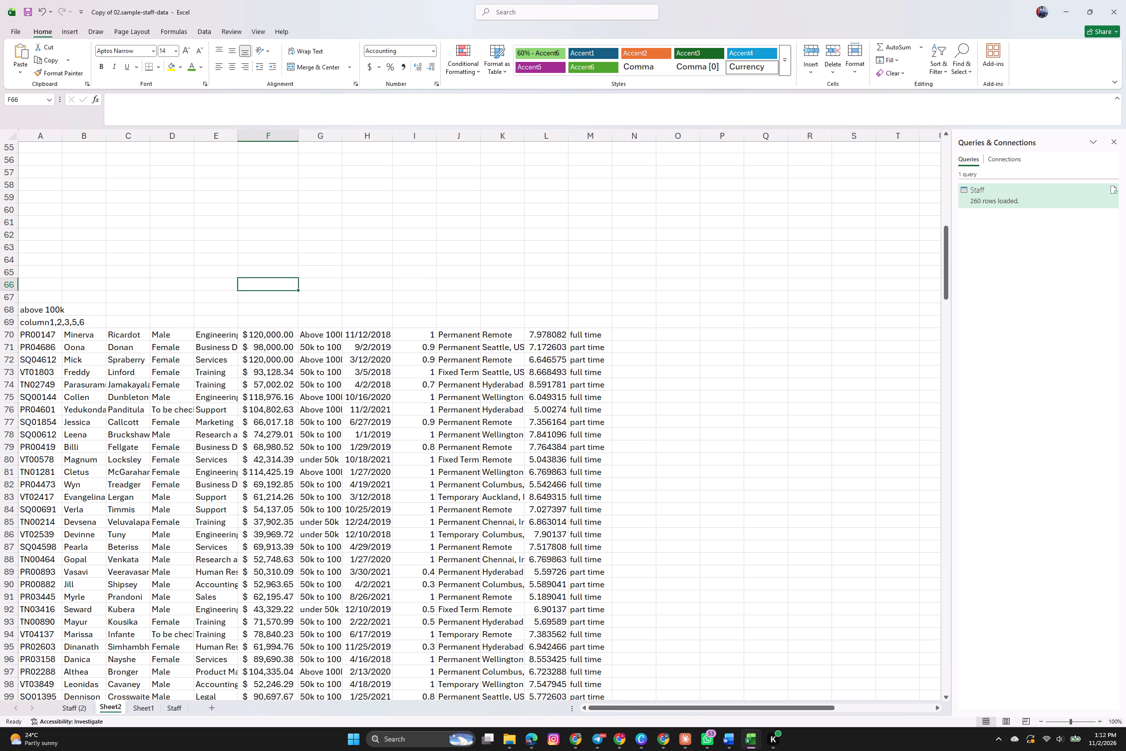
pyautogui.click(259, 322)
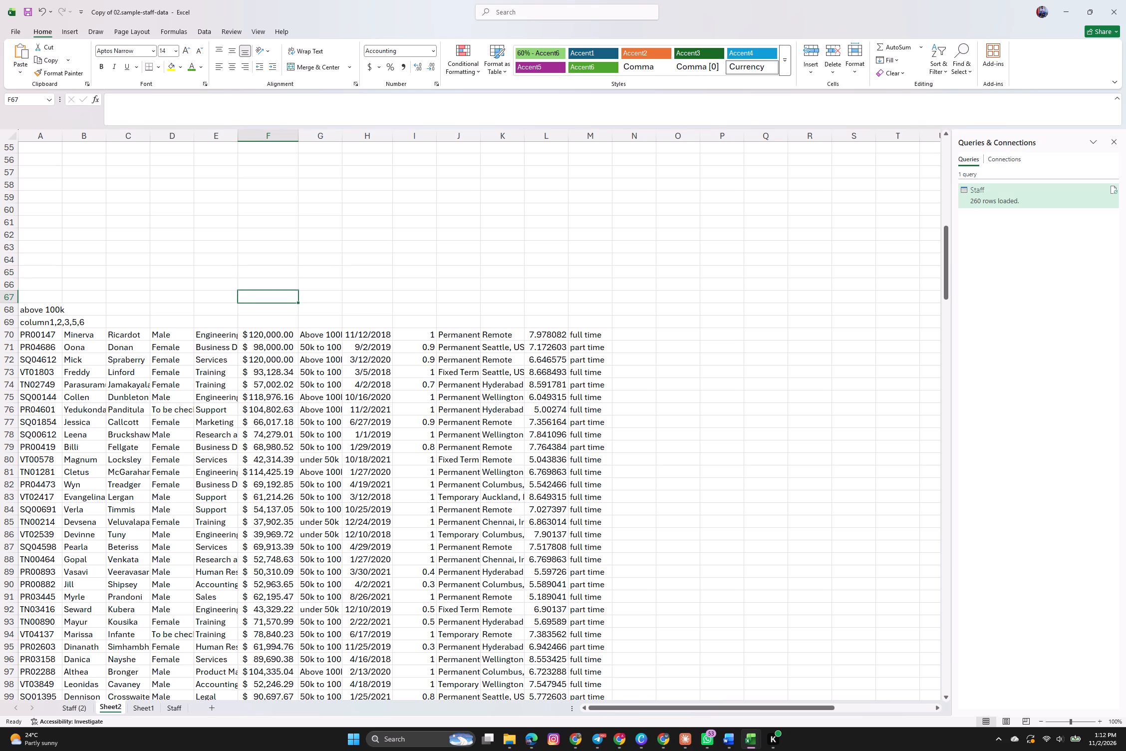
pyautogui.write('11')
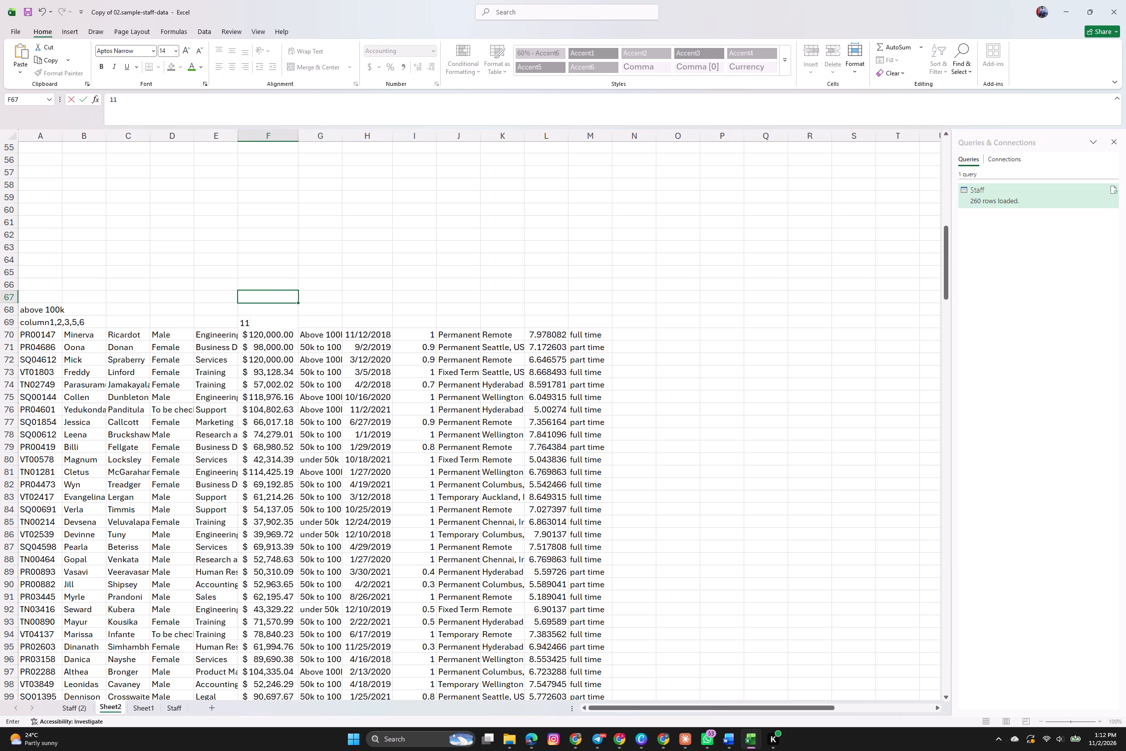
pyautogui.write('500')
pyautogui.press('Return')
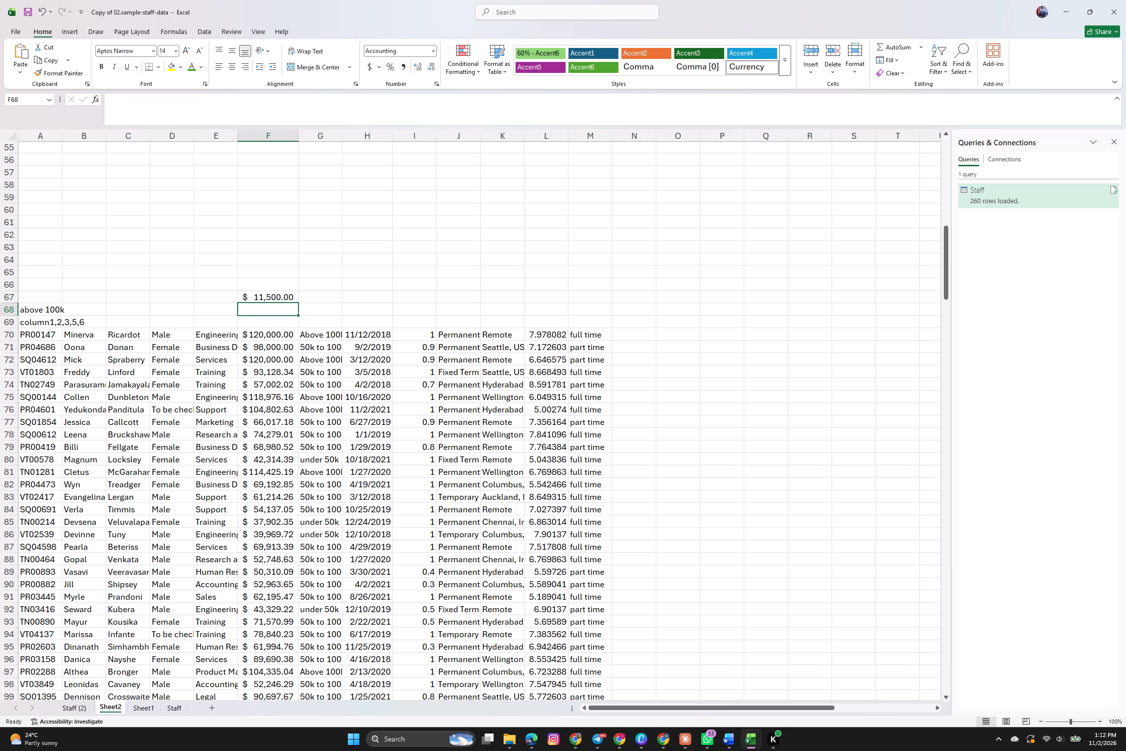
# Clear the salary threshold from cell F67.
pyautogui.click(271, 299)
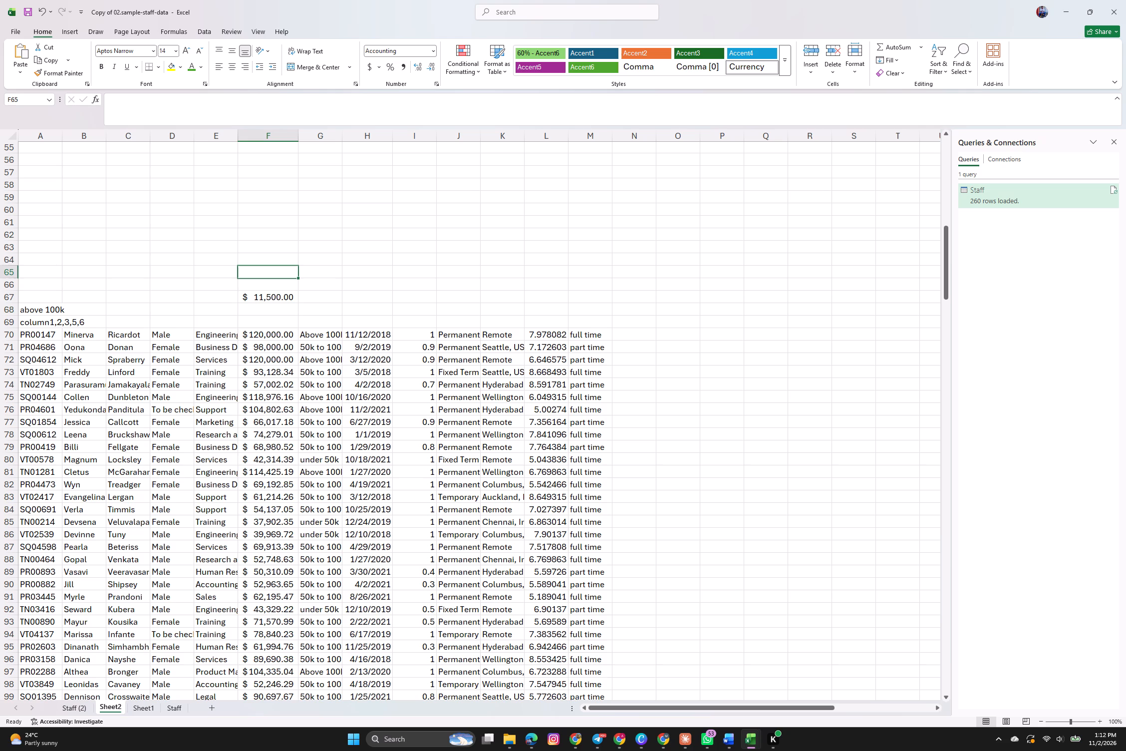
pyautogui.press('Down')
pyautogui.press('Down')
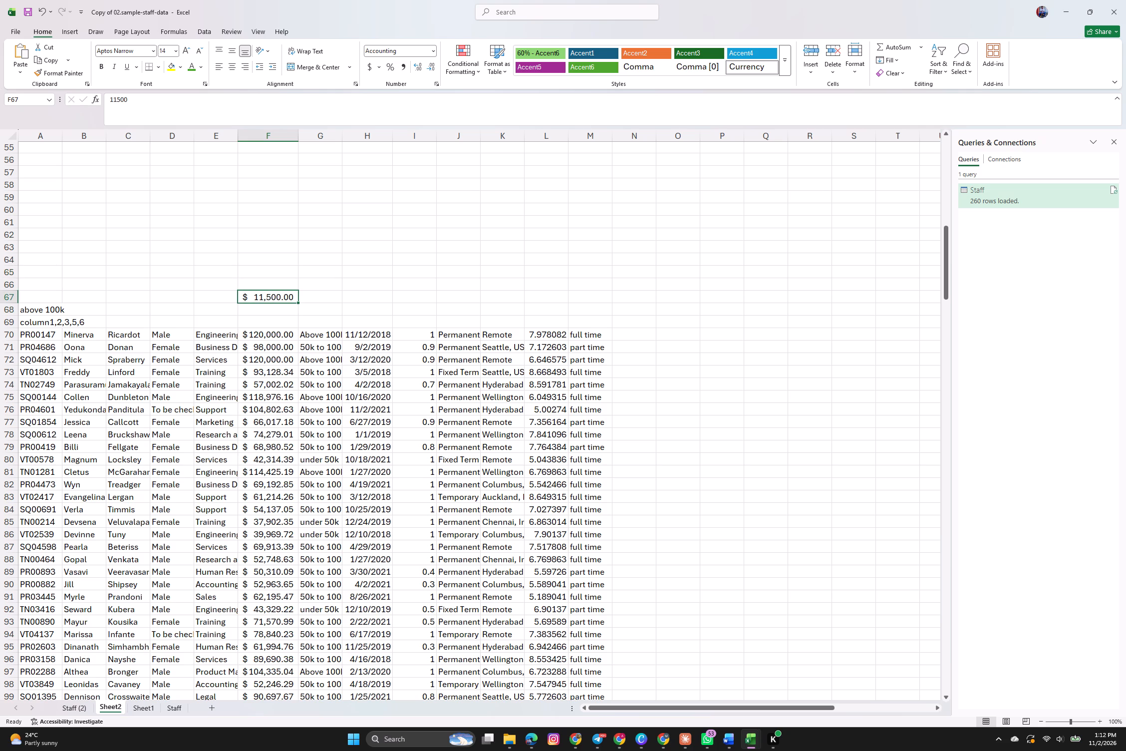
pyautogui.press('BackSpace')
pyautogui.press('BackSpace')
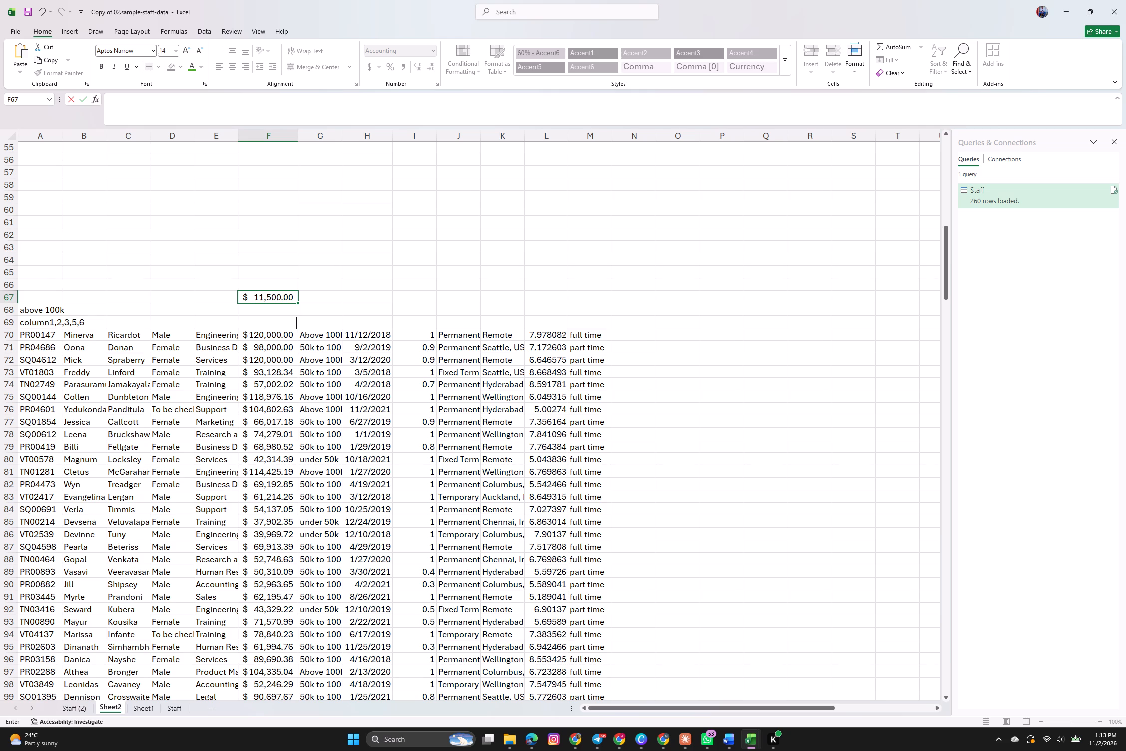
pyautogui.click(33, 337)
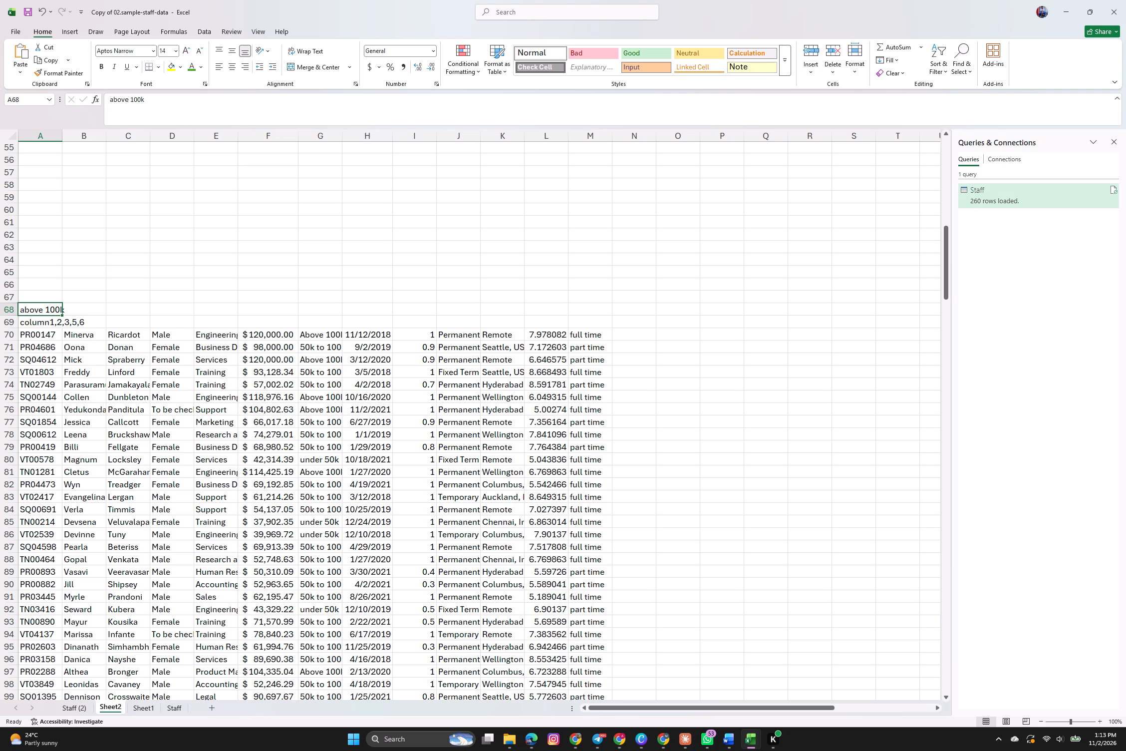
# Open the existing FILTER formula in A70 for editing, undoing the stray equals sign that overwrites it.
pyautogui.click(34, 323)
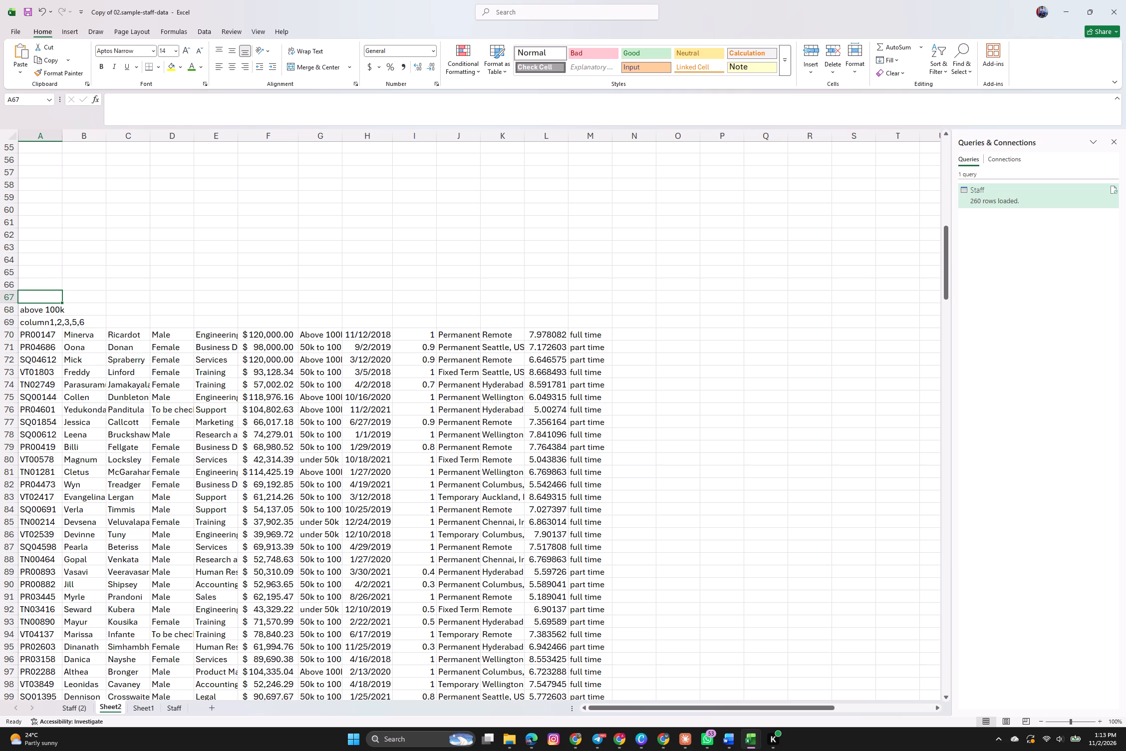
pyautogui.click(28, 337)
pyautogui.press('Down')
pyautogui.press('Down')
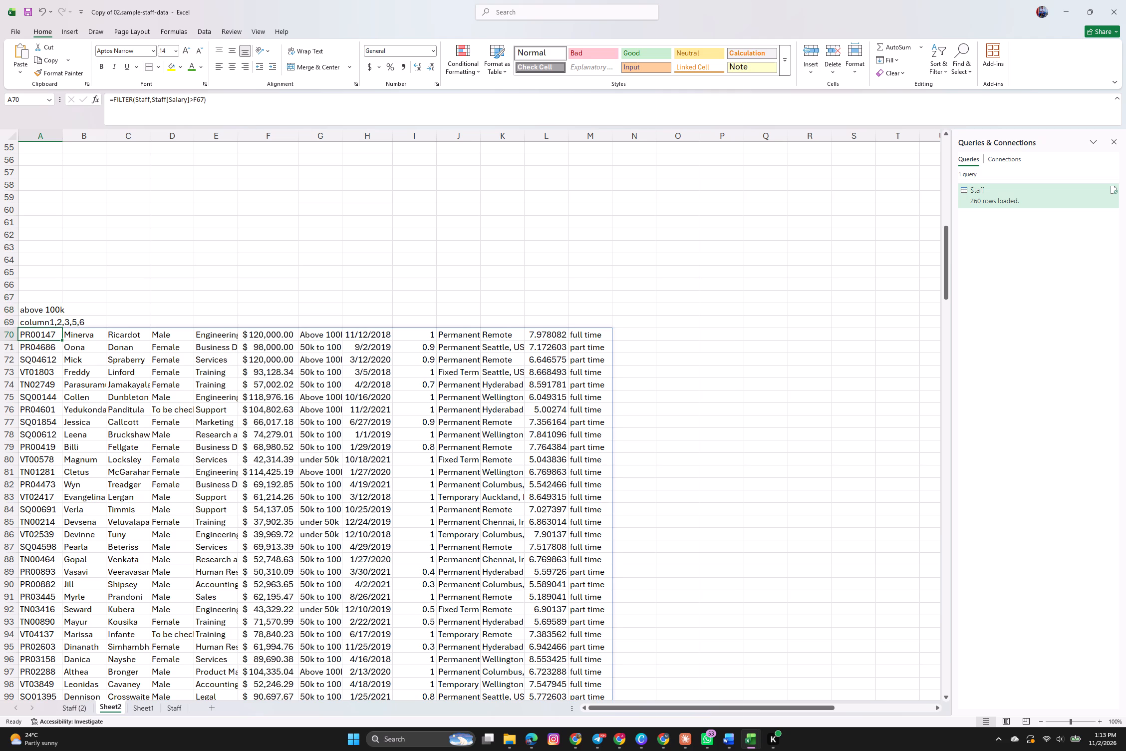
pyautogui.press('=')
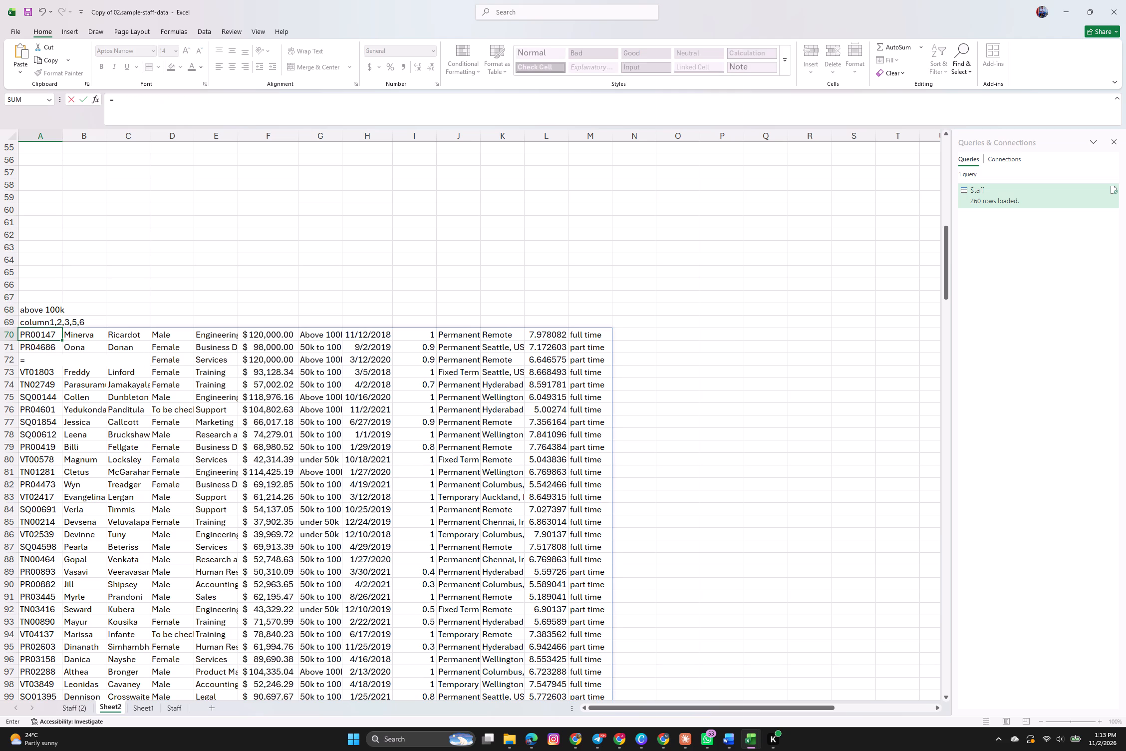
pyautogui.click(37, 8)
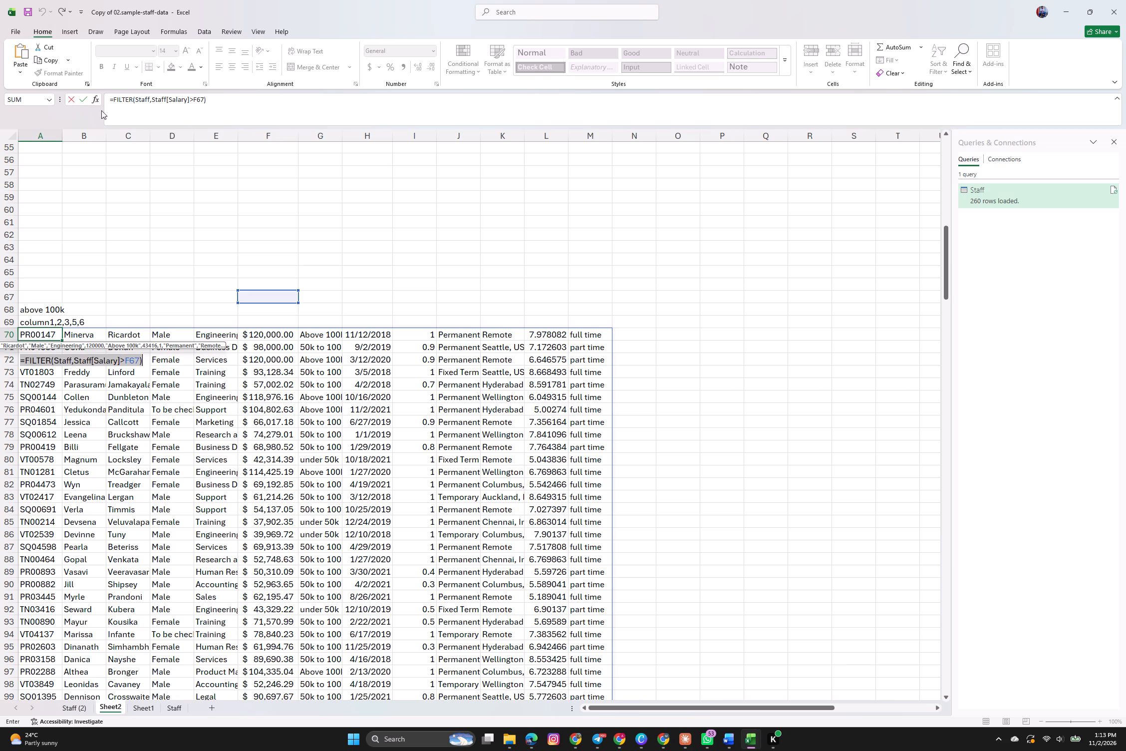
pyautogui.click(29, 360)
pyautogui.click(50, 359)
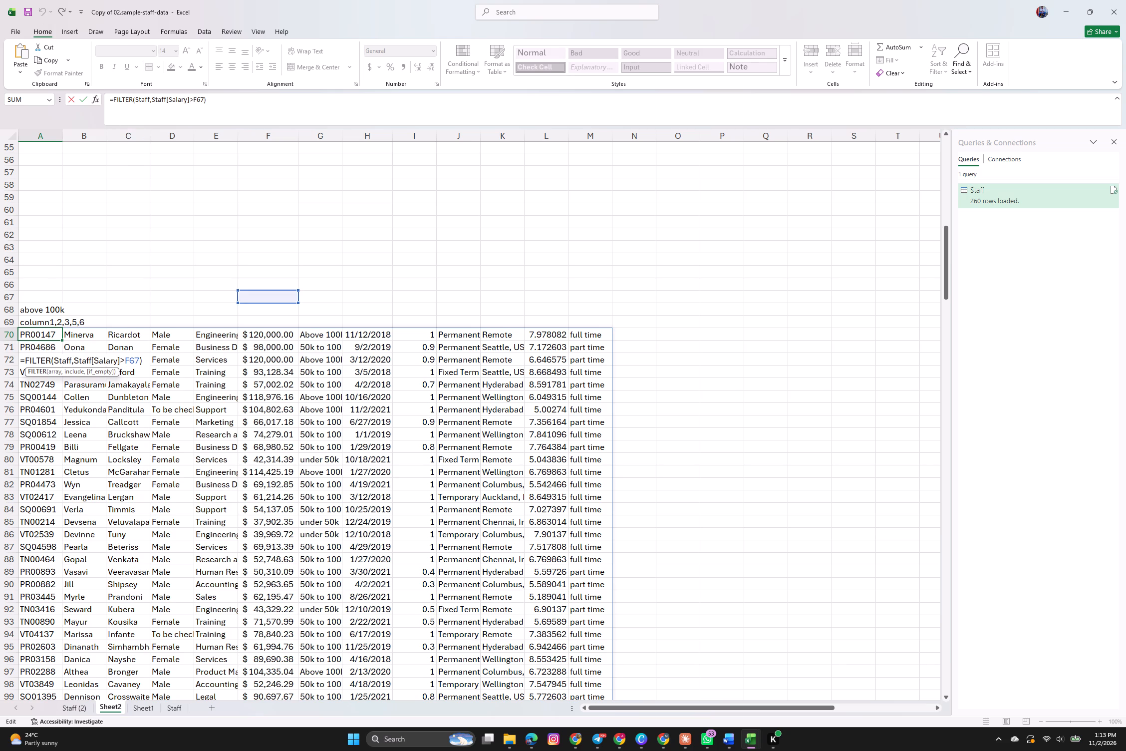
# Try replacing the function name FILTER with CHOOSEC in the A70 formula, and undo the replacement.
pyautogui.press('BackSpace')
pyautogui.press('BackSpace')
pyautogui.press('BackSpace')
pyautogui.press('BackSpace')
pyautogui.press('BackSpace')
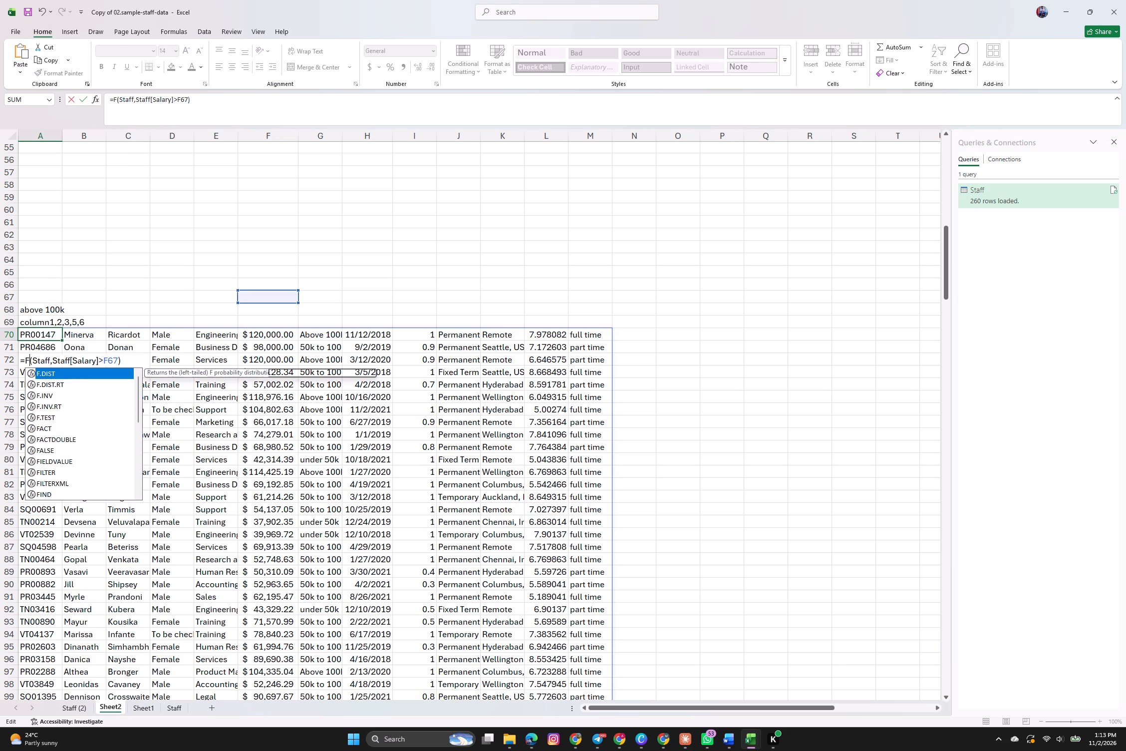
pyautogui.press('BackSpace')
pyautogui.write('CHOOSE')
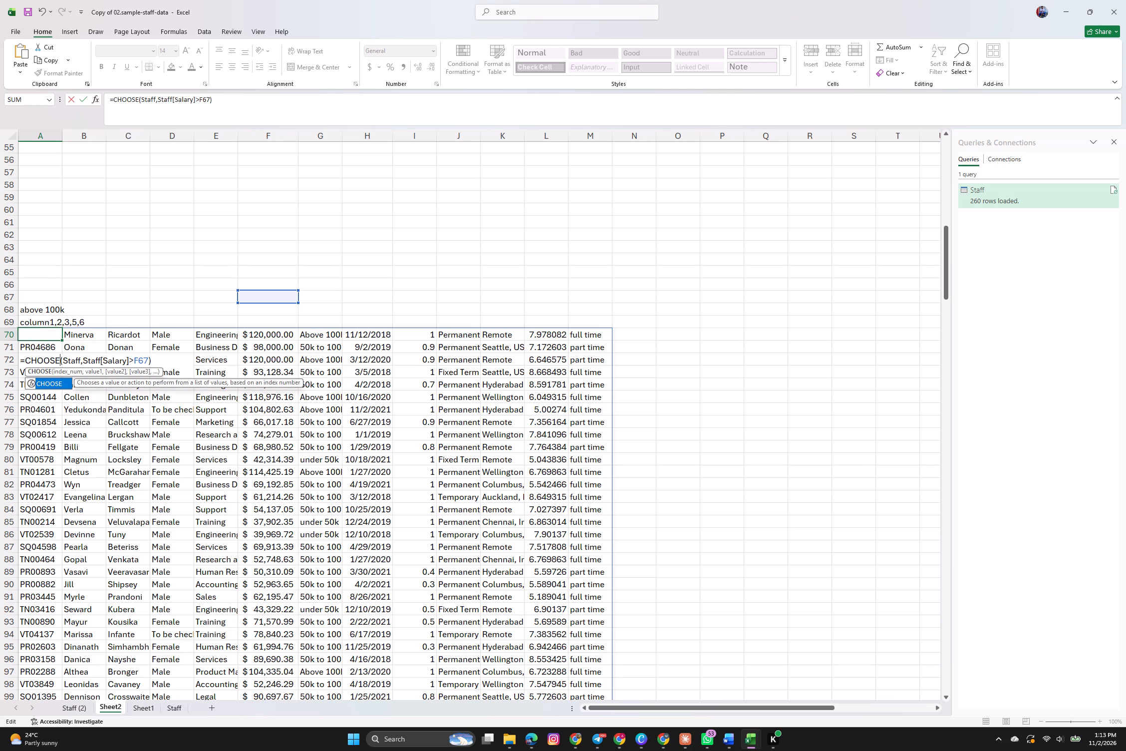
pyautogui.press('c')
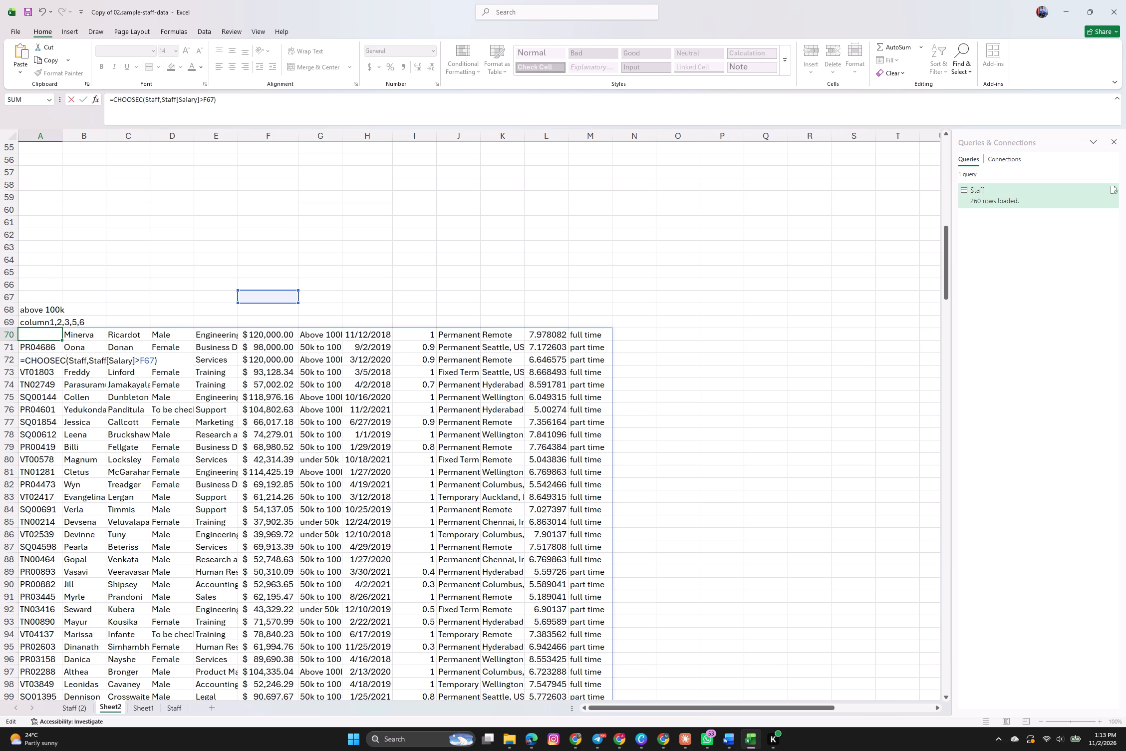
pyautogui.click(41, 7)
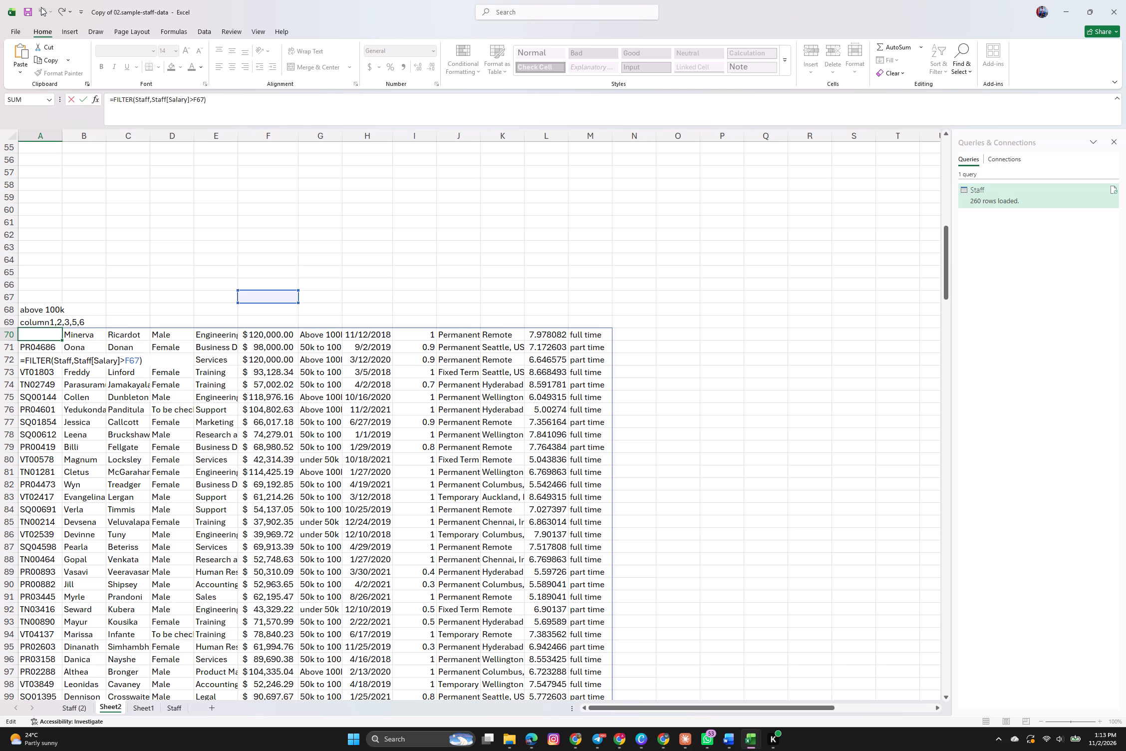
# Replace the function name FILTER with CHOOSECOLS in the A70 formula, keeping its existing arguments.
pyautogui.press('BackSpace')
pyautogui.press('BackSpace')
pyautogui.press('BackSpace')
pyautogui.press('BackSpace')
pyautogui.press('BackSpace')
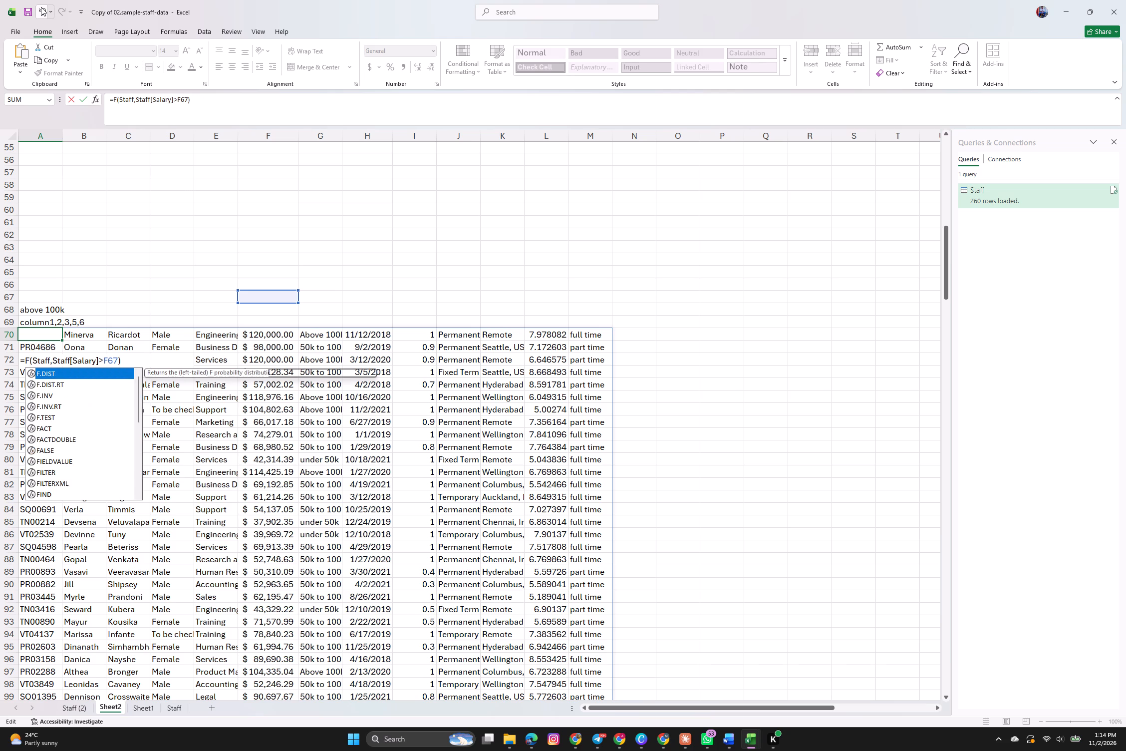
pyautogui.press('BackSpace')
pyautogui.write('CH')
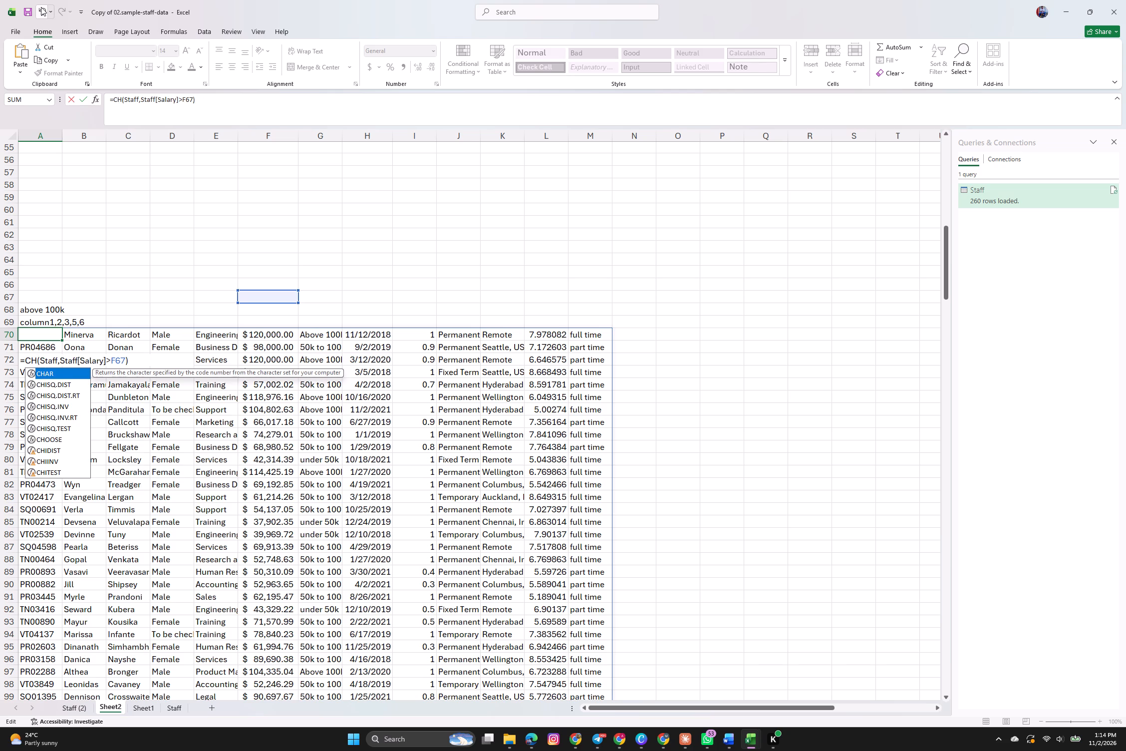
pyautogui.press('o')
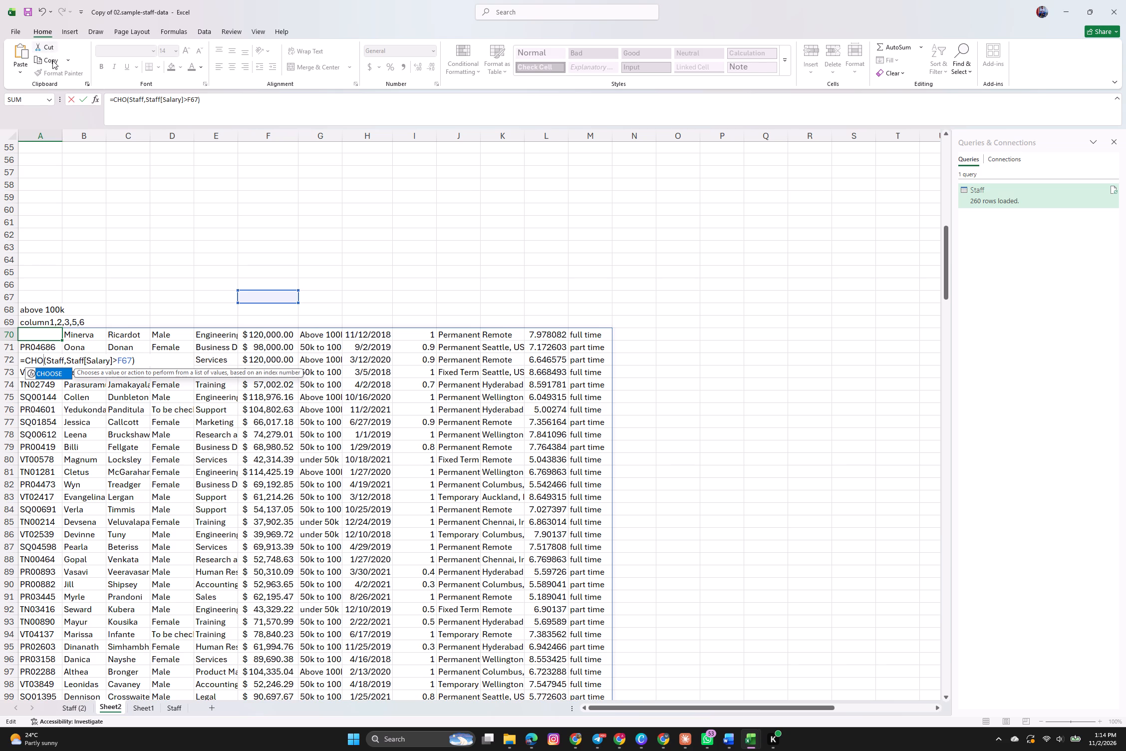
pyautogui.doubleClick(55, 375)
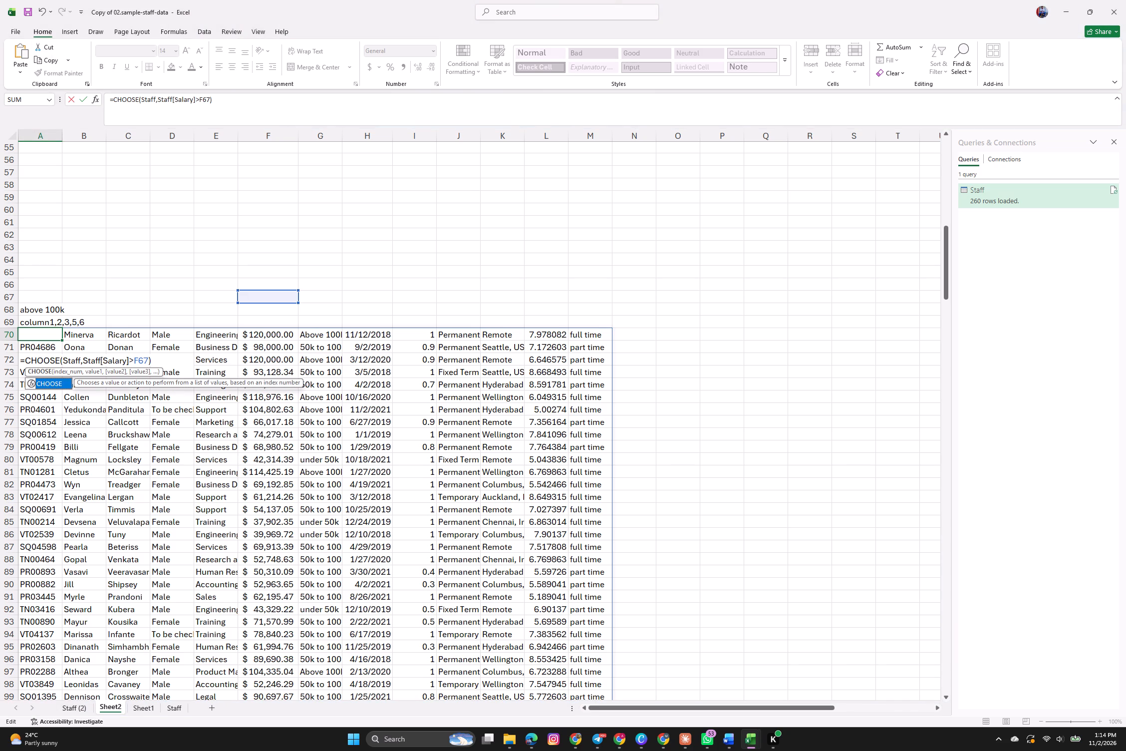
pyautogui.click(60, 361)
pyautogui.write('COLS')
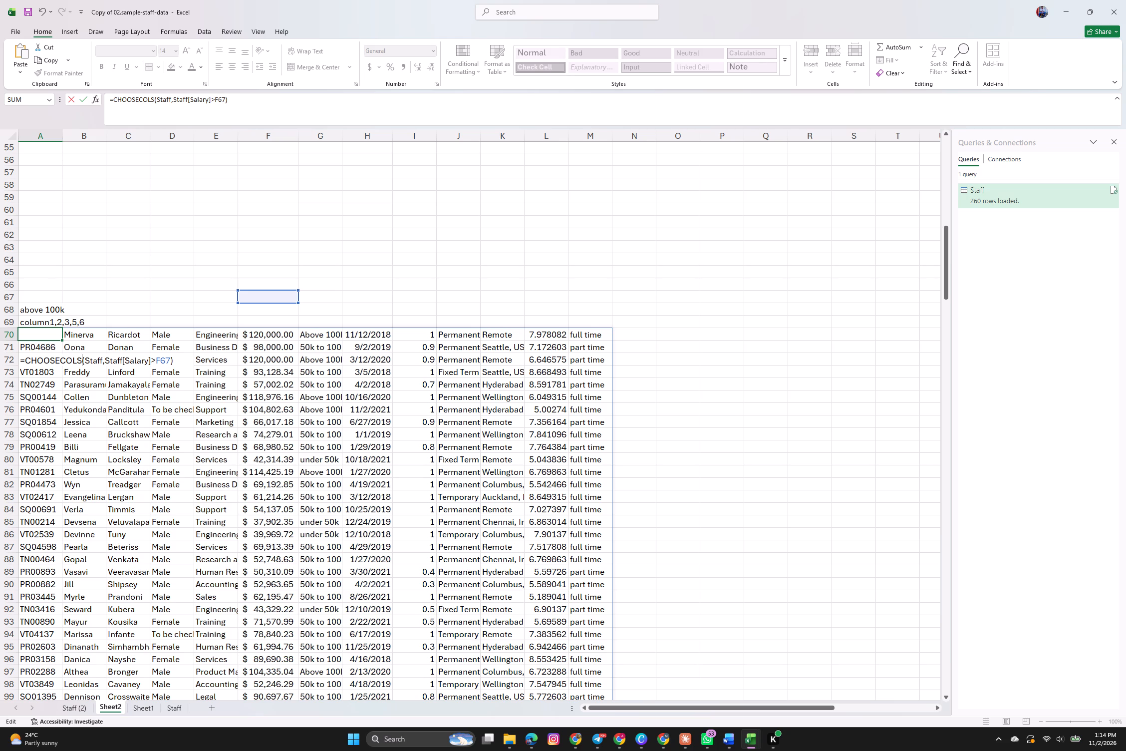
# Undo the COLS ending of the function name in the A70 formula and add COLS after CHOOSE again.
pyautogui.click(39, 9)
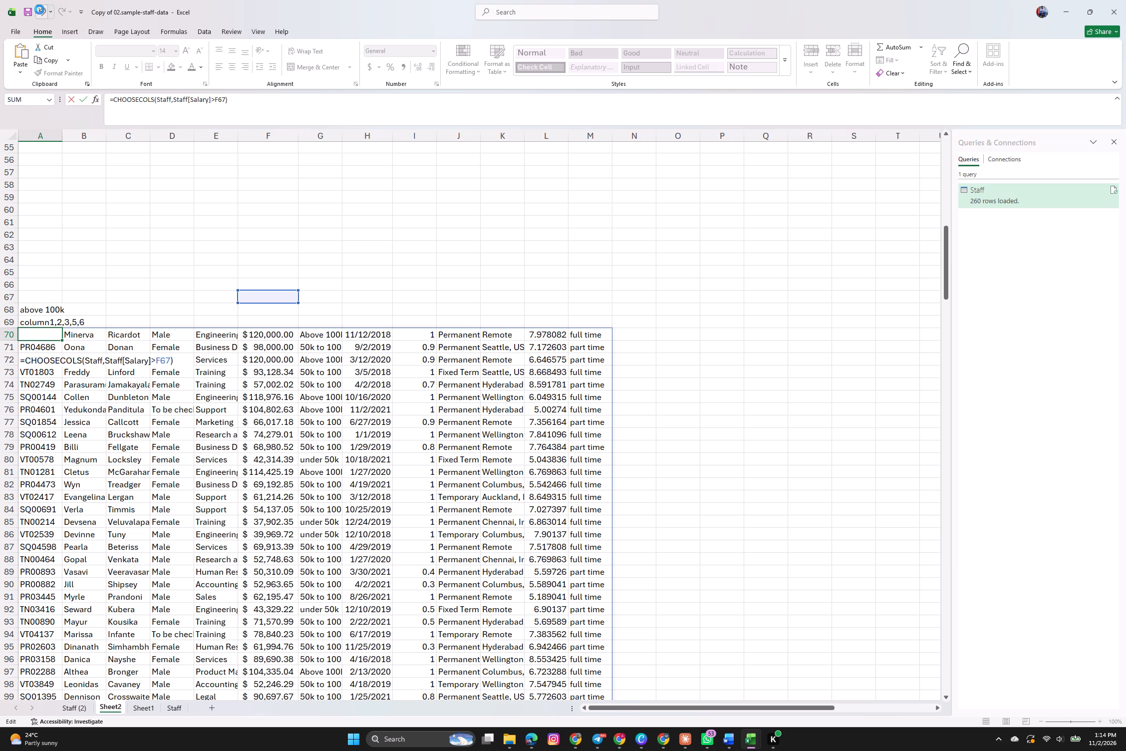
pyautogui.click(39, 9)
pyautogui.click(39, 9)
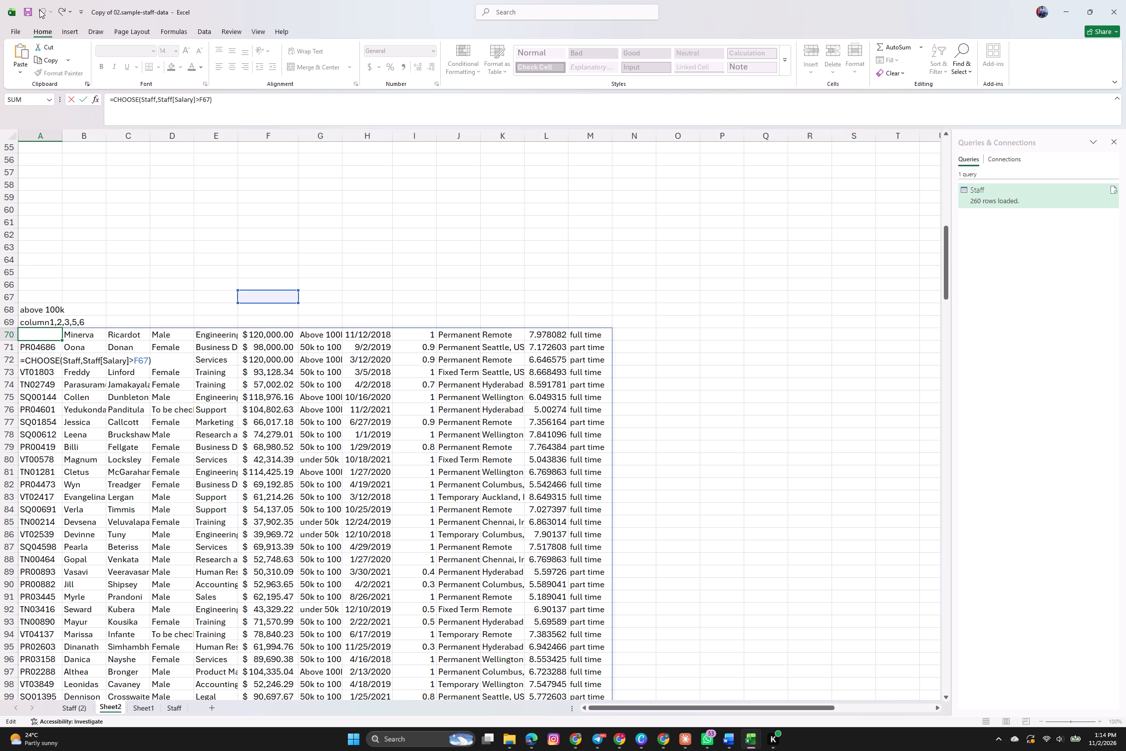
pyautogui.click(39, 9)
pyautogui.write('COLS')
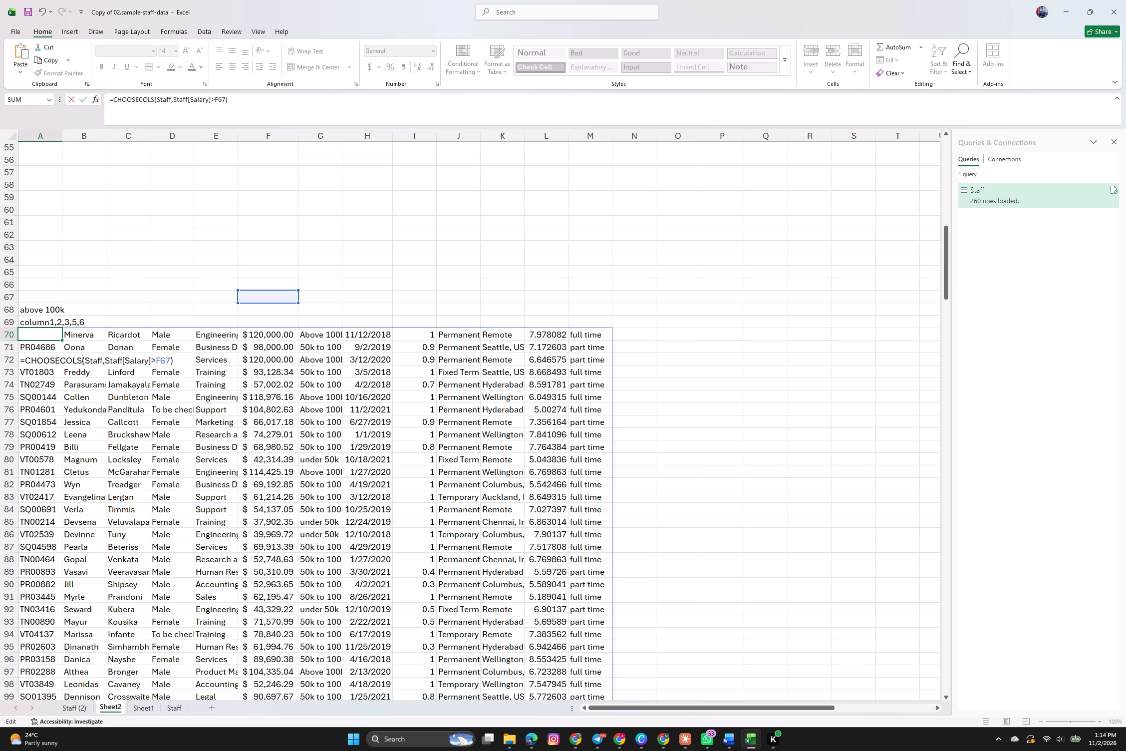
# Nest the FILTER function inside CHOOSECOLS in the A70 formula, wrapping the existing Staff and Staff[Salary]>F67 arguments.
pyautogui.write('(FILT')
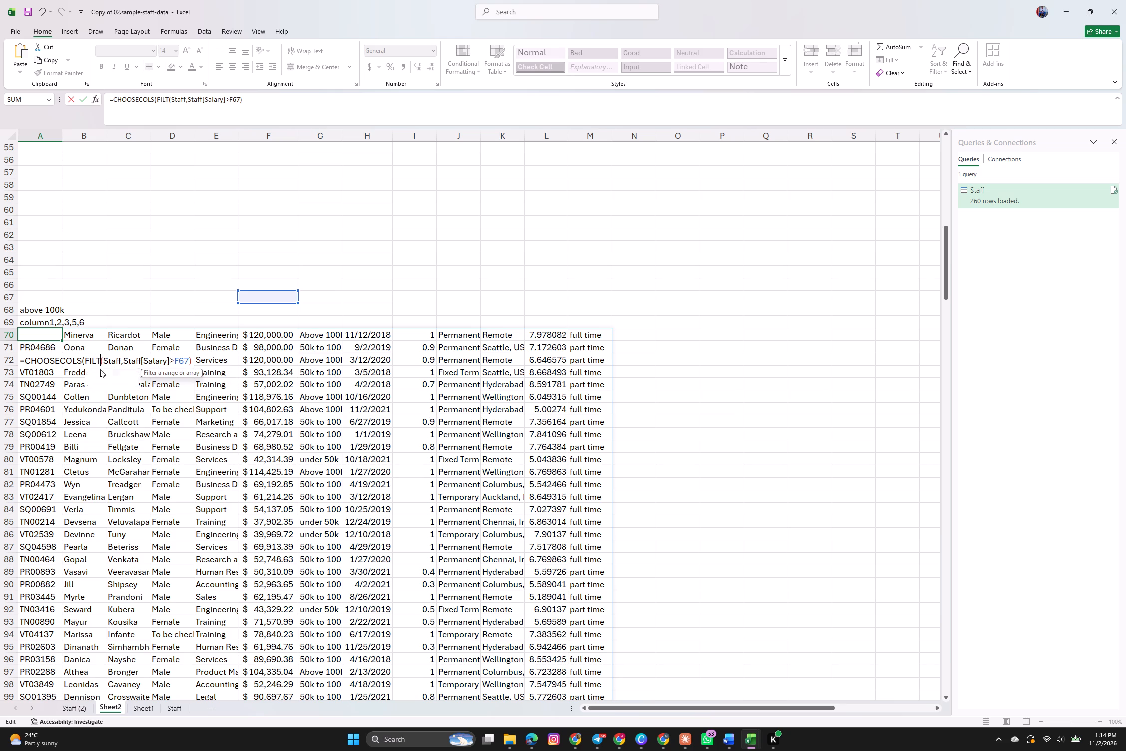
pyautogui.doubleClick(109, 371)
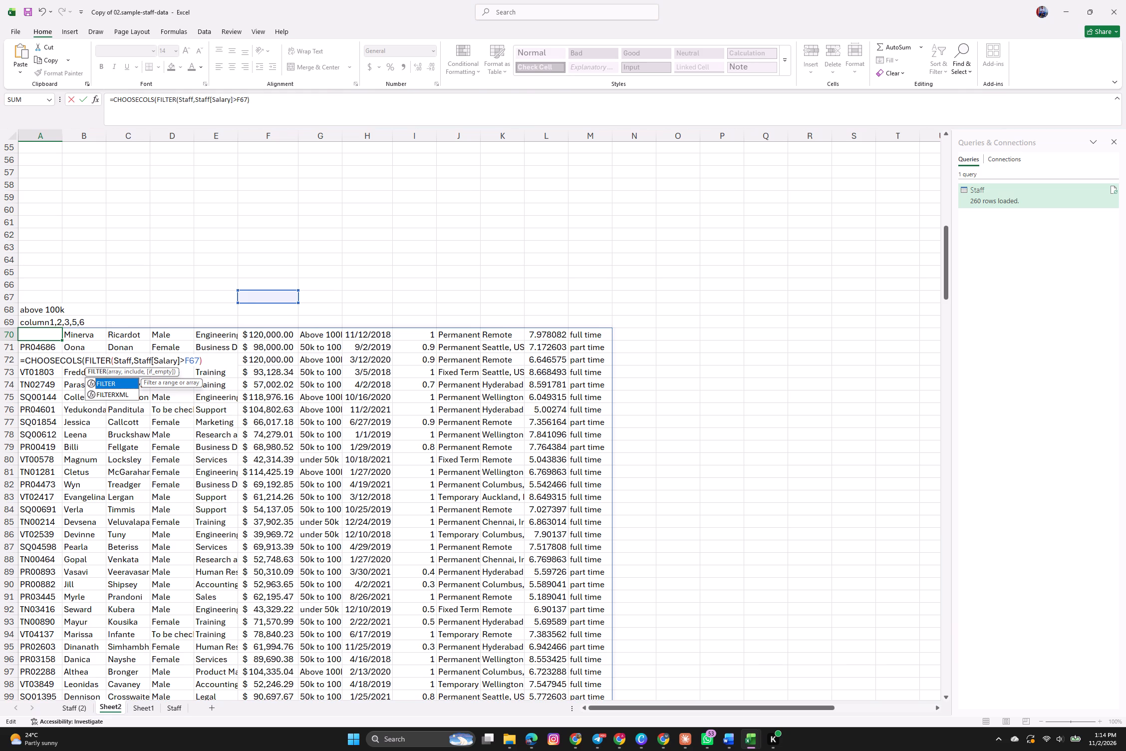
# Add column numbers 1,2,3,5,6 after the FILTER part, close the CHOOSECOLS parenthesis and enter the A70 formula.
pyautogui.click(211, 360)
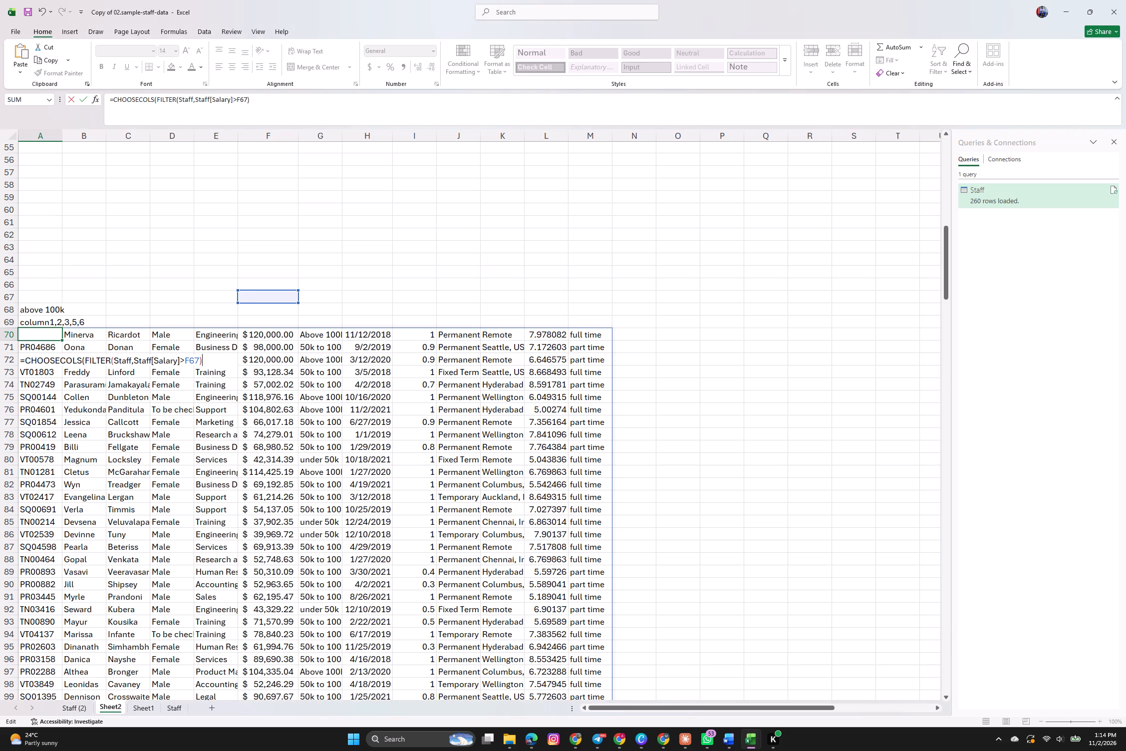
pyautogui.press(',')
pyautogui.write('1,2,3')
pyautogui.press('5')
pyautogui.press('BackSpace')
pyautogui.write(',5,6')
pyautogui.press('Return')
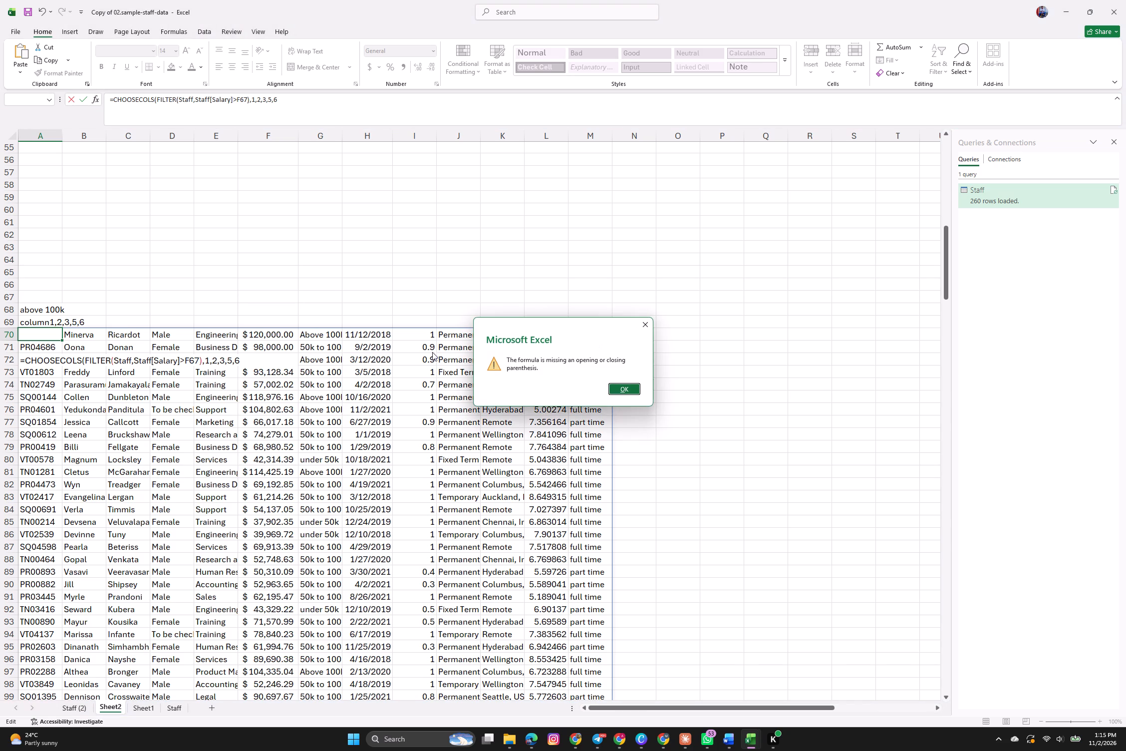
pyautogui.click(623, 389)
pyautogui.click(240, 361)
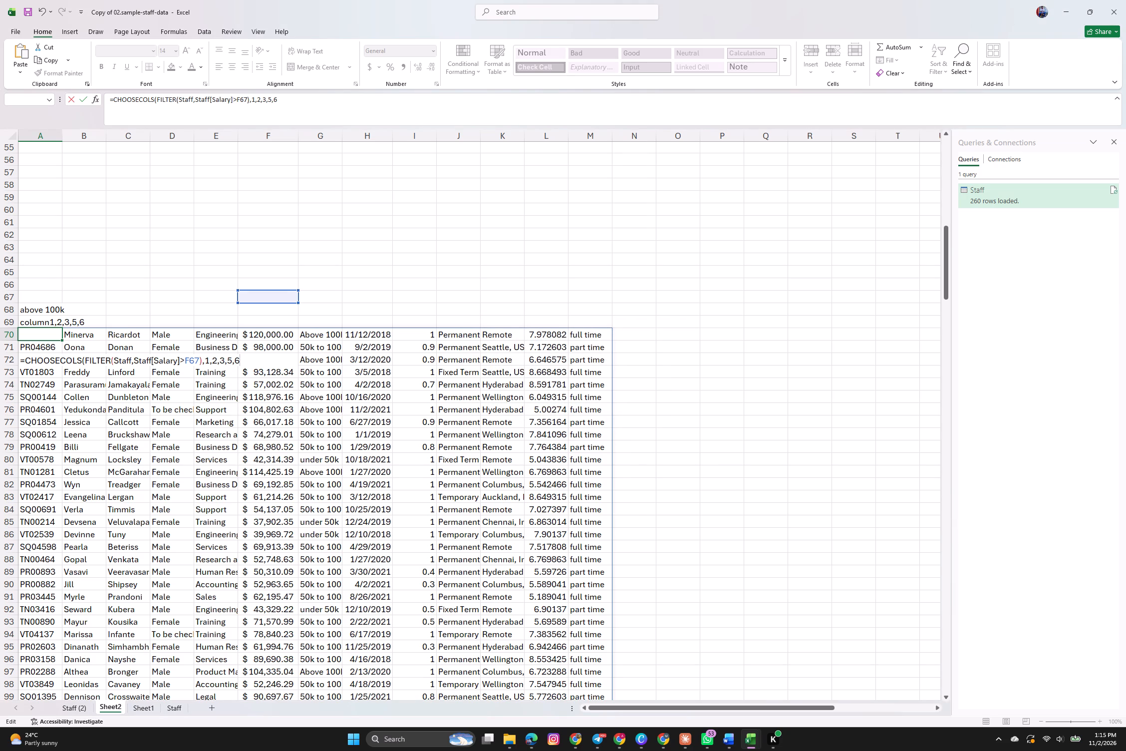
pyautogui.hotkey('shift', ')')
pyautogui.press('Return')
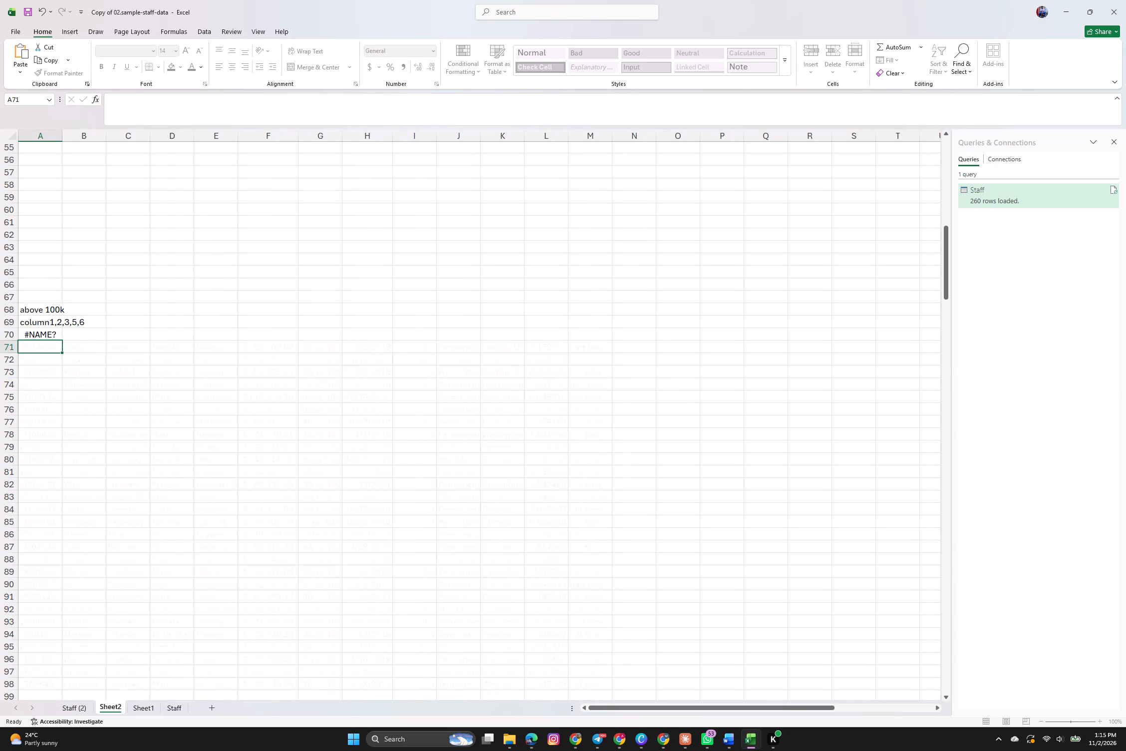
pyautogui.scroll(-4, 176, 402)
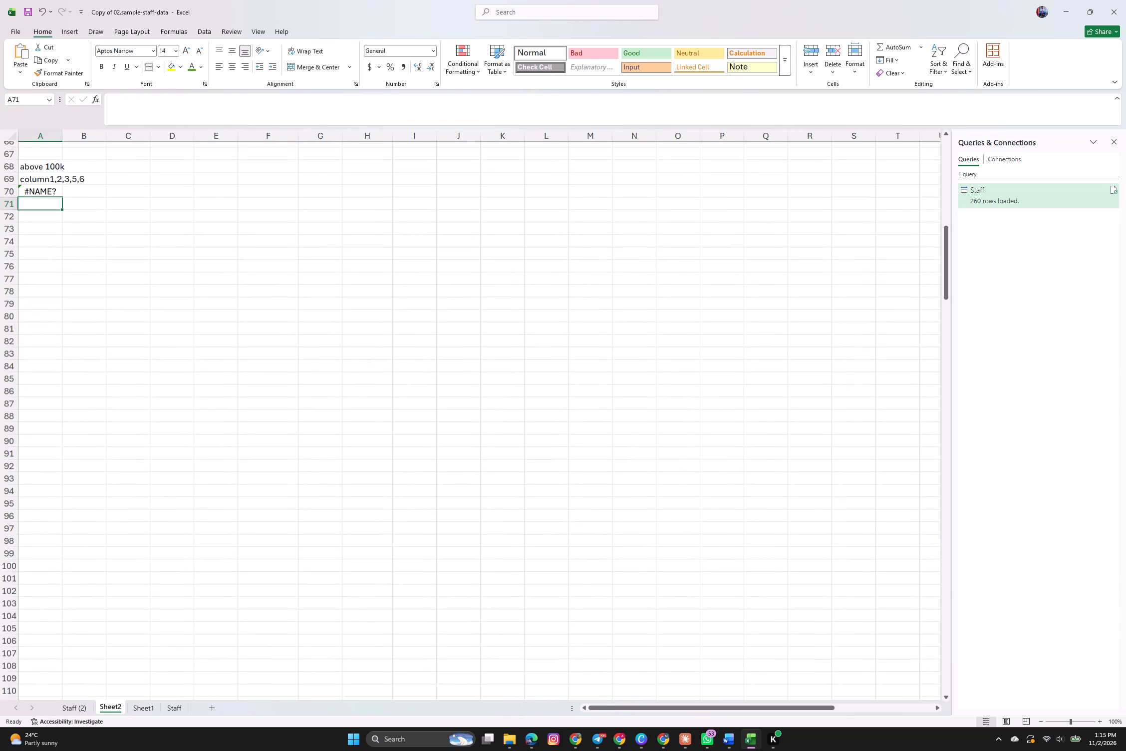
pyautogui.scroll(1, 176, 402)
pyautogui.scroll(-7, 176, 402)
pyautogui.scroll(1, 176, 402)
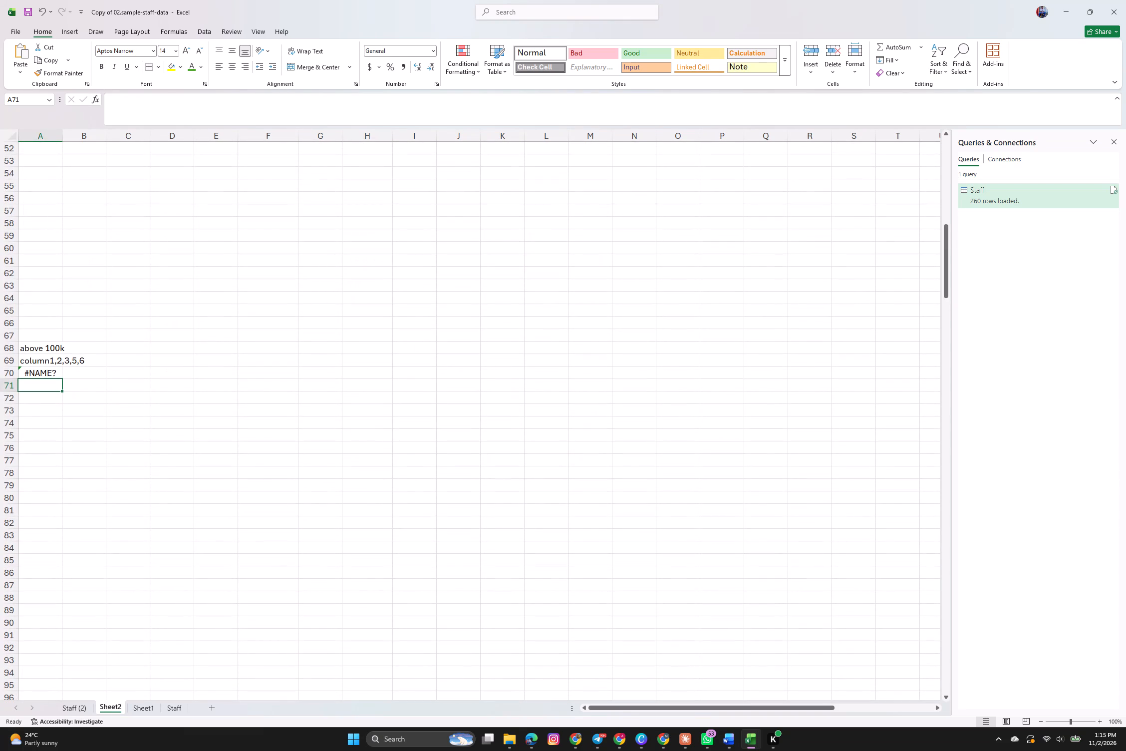